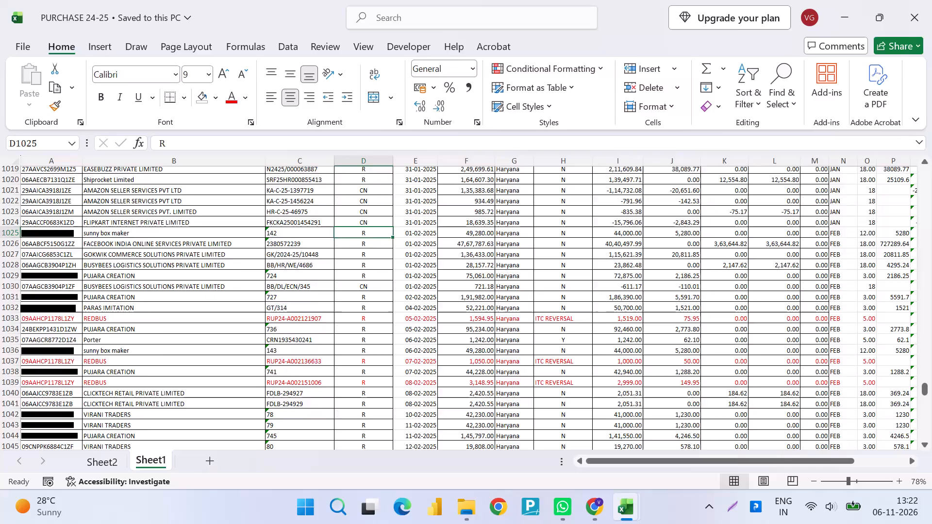
Switch to the 3.GST_REFUND_S01A workbook and review the date column of RFD_STMT01A below the last 31-01-2025 entry in row 1033.
key(alt+Tab)
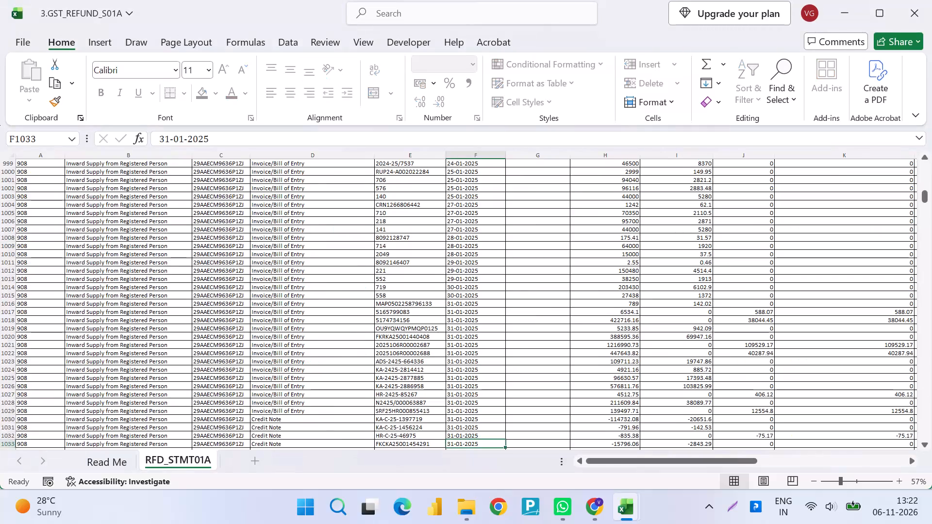
key(Down)
key(Down)
key(Down)
key(Down)
key(Down)
key(Down)
key(Down)
key(Down)
key(Down)
key(Down)
key(Down)
key(Down)
key(Down)
key(Down)
key(Down)
key(Down)
key(Down)
key(Down)
key(Down)
key(Down)
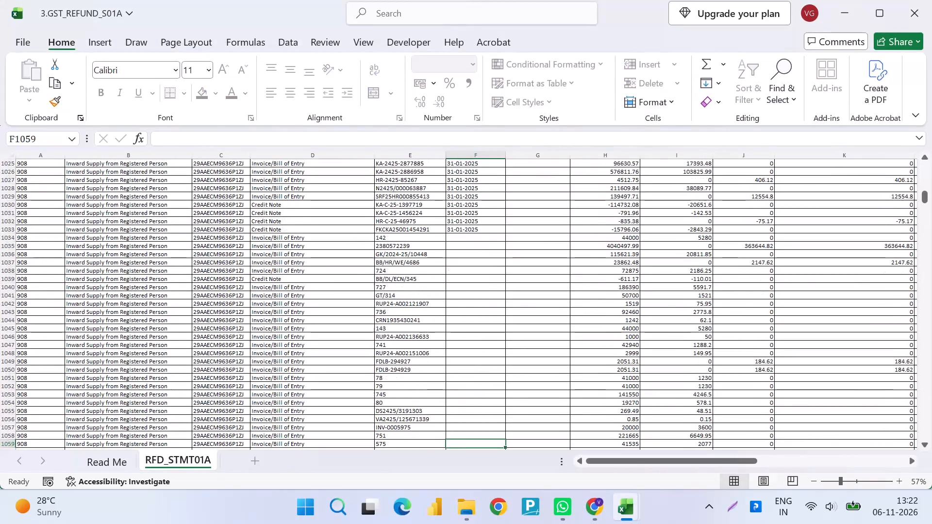
Locate the last filled date in column F of RFD_STMT01A, and switch to the PURCHASE 24-25 workbook.
key(Down)
key(Down)
key(ctrl+Down)
key(ctrl+Up)
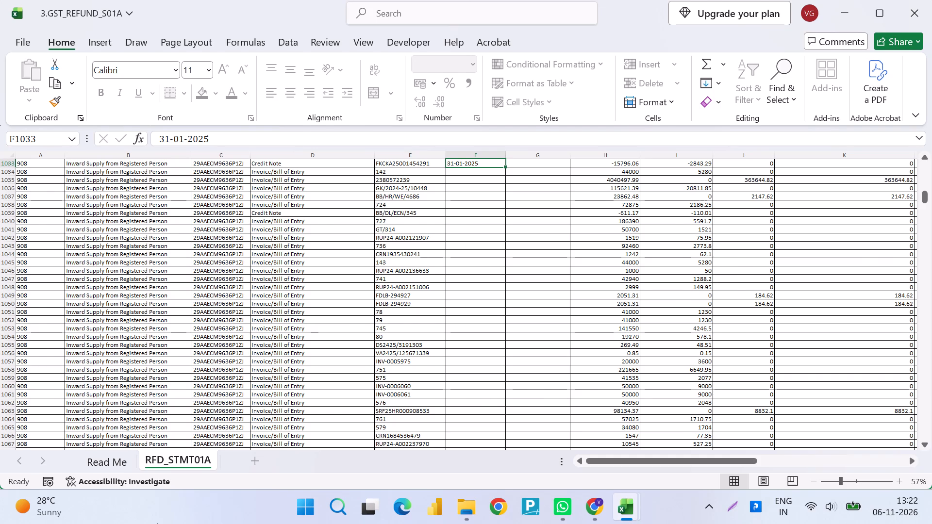
key(alt+Tab)
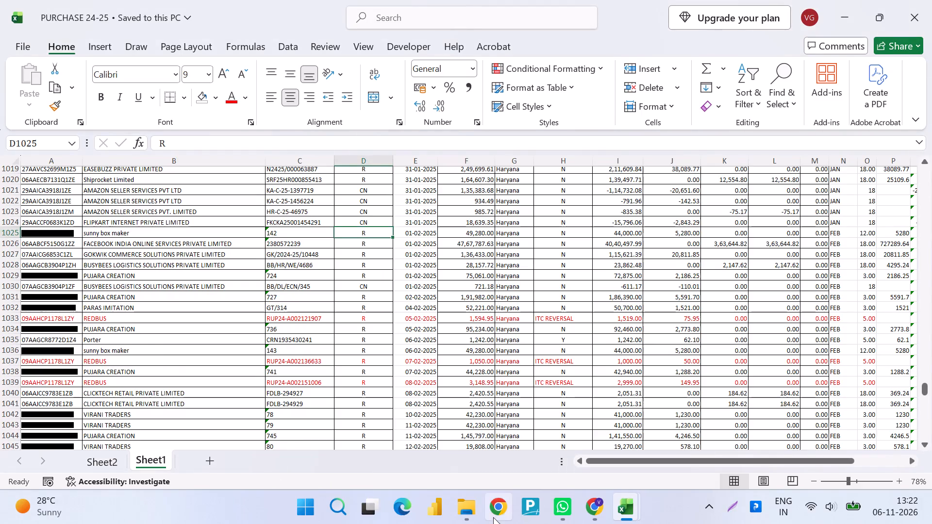
Switch to Google Chrome and open it with the VIRENDRA profile.
click(493, 517)
click(521, 294)
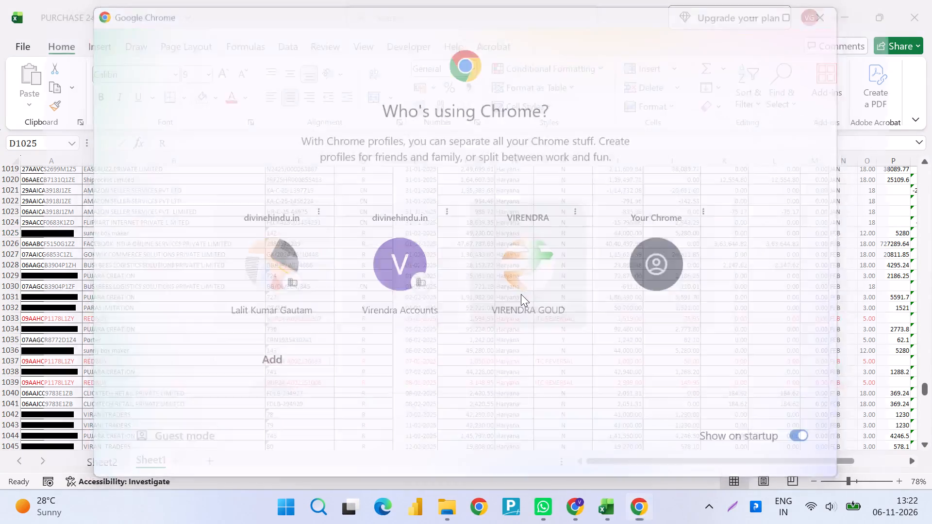
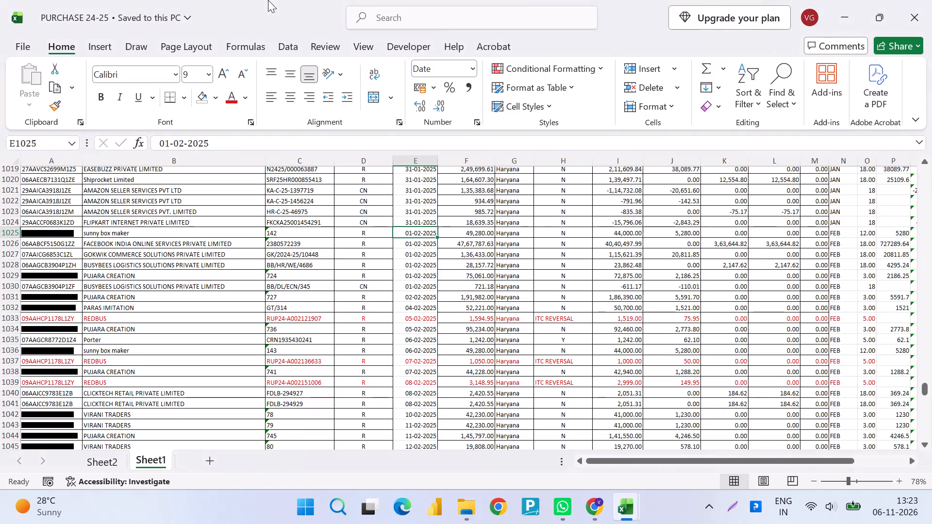
Select the February invoice dates in column E of the PURCHASE 24-25 sheet, from the first 01-02-2025 entry in E1025 down through E1031.
key(shift+Down)
key(shift+Down)
key(shift+Down)
key(shift+Down)
key(shift+Down)
key(shift+Down)
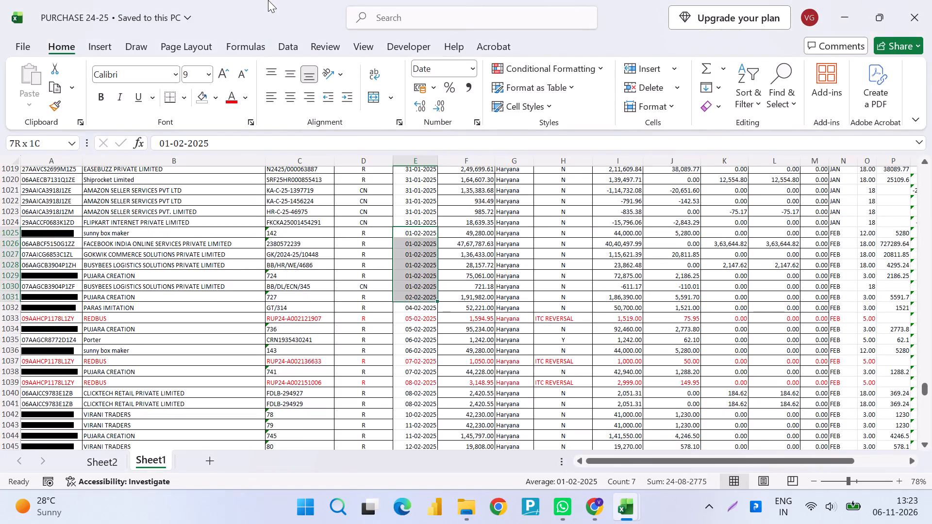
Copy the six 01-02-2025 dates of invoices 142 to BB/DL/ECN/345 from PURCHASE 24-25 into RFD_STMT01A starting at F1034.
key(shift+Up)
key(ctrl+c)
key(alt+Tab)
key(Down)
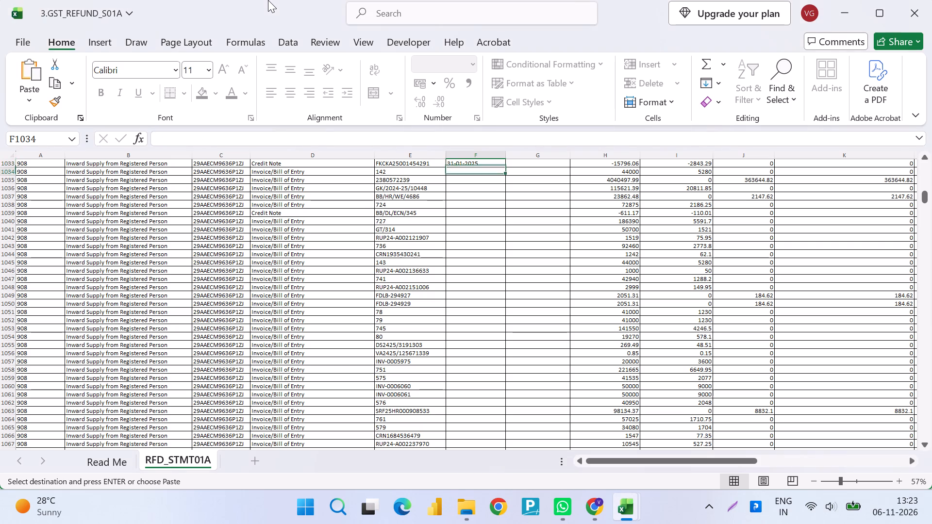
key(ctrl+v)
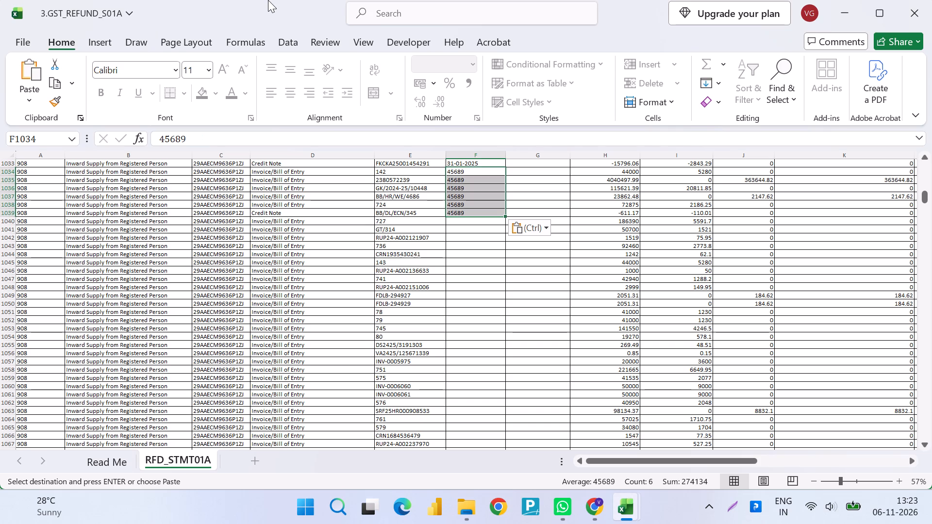
Enter 01-02-2025 in F1034 of RFD_STMT01A and fill it down through F1039.
text(01-)
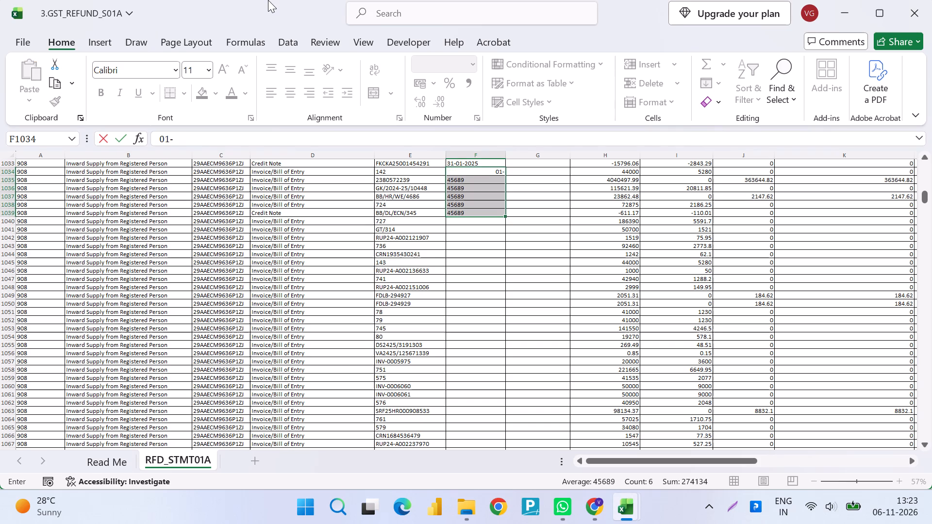
text(02-20)
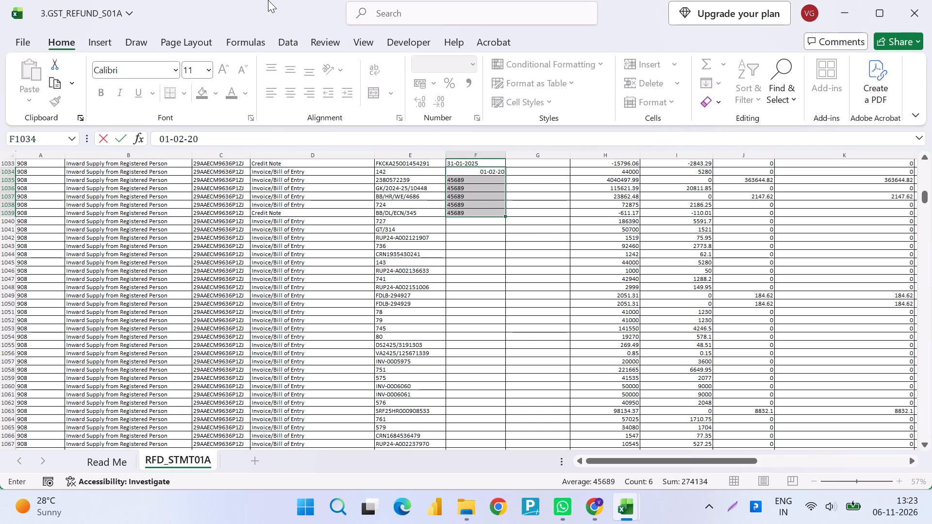
text(25)
key(Return)
key(ctrl+d)
key(ctrl+Down)
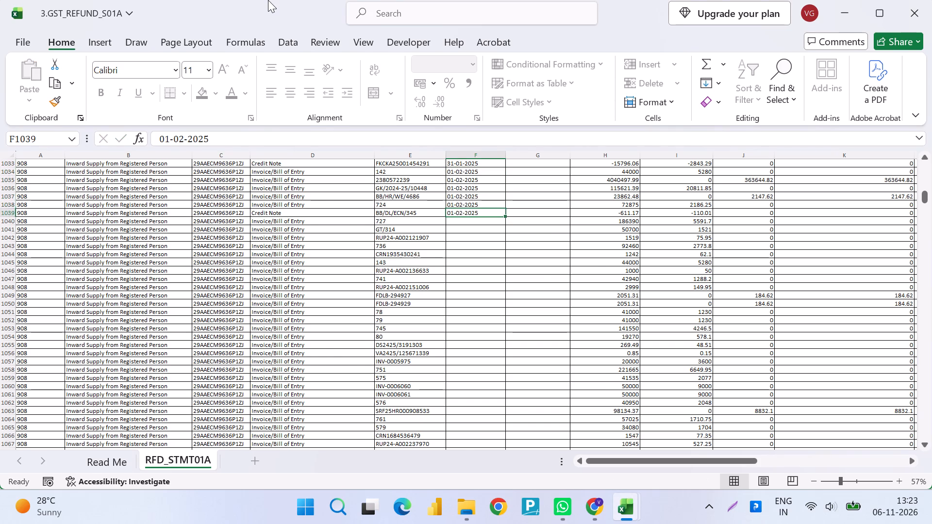
Check the purchase records following the 01-02-2025 entries and enter 02-02-2025 in F1040 for invoice 727.
key(Down)
key(alt+Tab)
key(Down)
key(Down)
key(Down)
key(Down)
key(Down)
key(alt+Tab)
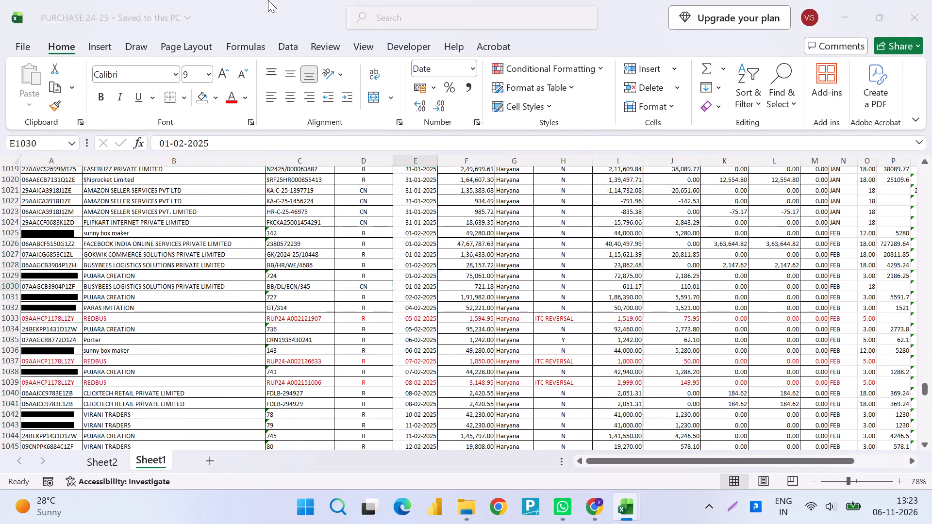
key(Down)
key(Up)
key(ctrl+d)
key(F2)
key(ctrl+Left)
key(ctrl+Left)
key(ctrl+Left)
key(ctrl+Left)
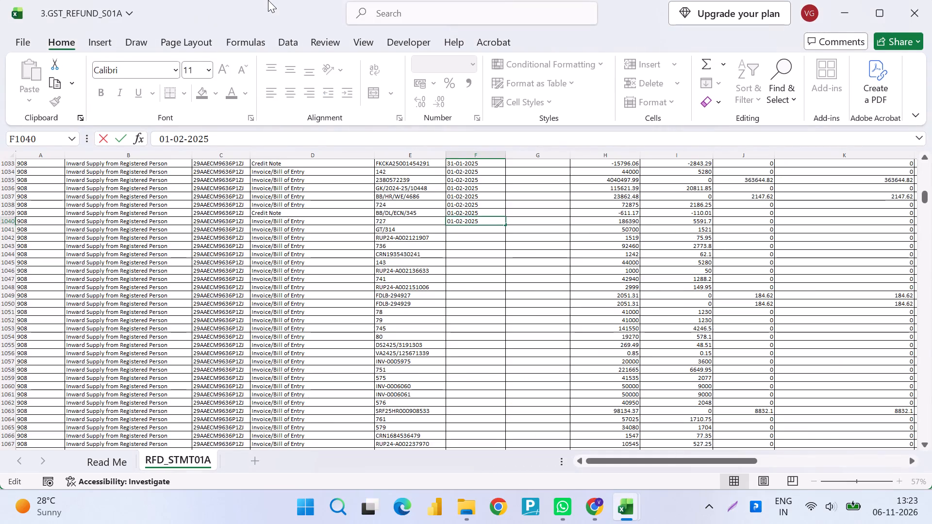
key(BackSpace)
key(2)
key(Return)
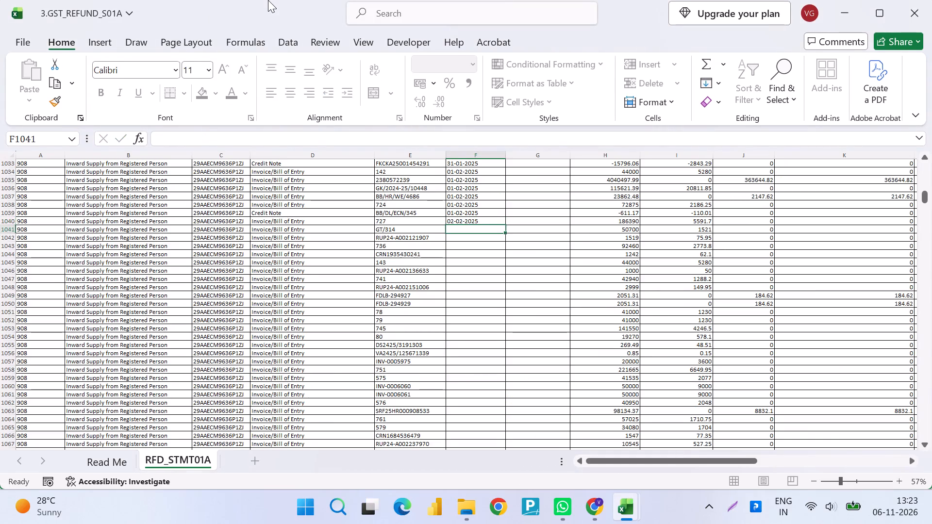
Fill the date down to F1041 for invoice GT/314 and change it to 04-02-2025.
key(ctrl+d)
key(F2)
key(ctrl+Left)
key(ctrl+Left)
key(ctrl+Left)
key(ctrl+Left)
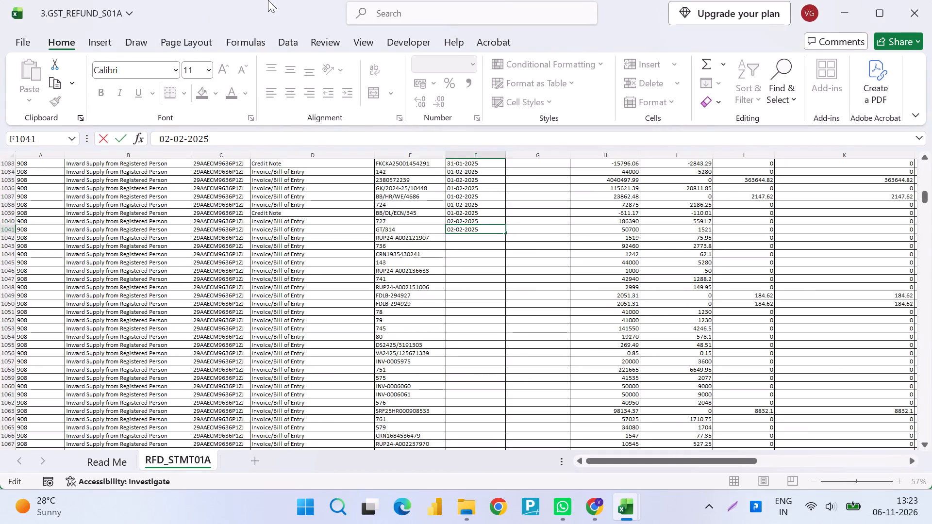
key(BackSpace)
key(4)
key(Return)
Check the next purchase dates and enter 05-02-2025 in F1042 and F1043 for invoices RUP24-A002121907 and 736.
key(alt+Tab)
key(Down)
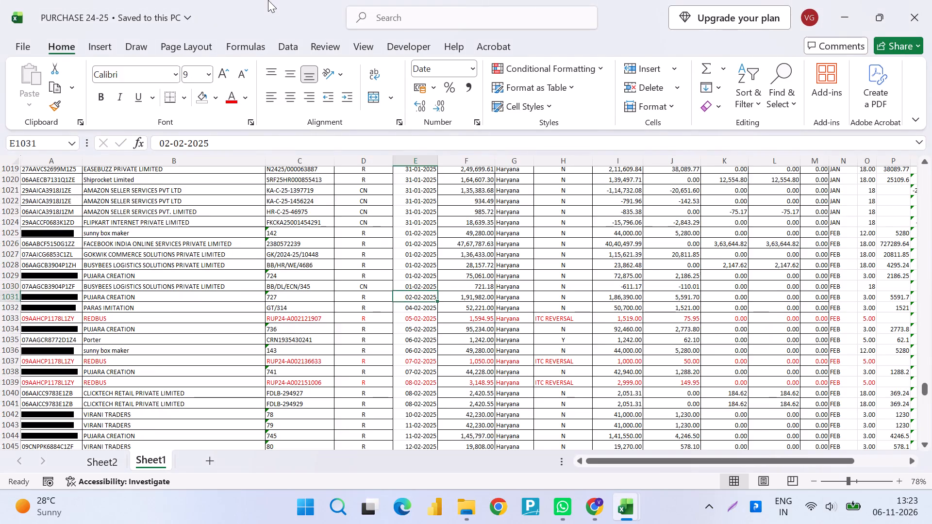
key(Down)
key(Down)
key(alt+Tab)
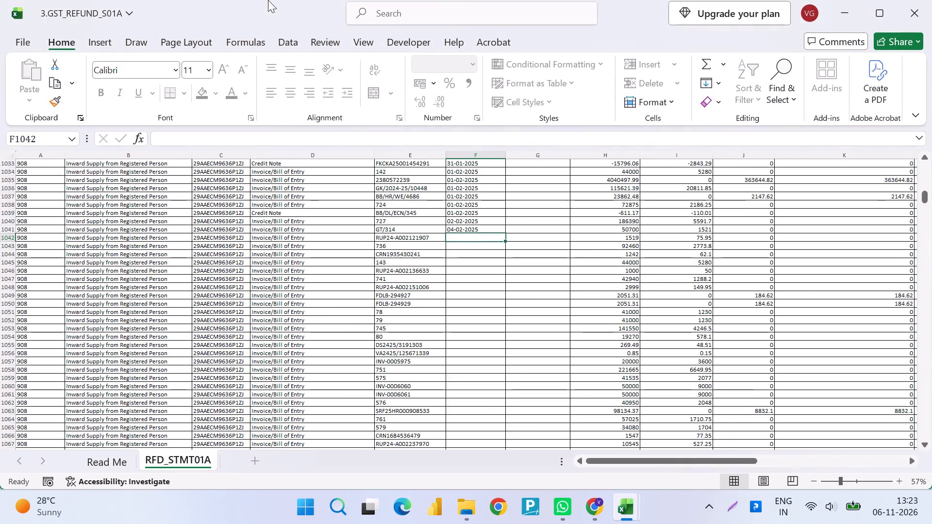
key(ctrl+d)
key(F2)
key(ctrl+Left)
key(ctrl+Left)
key(ctrl+Left)
key(ctrl+Left)
key(BackSpace)
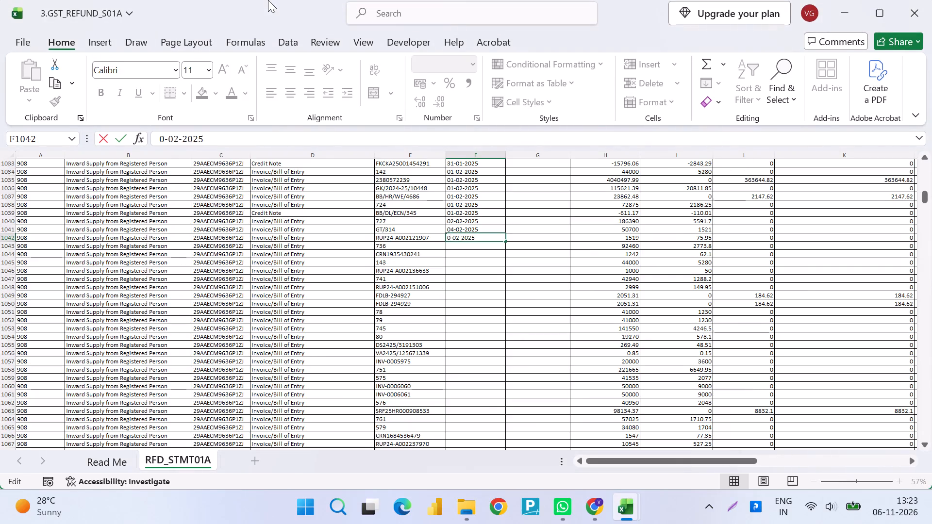
key(5)
key(Return)
key(ctrl+d)
key(Down)
key(ctrl+d)
key(F2)
key(ctrl+Left)
key(ctrl+Left)
key(ctrl+Left)
key(ctrl+Left)
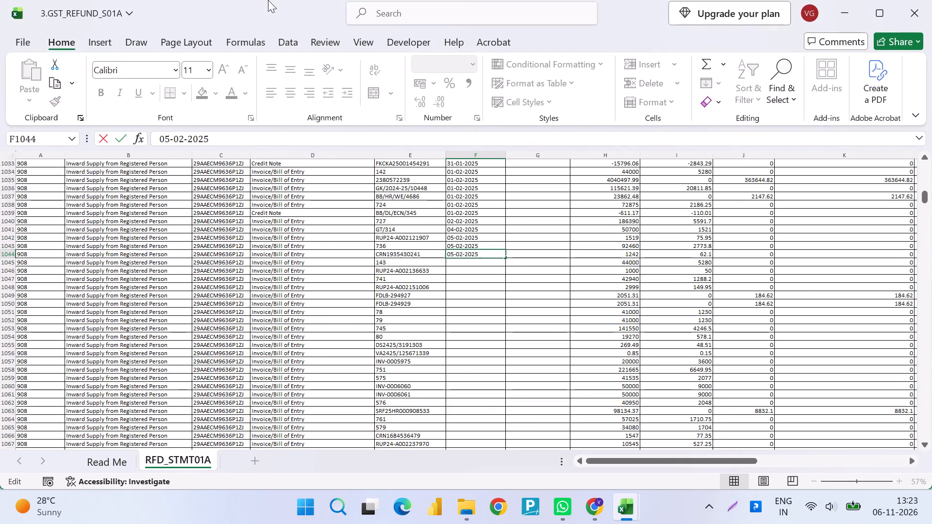
key(BackSpace)
key(6)
key(Return)
key(alt+Tab)
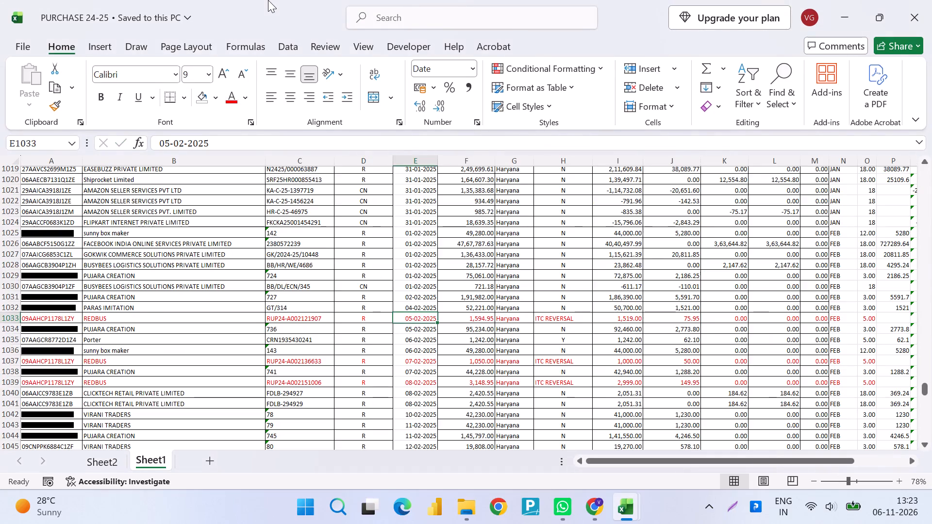
key(Down)
key(Down)
key(Down)
key(alt+Tab)
key(ctrl+d)
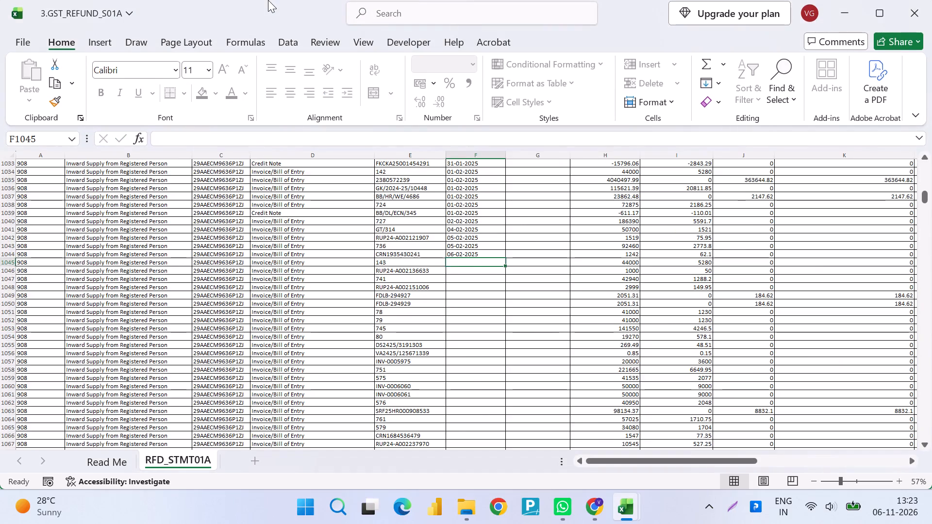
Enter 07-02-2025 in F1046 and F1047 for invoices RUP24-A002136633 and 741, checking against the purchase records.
key(Down)
key(ctrl+d)
key(F2)
key(Left)
key(ctrl+Left)
key(ctrl+Left)
key(ctrl+Left)
key(ctrl+Left)
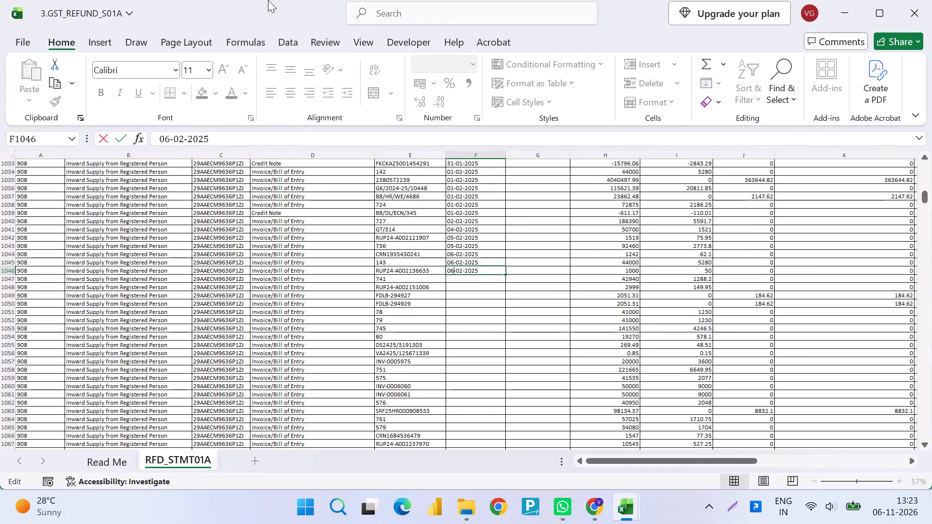
key(BackSpace)
key(7)
key(Return)
key(alt+Tab)
key(alt+Tab)
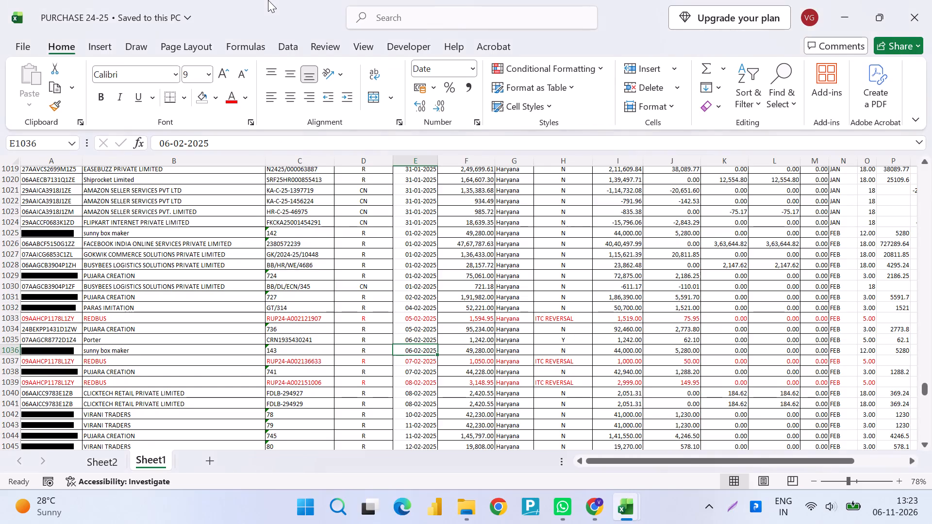
key(Down)
key(alt+Tab)
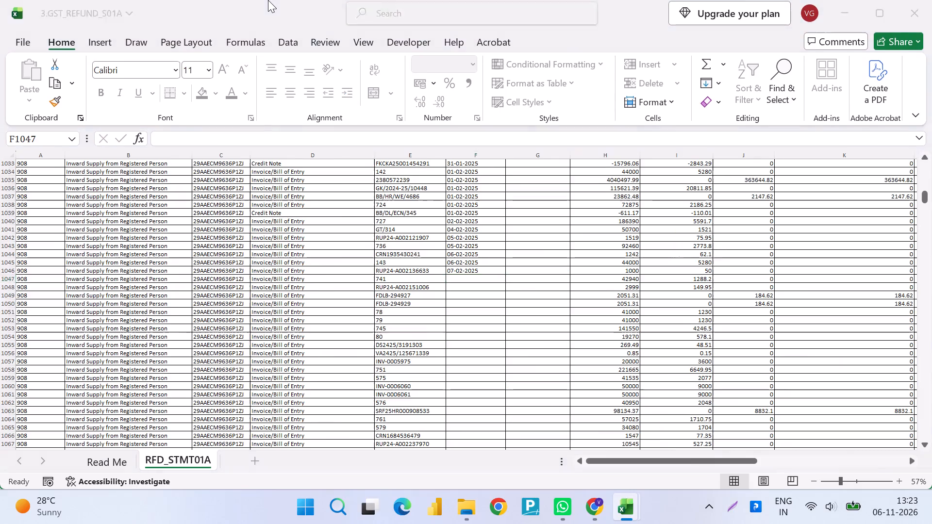
key(ctrl+d)
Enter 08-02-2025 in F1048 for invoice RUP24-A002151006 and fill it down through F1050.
key(Down)
key(ctrl+d)
key(F2)
key(ctrl+Left)
key(ctrl+Left)
key(ctrl+Left)
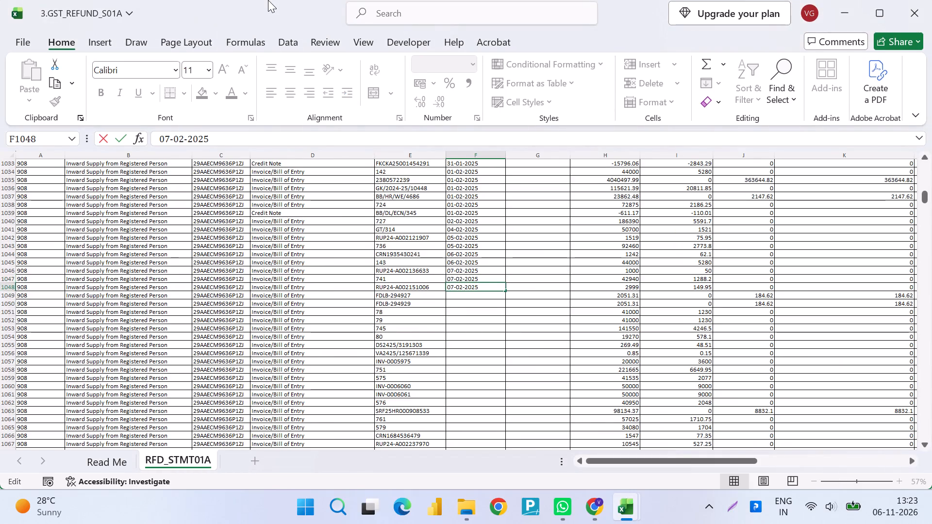
key(ctrl+Left)
key(BackSpace)
key(8)
key(Return)
key(ctrl+d)
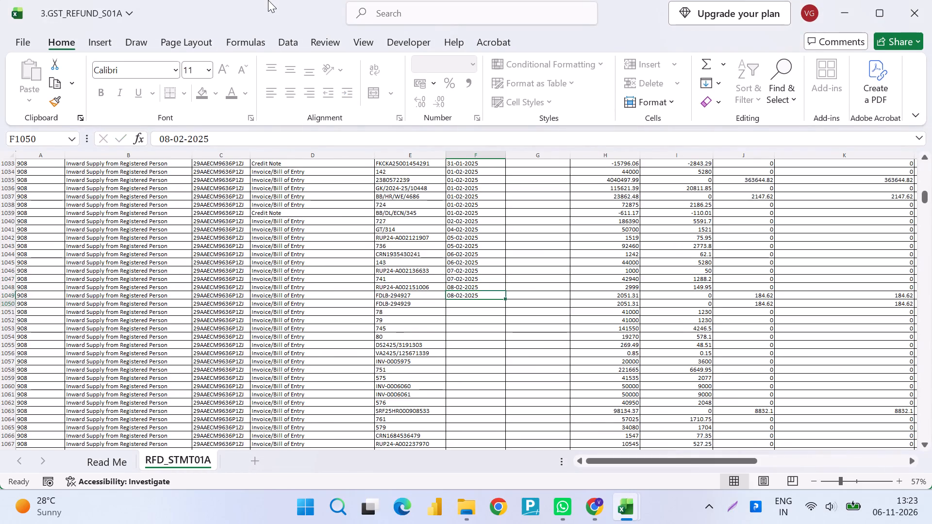
key(Down)
key(ctrl+d)
Verify the dates so far against PURCHASE 24-25 and enter 10-02-2025 in F1051 for invoice 78.
key(alt+Tab)
key(Down)
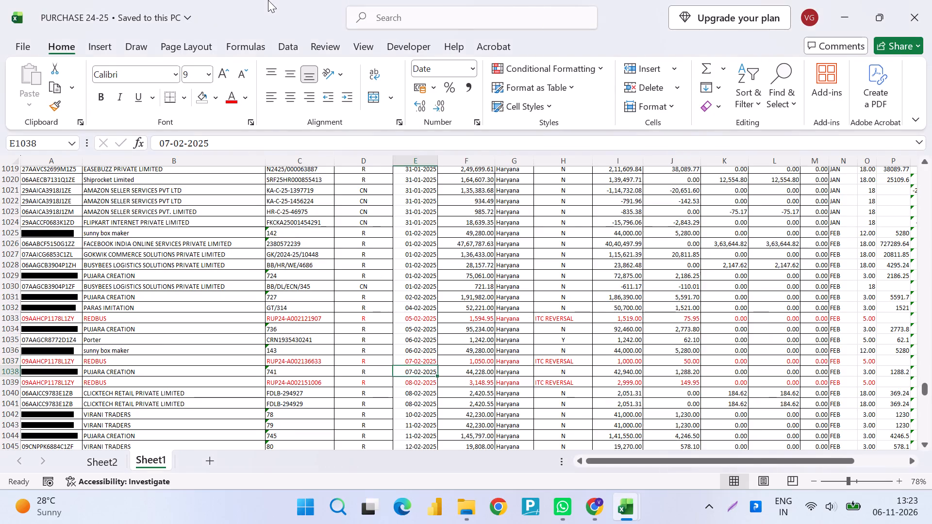
key(Down)
key(Down)
key(Down)
key(alt+Tab)
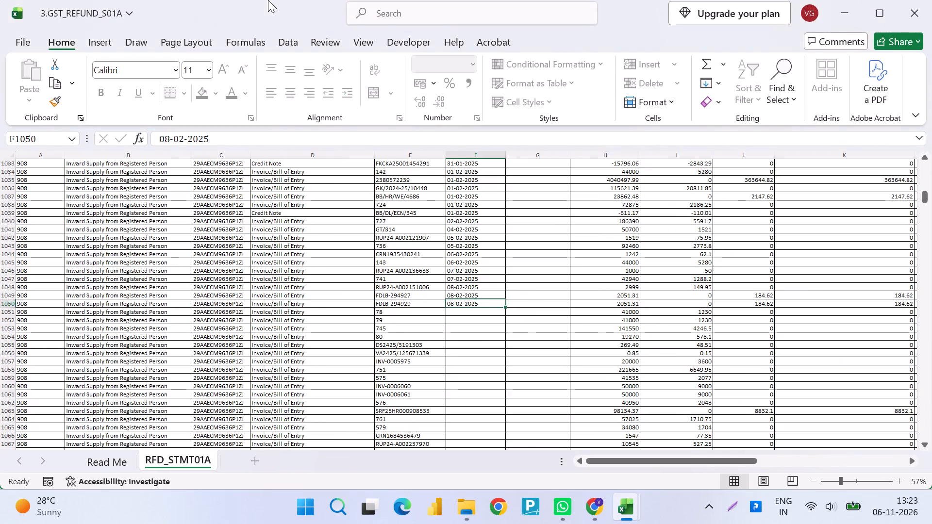
key(Down)
key(alt+Tab)
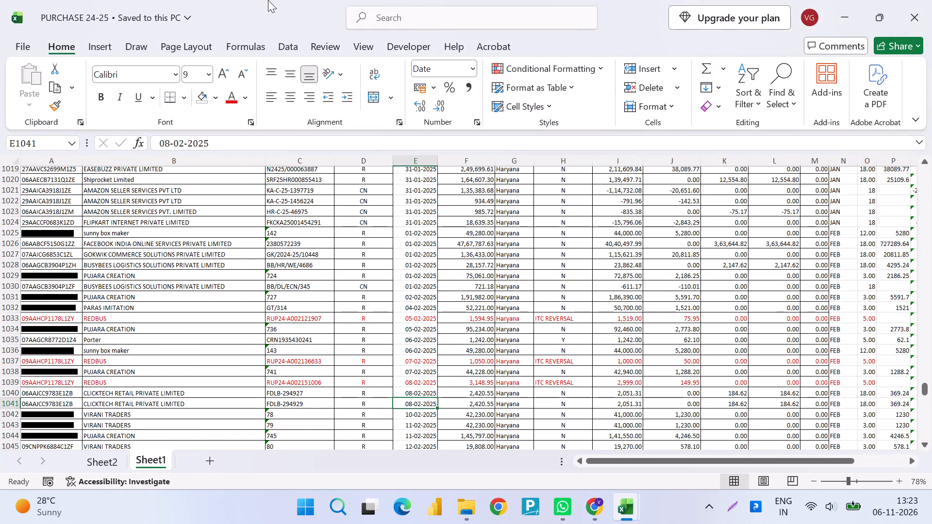
key(alt+Tab)
key(ctrl+d)
key(F2)
key(ctrl+Left)
key(ctrl+Left)
key(ctrl+Left)
key(ctrl+Left)
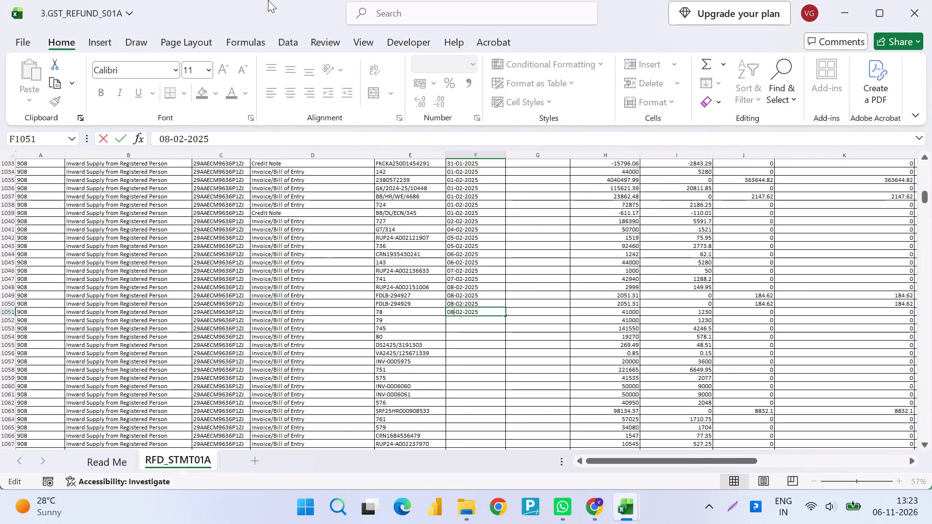
key(BackSpace)
key(BackSpace)
text(10)
key(Return)
Enter 11-02-2025 in F1052 and F1053 for invoices 79 and 745, checking against the purchase records.
key(ctrl+d)
key(F2)
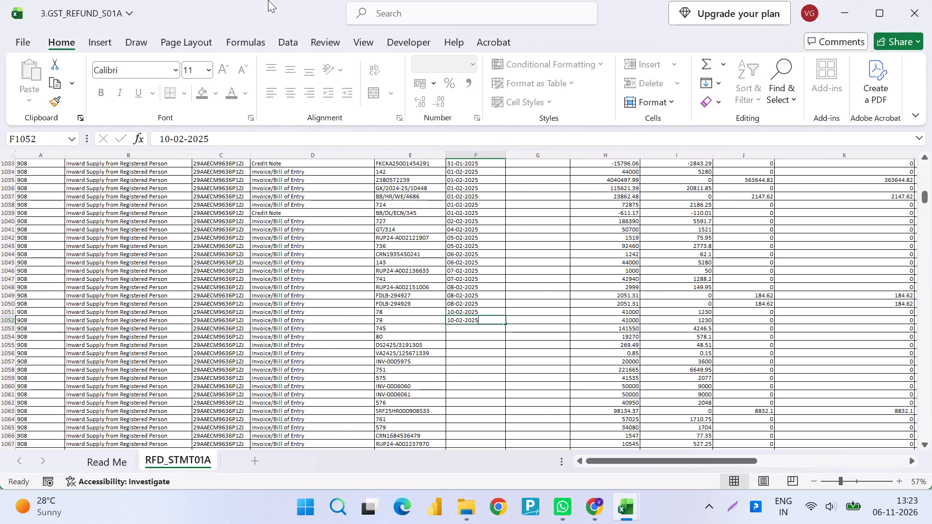
key(ctrl+Left)
key(ctrl+Left)
key(ctrl+Left)
key(ctrl+Left)
key(BackSpace)
key(1)
key(Return)
key(alt+Tab)
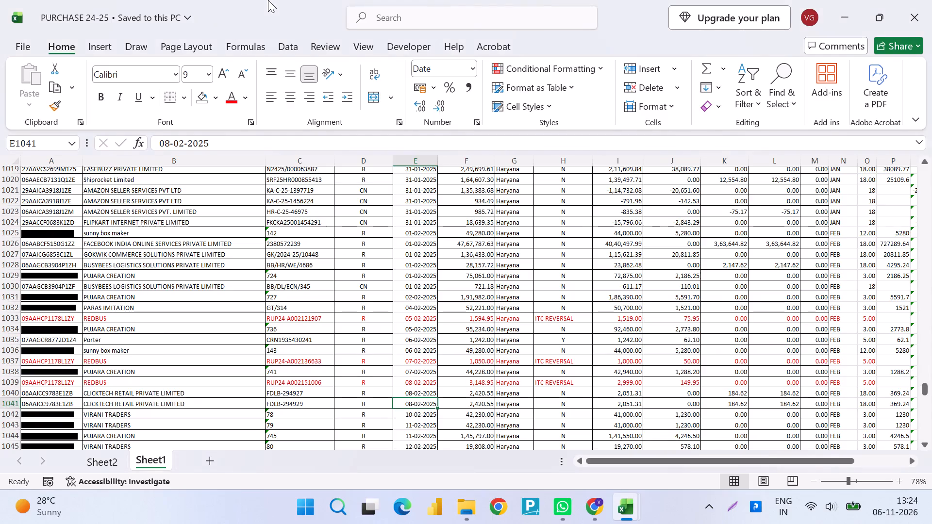
key(Down)
key(Down)
key(shift+Down)
key(shift+Down)
key(alt+Tab)
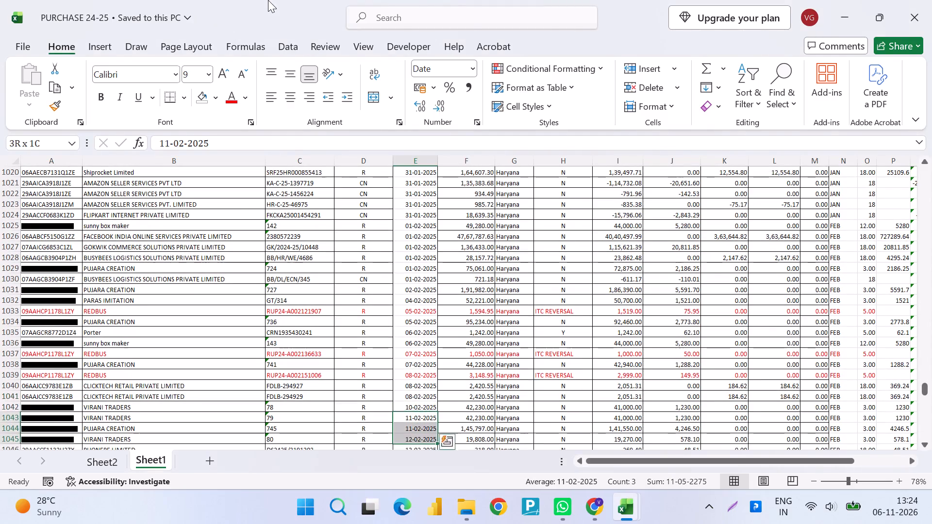
key(ctrl+d)
Fill the date down to F1054 for invoice 80 and change it to 12-02-2025.
key(Down)
key(ctrl+d)
key(F2)
key(ctrl+Left)
key(ctrl+Left)
key(ctrl+Left)
key(ctrl+Left)
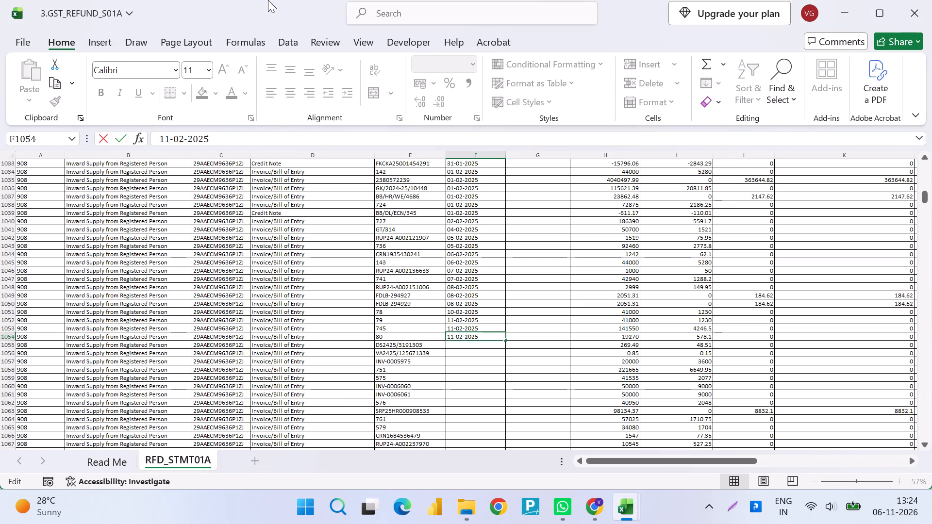
key(BackSpace)
key(2)
key(Return)
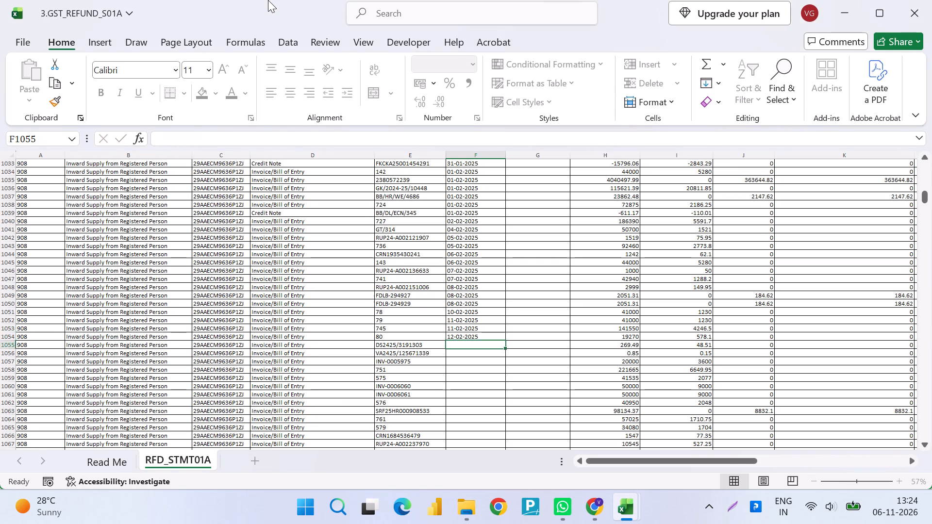
Examine the PURCHASE 24-25 records after invoice 80, from DS2425/3191303 onward, to find which invoices share the next document date.
key(alt+Tab)
key(Down)
key(Down)
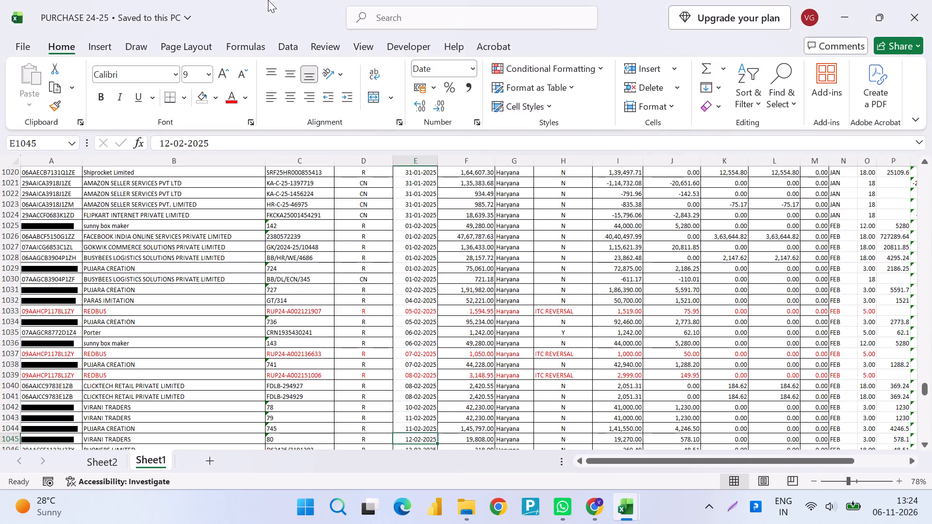
key(shift+Down)
key(shift+Down)
key(shift+Down)
key(shift+Down)
key(shift+Down)
key(shift+Down)
key(shift+Down)
key(shift+Down)
key(shift+Down)
key(shift+Down)
key(shift+Down)
key(shift+Down)
key(shift+Down)
key(shift+Down)
key(shift+Down)
key(shift+Down)
key(shift+Down)
key(shift+Down)
key(shift+Down)
key(shift+Down)
key(shift+Up)
key(shift+Up)
key(shift+Up)
key(shift+Up)
key(shift+Up)
key(shift+Up)
key(shift+Up)
key(shift+Up)
key(shift+Up)
key(shift+Up)
key(shift+Up)
key(shift+Up)
key(shift+Up)
key(shift+Up)
key(shift+Up)
key(shift+Up)
key(shift+Up)
key(shift+Up)
key(shift+Up)
key(shift+Up)
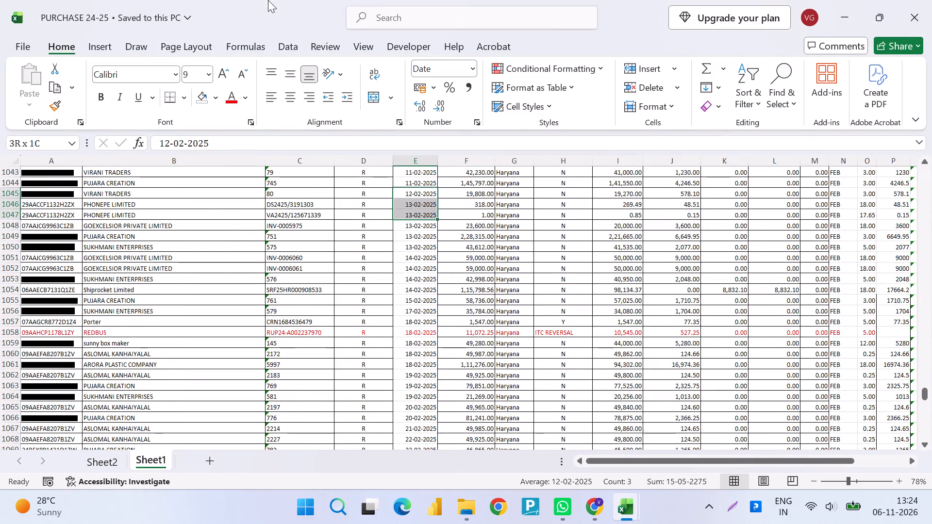
key(Down)
key(shift+Down)
key(shift+Down)
key(shift+Down)
key(shift+Down)
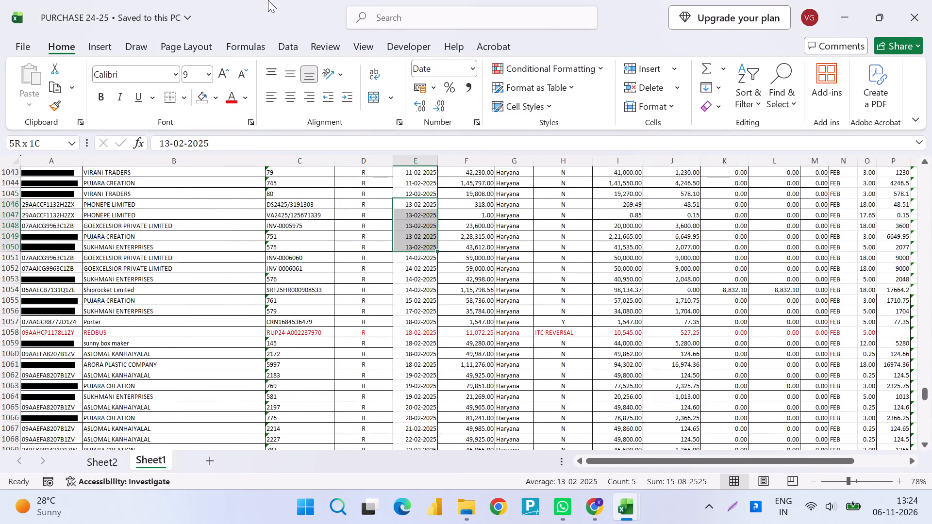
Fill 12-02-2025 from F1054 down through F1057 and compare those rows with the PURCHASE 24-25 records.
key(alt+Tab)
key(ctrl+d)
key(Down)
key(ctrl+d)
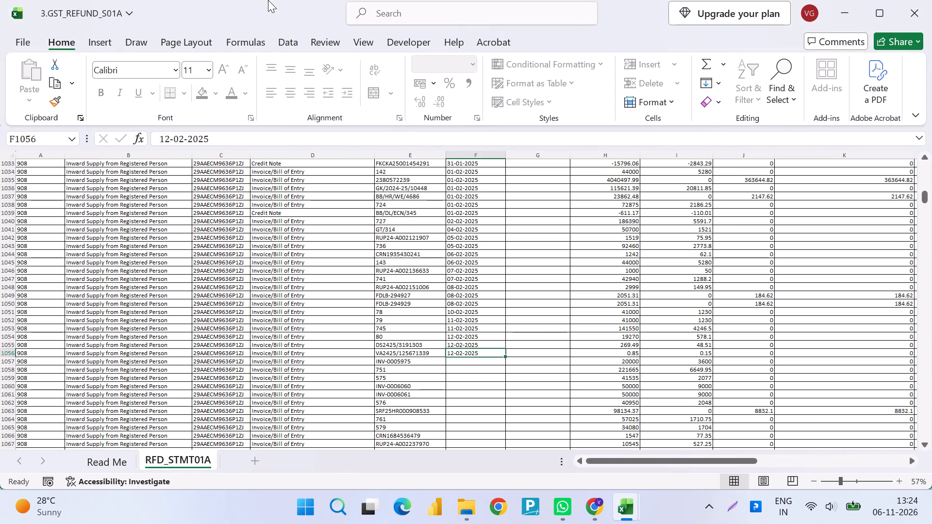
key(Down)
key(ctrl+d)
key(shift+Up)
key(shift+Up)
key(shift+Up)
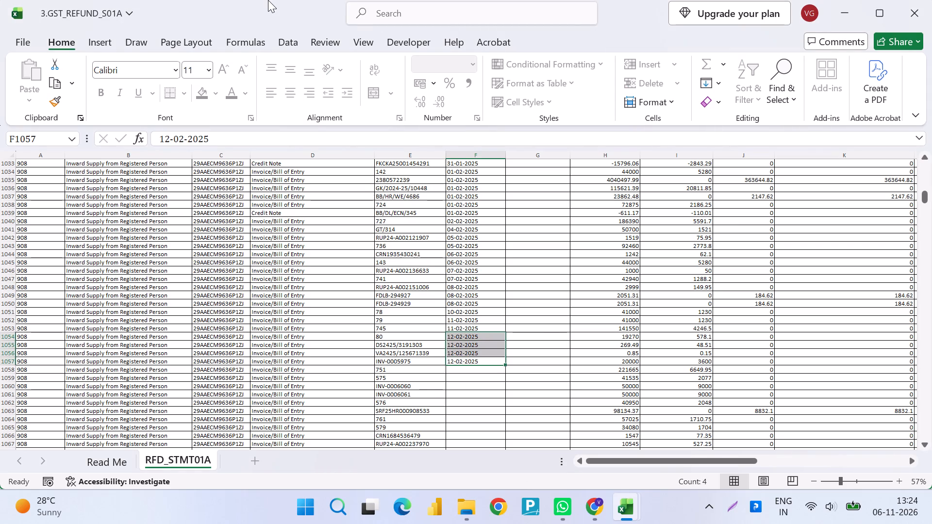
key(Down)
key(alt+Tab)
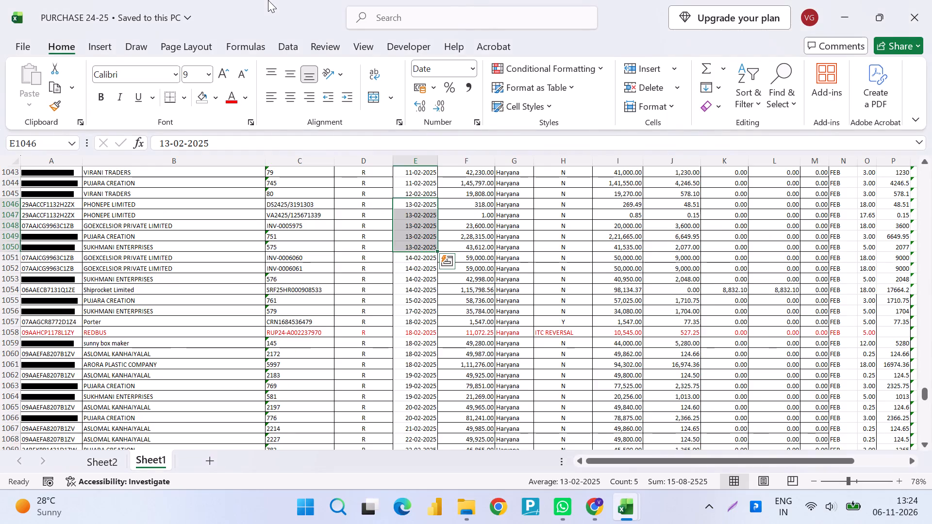
Change the document date in F1055 to 13-02-2025 for invoice DS2425/3191303.
key(alt+Tab)
key(Up)
key(Up)
key(Up)
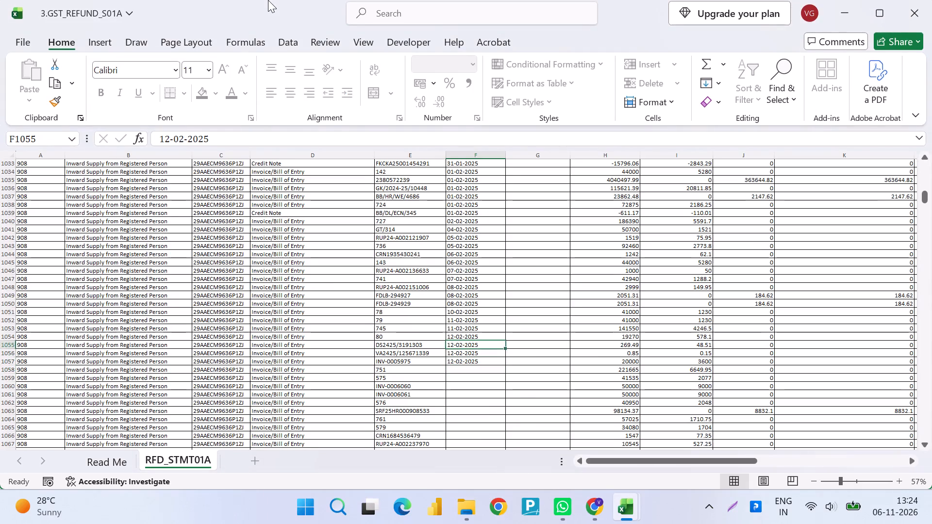
key(F2)
key(ctrl+Left)
key(ctrl+Left)
key(ctrl+Left)
key(ctrl+Left)
key(BackSpace)
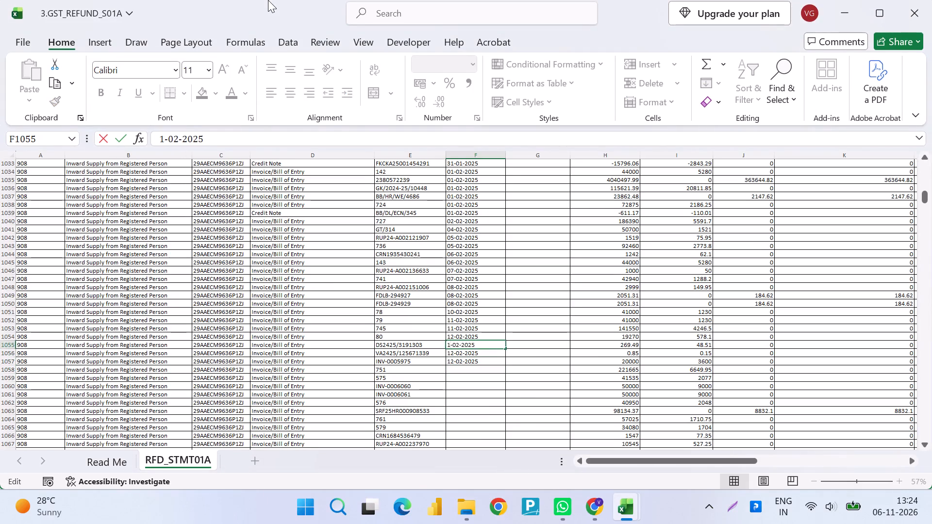
key(3)
key(Return)
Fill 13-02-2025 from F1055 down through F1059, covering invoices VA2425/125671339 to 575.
key(ctrl+d)
key(Down)
key(ctrl+d)
key(Down)
key(ctrl+d)
key(Down)
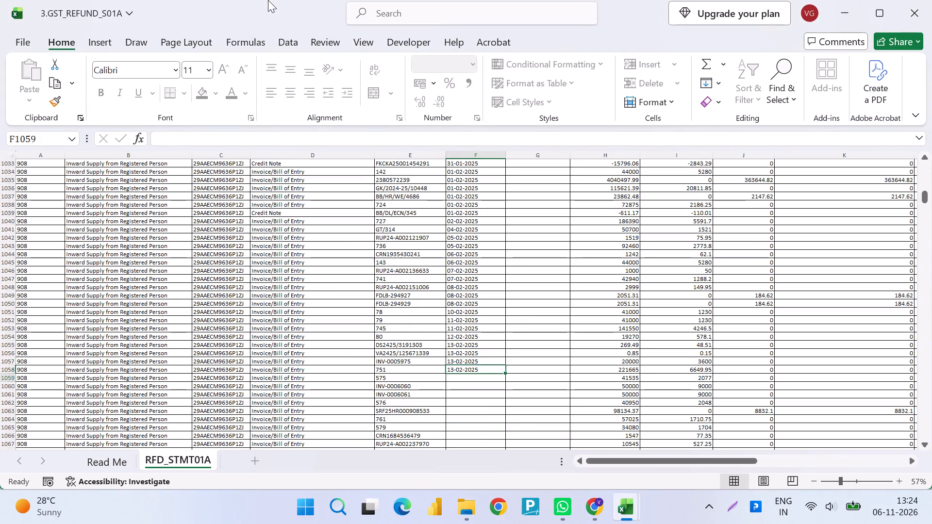
key(ctrl+d)
Fill the date down into F1060 and check PURCHASE 24-25 for the invoices sharing the date of INV-0006060.
key(Down)
key(ctrl+d)
key(alt+Tab)
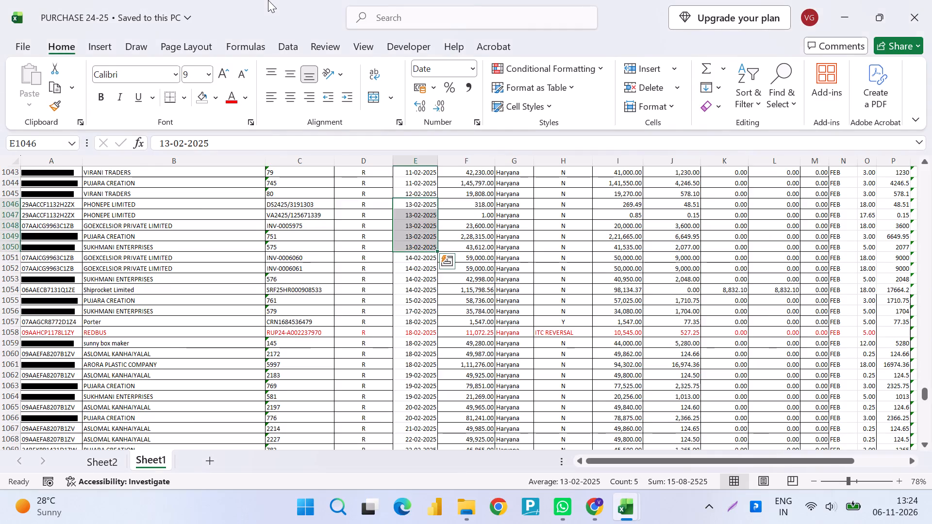
key(Down)
key(Down)
key(Down)
key(Down)
key(Down)
key(shift+Down)
key(shift+Down)
key(shift+Down)
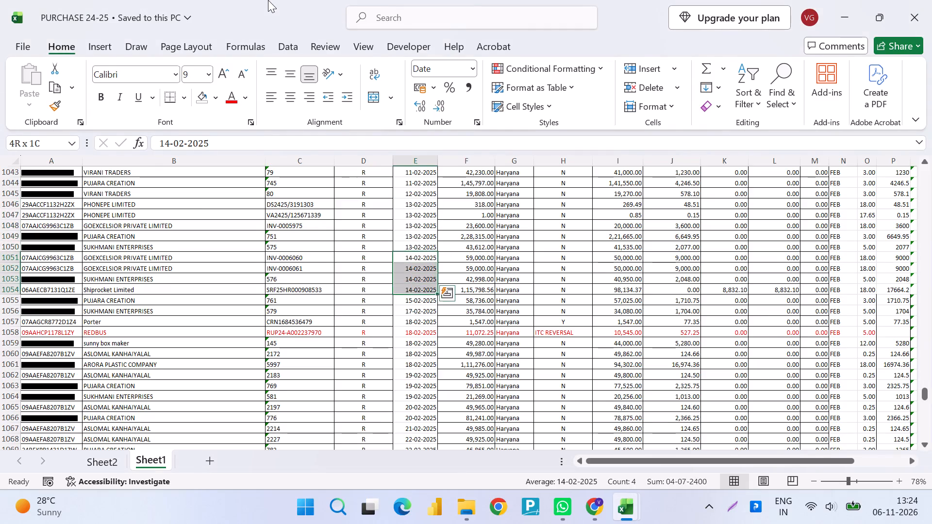
Set the dates in F1060 through F1063 to 14-02-2025 for invoices INV-0006060 to SRF25HR000908533, saving the workbook.
key(alt+Tab)
key(shift+Down)
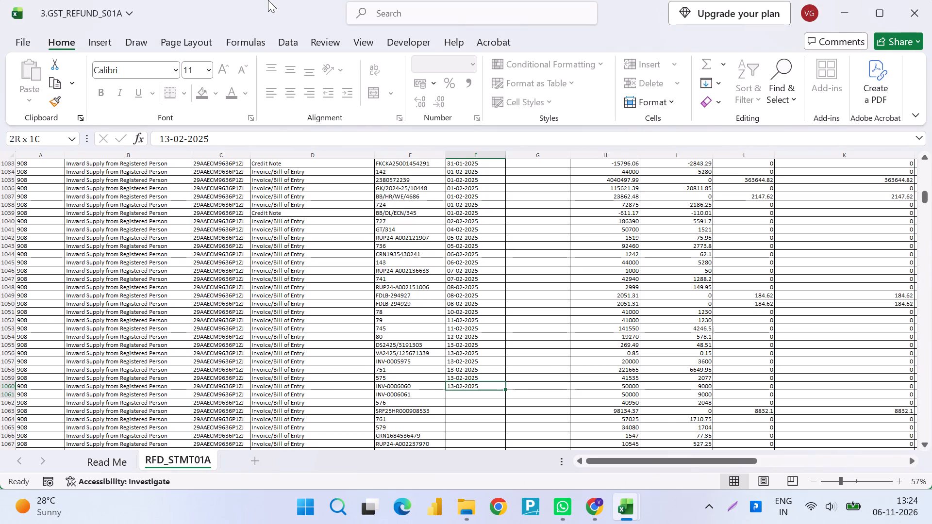
key(shift+Down)
key(shift+Down)
key(ctrl+d)
key(F2)
key(ctrl+Left)
key(ctrl+Left)
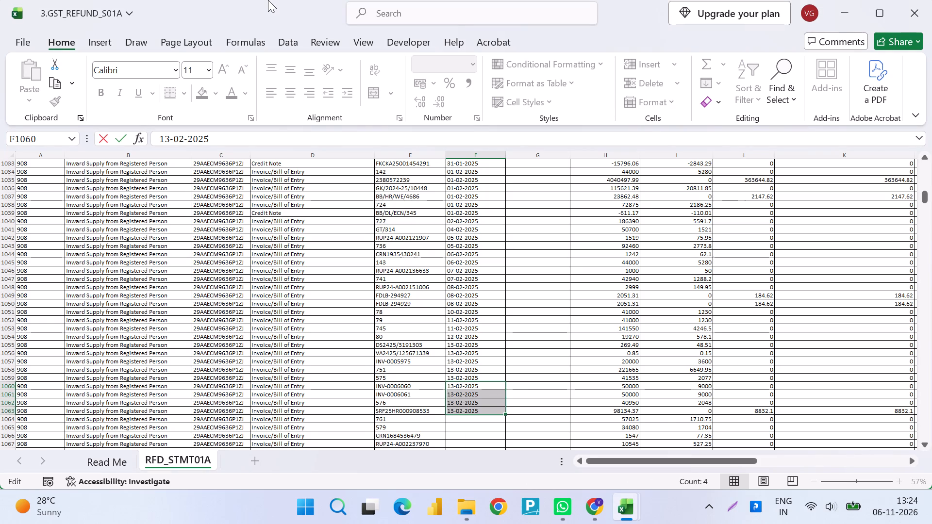
key(ctrl+Left)
key(ctrl+Left)
key(BackSpace)
key(4)
key(Return)
key(ctrl+s)
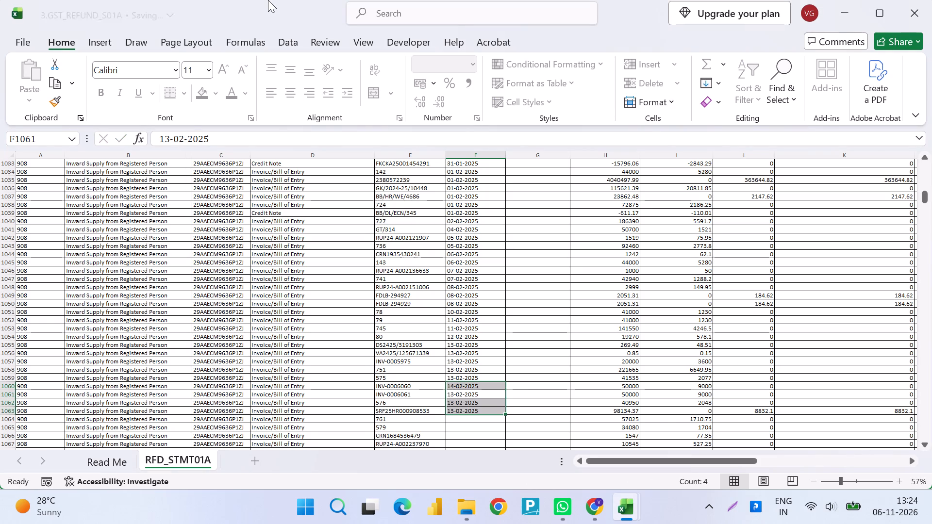
key(ctrl+d)
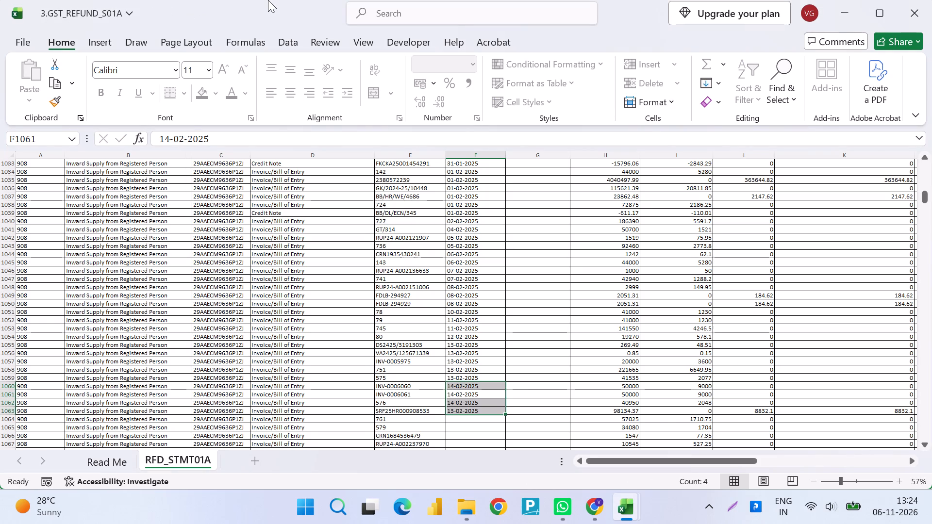
Check invoice 761 in PURCHASE 24-25 and enter 15-02-2025 in F1064 of the refund statement.
key(alt+Tab)
key(Down)
key(Down)
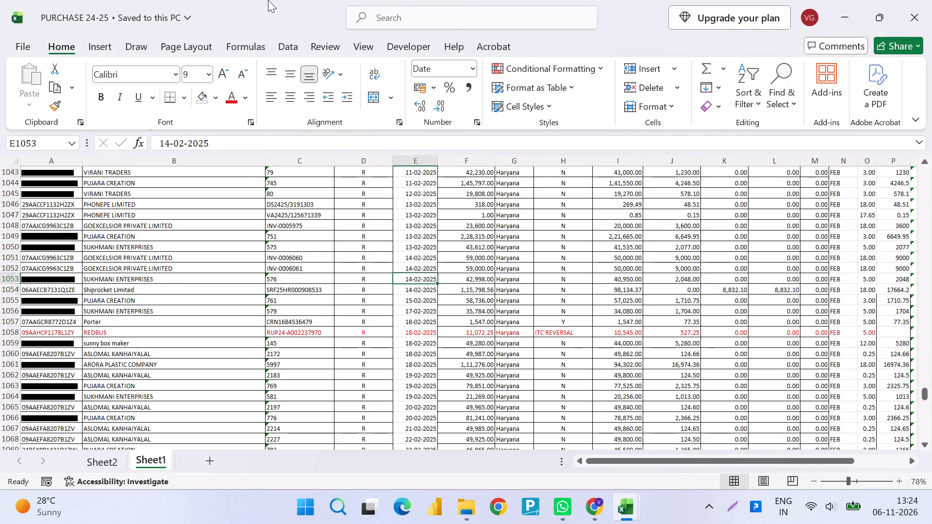
key(Down)
key(Down)
key(alt+Tab)
key(Down)
key(Down)
key(Down)
key(ctrl+d)
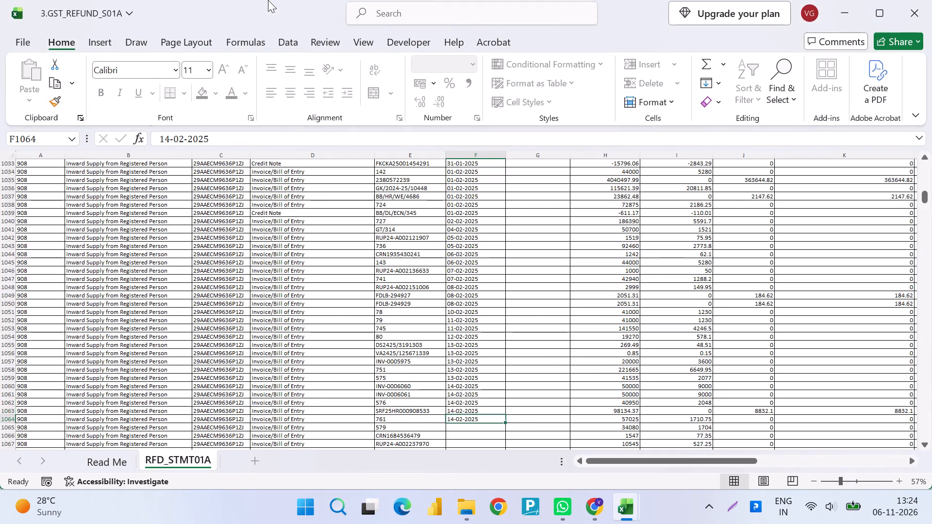
key(F2)
key(ctrl+Left)
key(ctrl+Left)
key(ctrl+Left)
key(ctrl+Left)
key(BackSpace)
key(5)
key(Return)
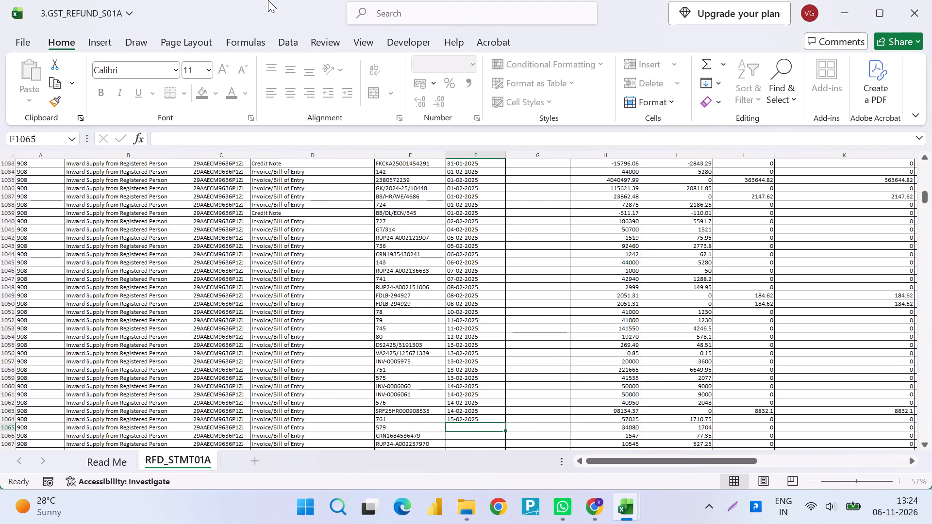
Fill the date down into F1065 for invoice 579 and change it to 17-02-2025.
key(ctrl+d)
key(s)
key(F2)
key(Escape)
key(F2)
key(ctrl+Left)
key(ctrl+Left)
key(ctrl+Left)
key(ctrl+Left)
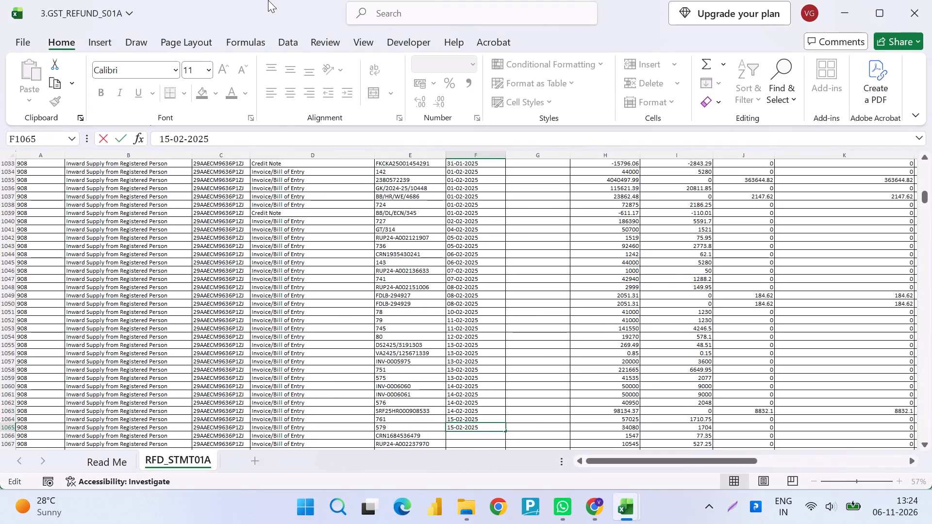
key(BackSpace)
key(7)
key(Return)
key(alt+Tab)
key(Down)
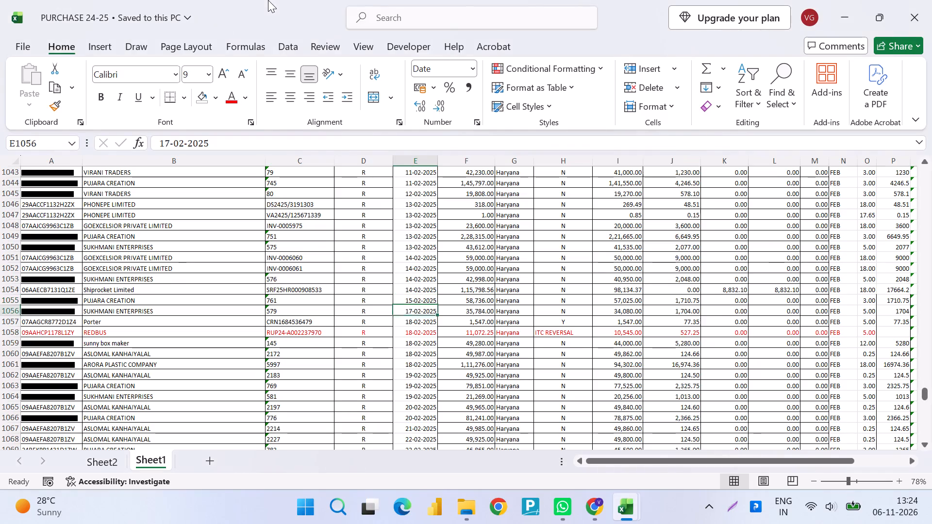
key(Down)
key(shift+Down)
key(shift+Down)
key(shift+Down)
key(shift+Down)
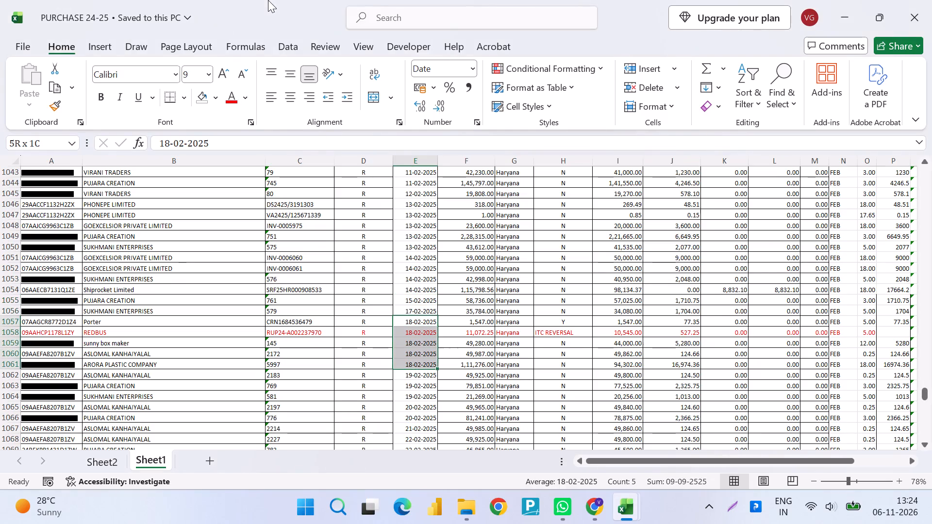
key(alt+Tab)
key(ctrl+d)
key(F2)
key(ctrl+Left)
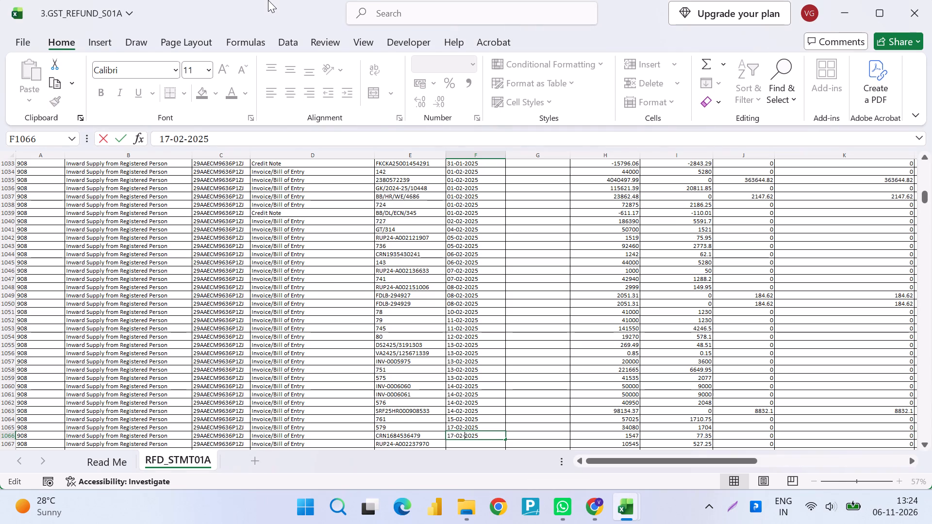
key(ctrl+Left)
key(ctrl+Left)
key(ctrl+Left)
key(BackSpace)
key(8)
key(Return)
key(Up)
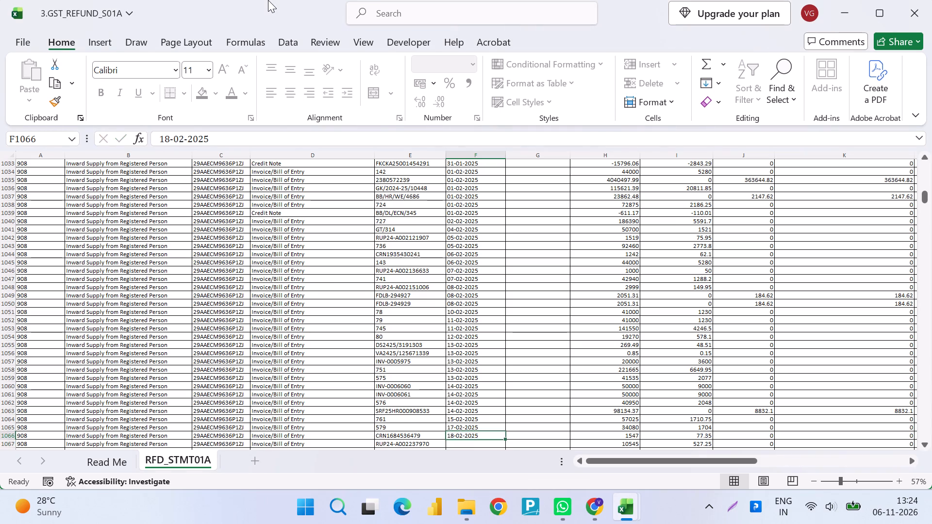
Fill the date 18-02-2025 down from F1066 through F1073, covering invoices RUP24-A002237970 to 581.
key(shift+Down)
key(shift+Down)
key(shift+Down)
key(shift+Down)
key(shift+Down)
key(shift+Down)
key(shift+Down)
key(shift+Down)
key(shift+Down)
key(shift+Down)
key(shift+Down)
key(shift+Down)
key(shift+Down)
key(shift+Down)
key(shift+Down)
key(shift+Down)
key(shift+Down)
key(shift+Down)
key(shift+Down)
key(shift+Down)
key(shift+Up)
key(shift+Up)
key(shift+Up)
key(shift+Up)
key(shift+Up)
key(shift+Up)
key(shift+Up)
key(shift+Up)
key(shift+Up)
key(shift+Up)
key(shift+Up)
key(shift+Up)
key(shift+Up)
key(shift+Up)
key(shift+Up)
key(shift+Up)
key(shift+Up)
key(shift+Up)
key(shift+Up)
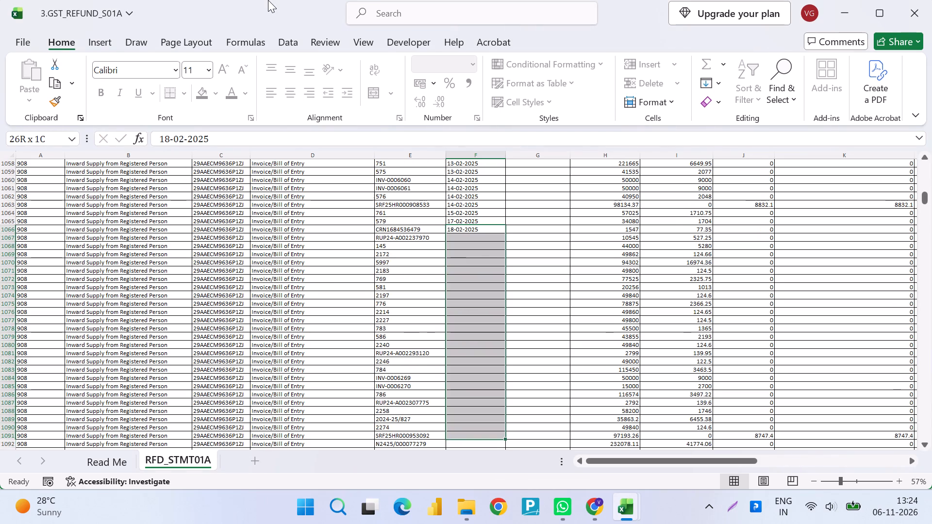
key(ctrl+d)
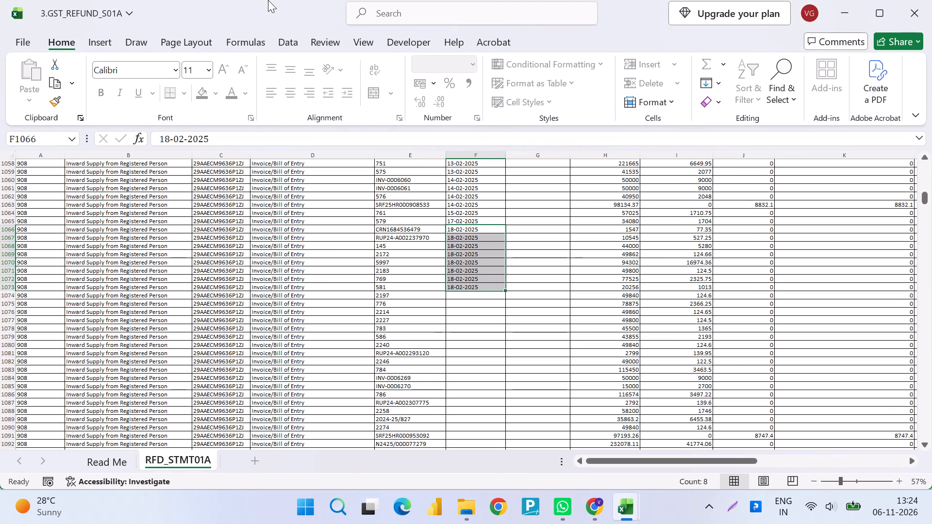
Check the purchase records, change F1071 for invoice 2183 to 19-02-2025, and fill it down through F1073.
key(Down)
key(Down)
key(Down)
key(Down)
key(Down)
key(alt+Tab)
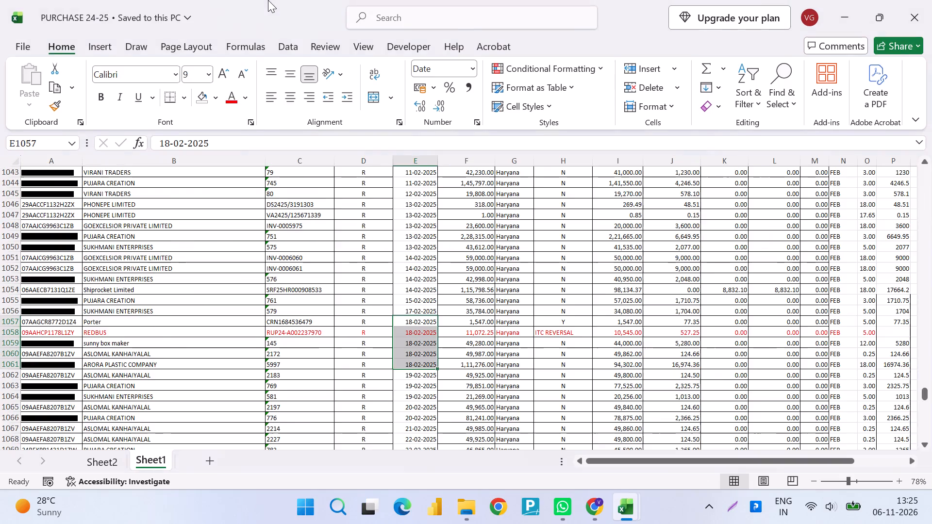
key(alt+Tab)
key(F2)
key(ctrl+Left)
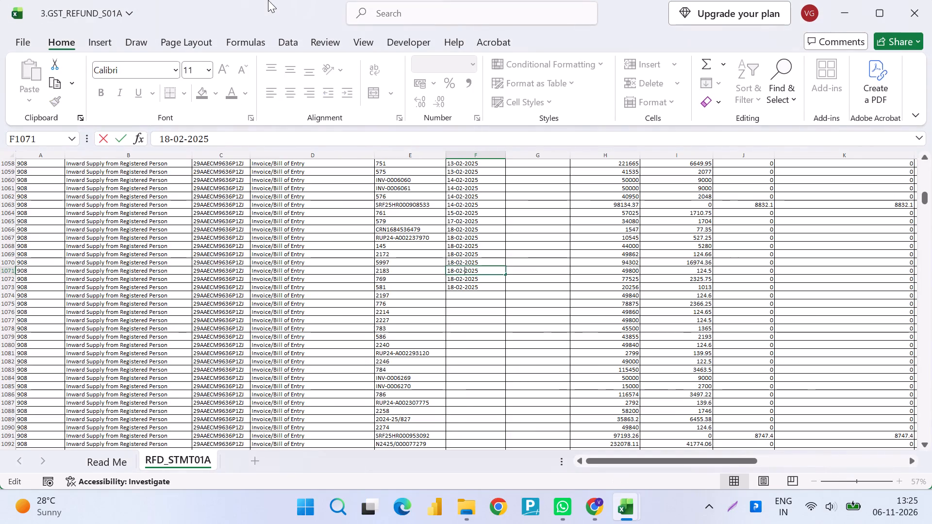
key(ctrl+Left)
key(ctrl+Left)
key(Left)
key(BackSpace)
key(9)
key(Return)
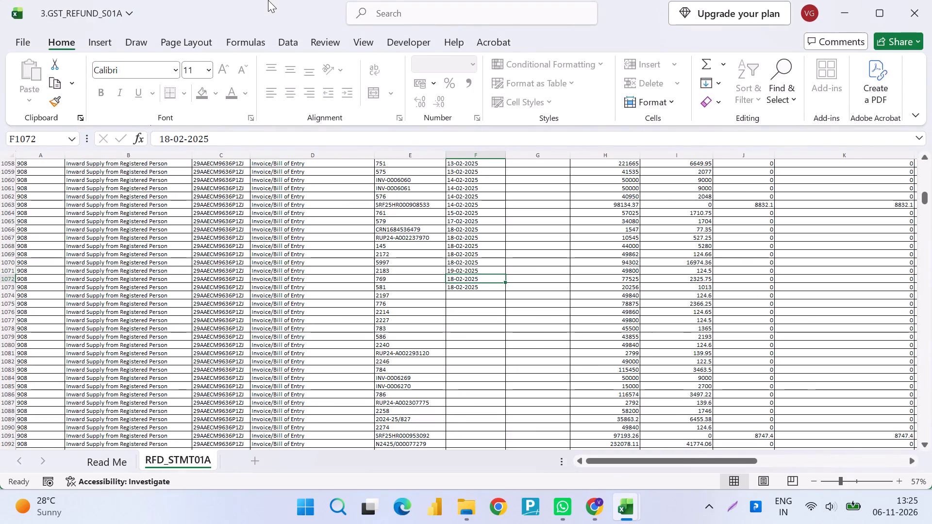
key(ctrl+d)
key(Down)
key(ctrl+d)
Check the records after invoice 581 in PURCHASE 24-25 and set F1074 and F1075 of the refund statement to 20-02-2025.
key(alt+Tab)
key(Down)
key(Down)
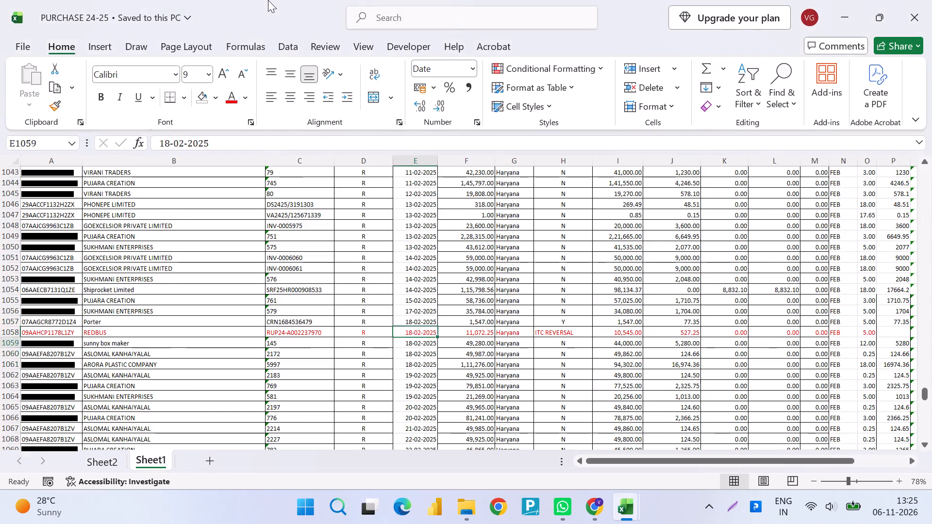
key(Down)
key(Down)
key(Down)
key(Down)
key(Down)
key(Down)
key(Down)
key(alt+Tab)
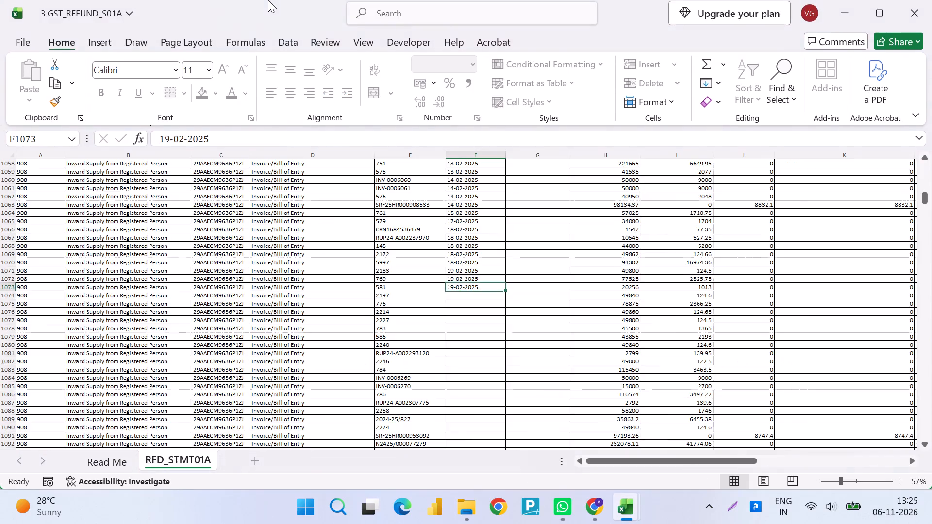
key(Down)
key(ctrl+d)
key(F2)
key(Left)
key(ctrl+Left)
key(ctrl+Left)
key(ctrl+Left)
key(ctrl+Left)
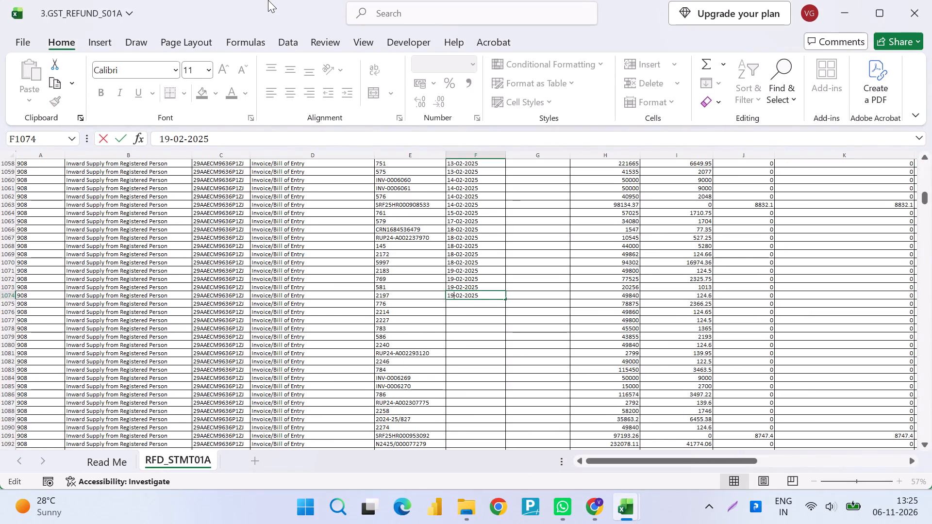
key(BackSpace)
key(BackSpace)
text(20)
key(Return)
key(ctrl+d)
Check invoice 2214 in PURCHASE 24-25 and enter 21-02-2025 in F1076 of the refund statement.
key(alt+Tab)
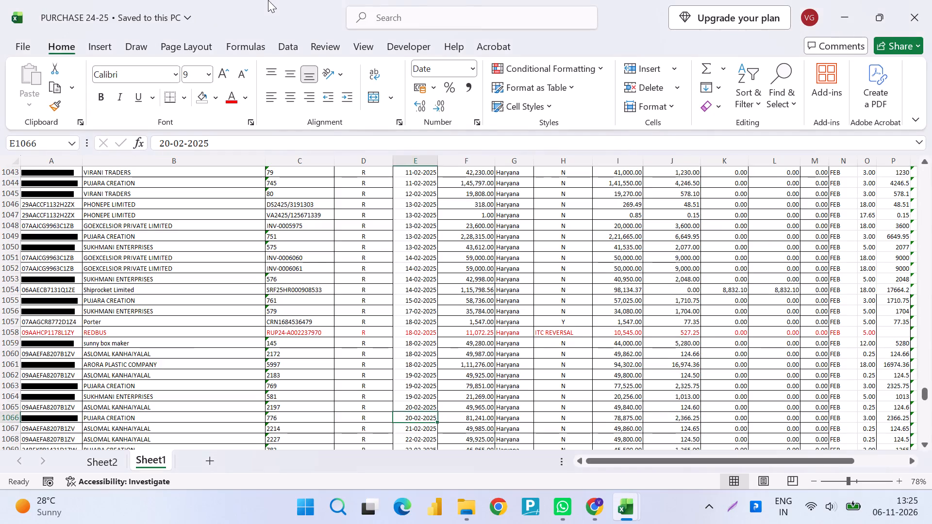
key(Down)
key(alt+Tab)
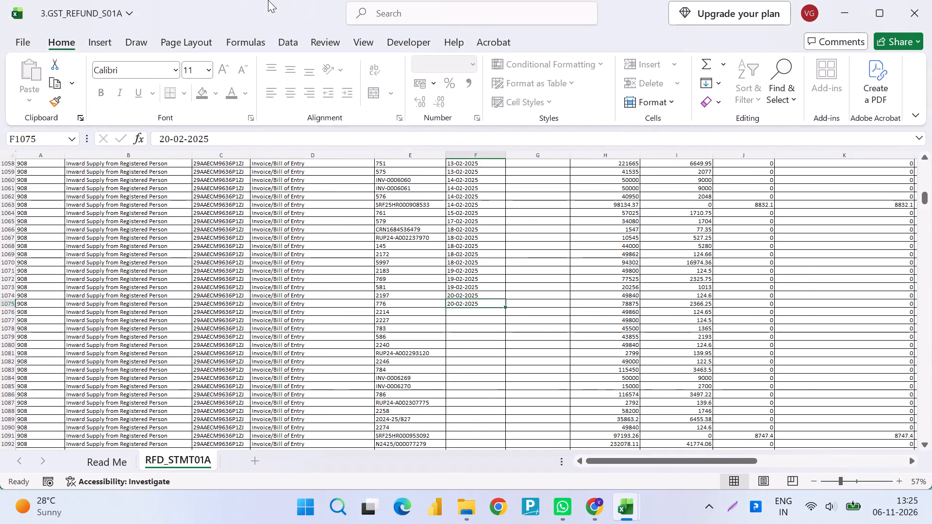
key(Down)
key(ctrl+d)
key(F2)
key(Left)
key(ctrl+Left)
key(ctrl+Left)
key(ctrl+Left)
key(ctrl+Left)
key(BackSpace)
key(1)
key(Return)
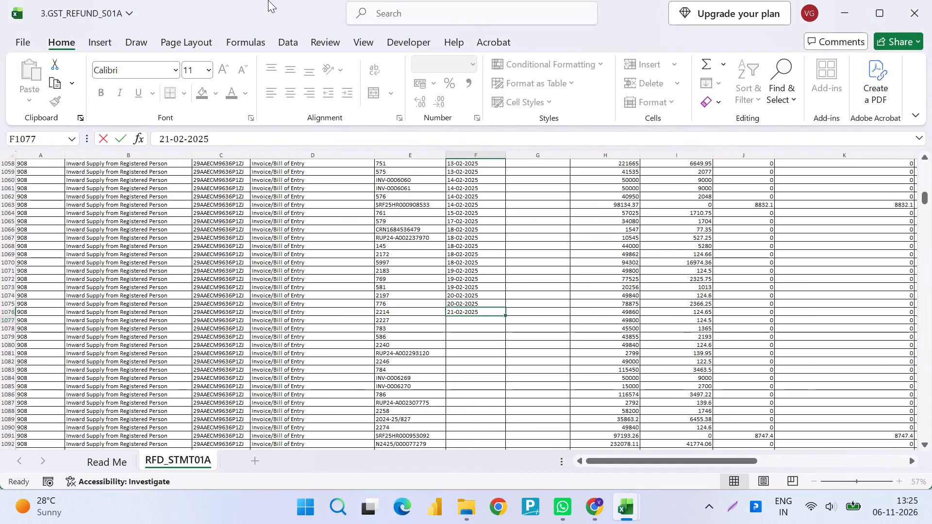
Check the purchase records from invoice 2227 onward and set F1077 through F1079 of the refund statement to 22-02-2025.
key(alt+Tab)
key(Down)
key(Down)
key(Up)
key(shift+Down)
key(shift+Down)
key(shift+Down)
key(shift+Down)
key(shift+Down)
key(shift+Down)
key(shift+Down)
key(shift+Down)
key(shift+Down)
key(shift+Down)
key(shift+Down)
key(shift+Down)
key(shift+Down)
key(shift+Down)
key(shift+Down)
key(shift+Down)
key(shift+Down)
key(shift+Down)
key(shift+Down)
key(shift+Down)
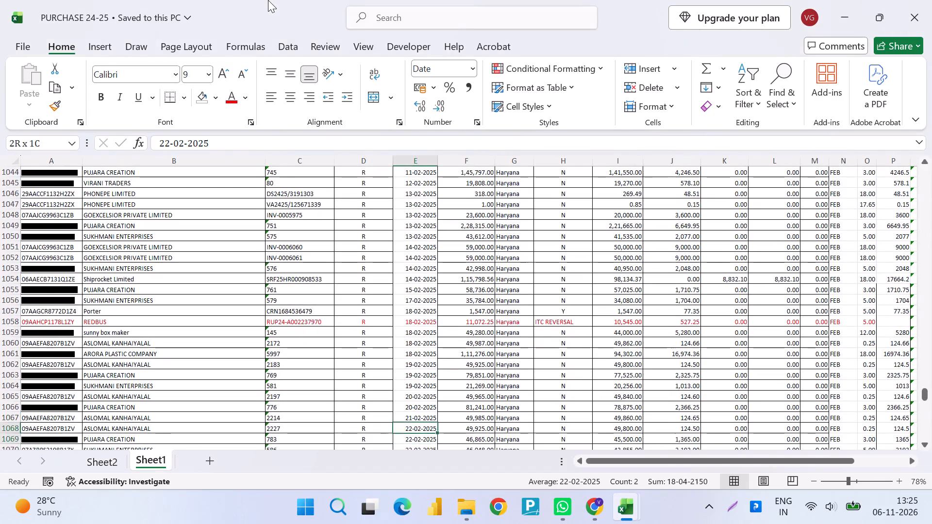
key(shift+Up)
key(shift+Up)
key(shift+Up)
key(shift+Up)
key(shift+Up)
key(shift+Up)
key(shift+Up)
key(shift+Up)
key(shift+Up)
key(shift+Up)
key(shift+Up)
key(shift+Up)
key(shift+Up)
key(shift+Up)
key(shift+Up)
key(shift+Up)
key(shift+Up)
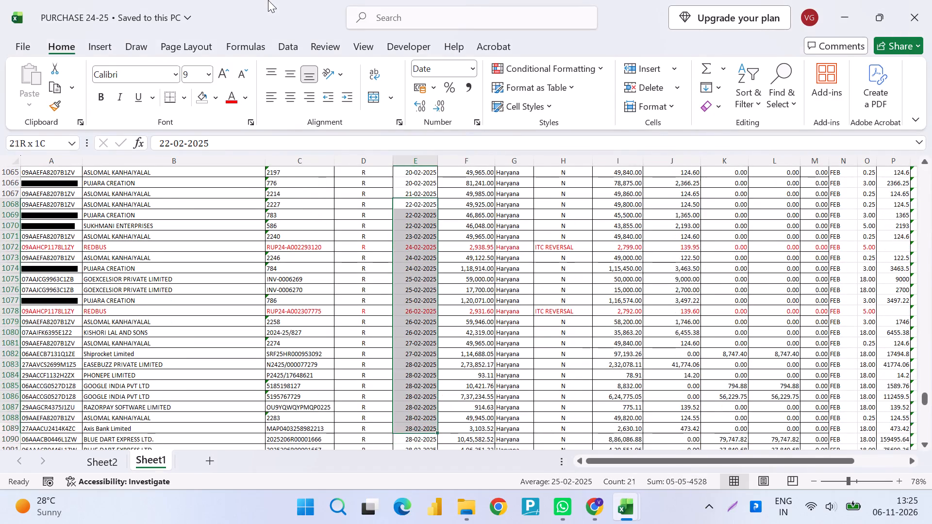
key(shift+Up)
key(shift+Up)
key(shift+Up)
key(alt+Tab)
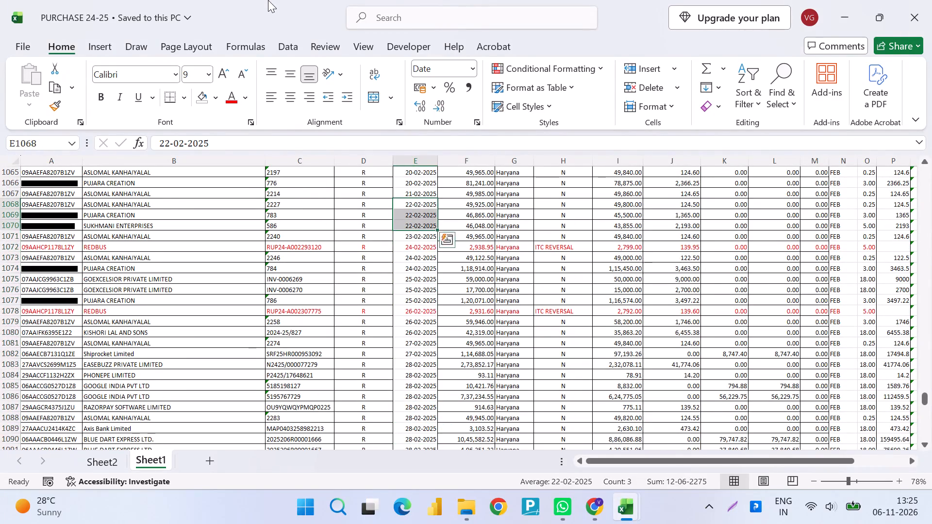
key(ctrl+d)
key(F2)
key(ctrl+Left)
key(ctrl+Left)
key(ctrl+Left)
key(ctrl+Left)
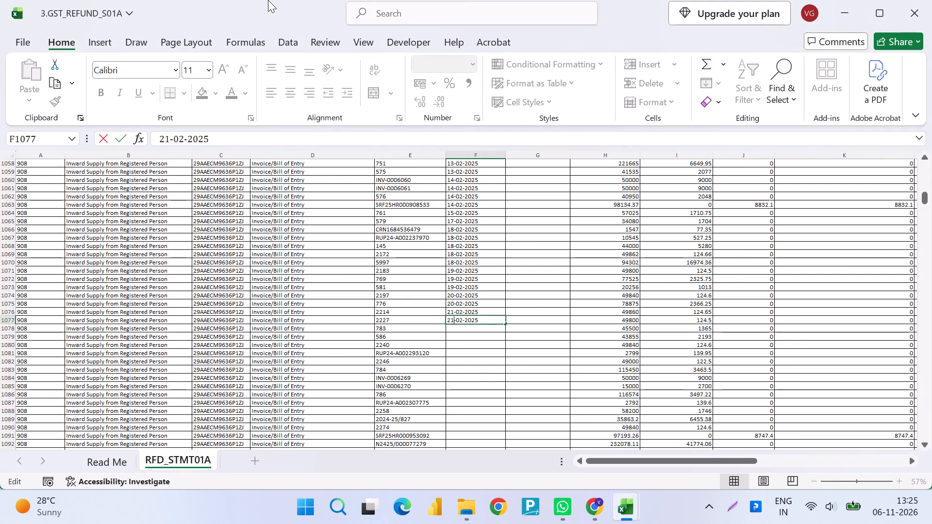
key(BackSpace)
key(2)
key(Return)
key(ctrl+d)
key(Down)
key(ctrl+d)
Fill the date down into F1080 for invoice 2240 and change it to 23-02-2025.
key(Down)
key(ctrl+d)
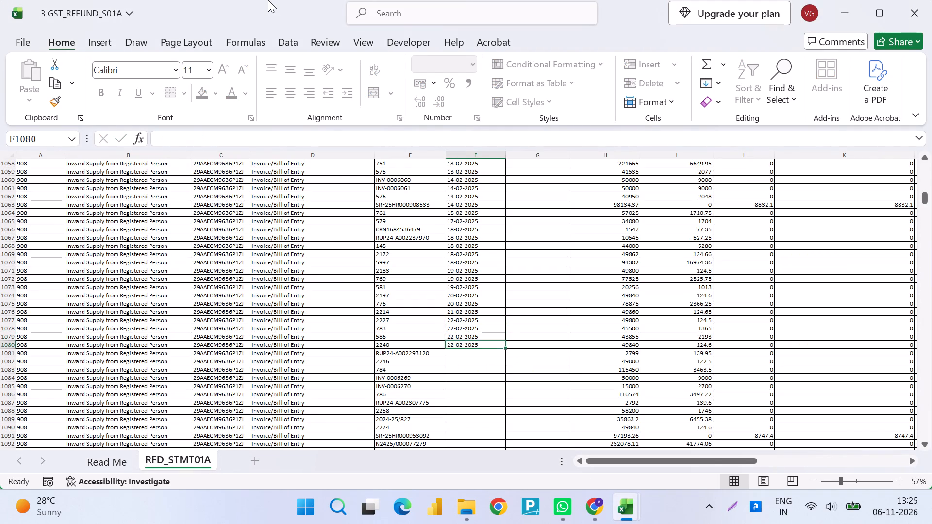
key(F2)
key(ctrl+Left)
key(ctrl+Left)
key(ctrl+Left)
key(ctrl+Left)
key(BackSpace)
key(3)
key(Return)
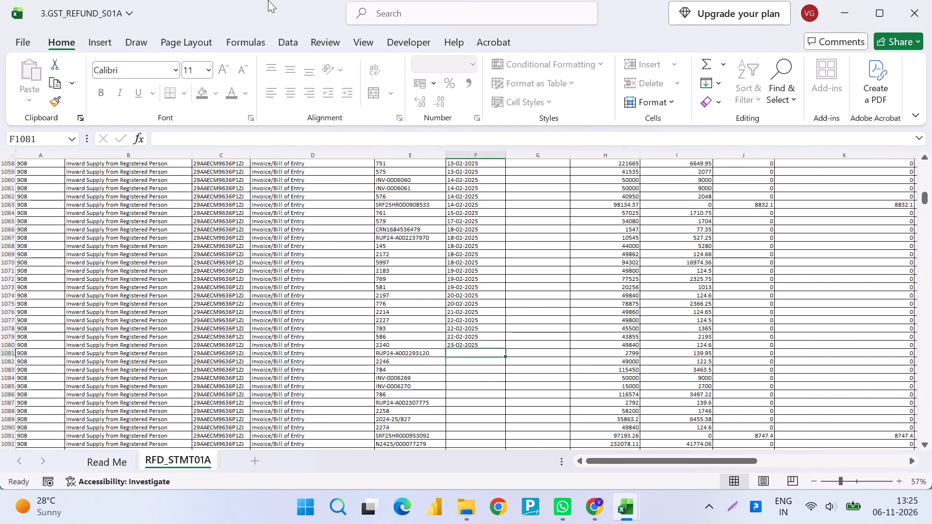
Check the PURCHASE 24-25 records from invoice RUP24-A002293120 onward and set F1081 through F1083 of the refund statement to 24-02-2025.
key(alt+Tab)
key(Down)
key(Down)
key(Down)
key(Down)
key(shift+Down)
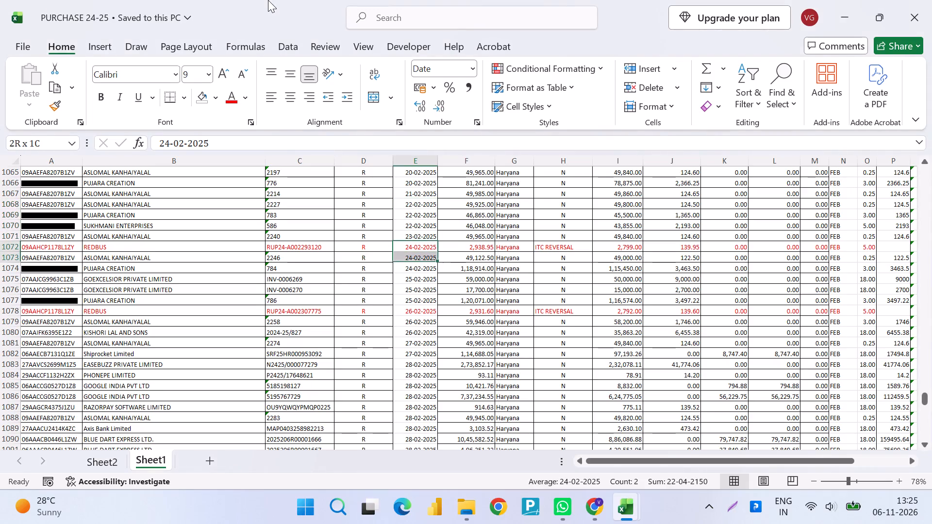
key(shift+Down)
key(shift+Down)
key(shift+Up)
key(alt+Tab)
key(ctrl+d)
key(F2)
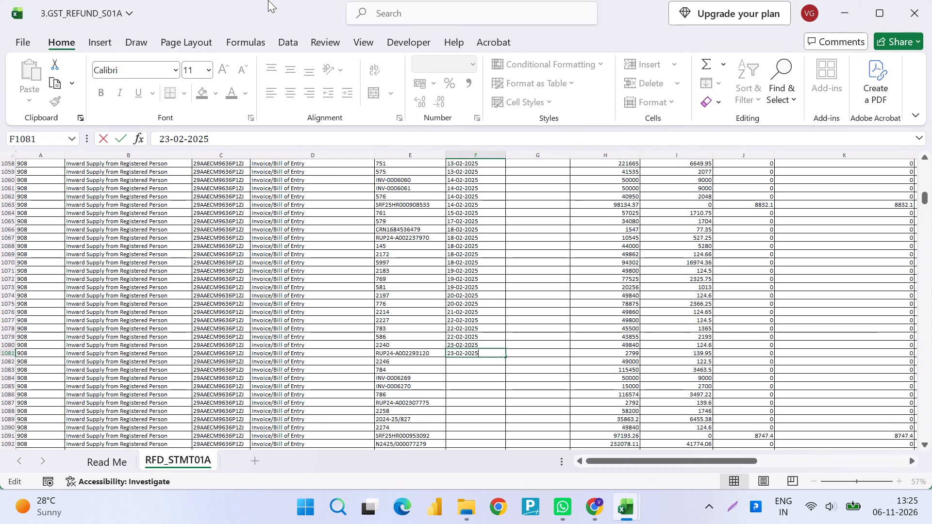
key(Left)
key(ctrl+Left)
key(ctrl+Left)
key(ctrl+Left)
key(ctrl+Left)
key(BackSpace)
key(4)
key(Return)
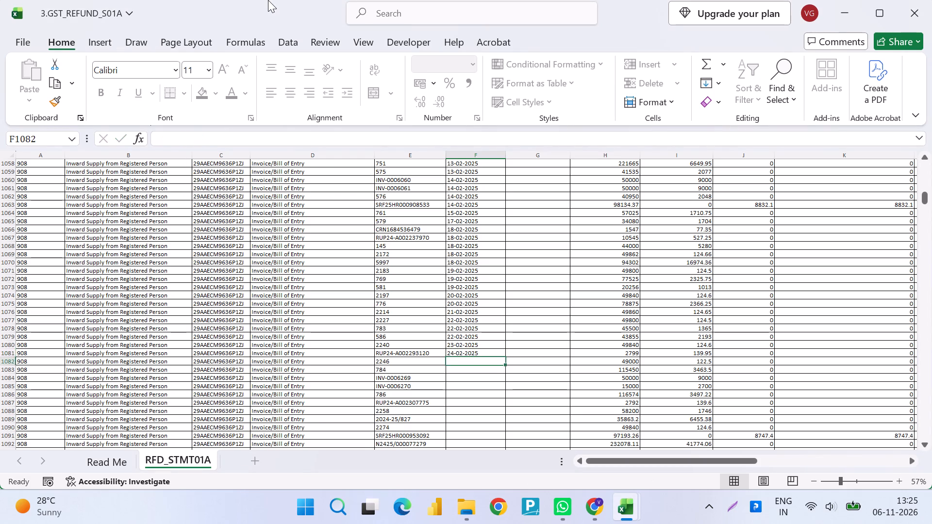
key(ctrl+d)
key(Down)
key(ctrl+d)
Fill the date down into F1084 for invoice INV-0006269 and change it to 25-02-2025.
key(Down)
key(ctrl+d)
key(F2)
key(Left)
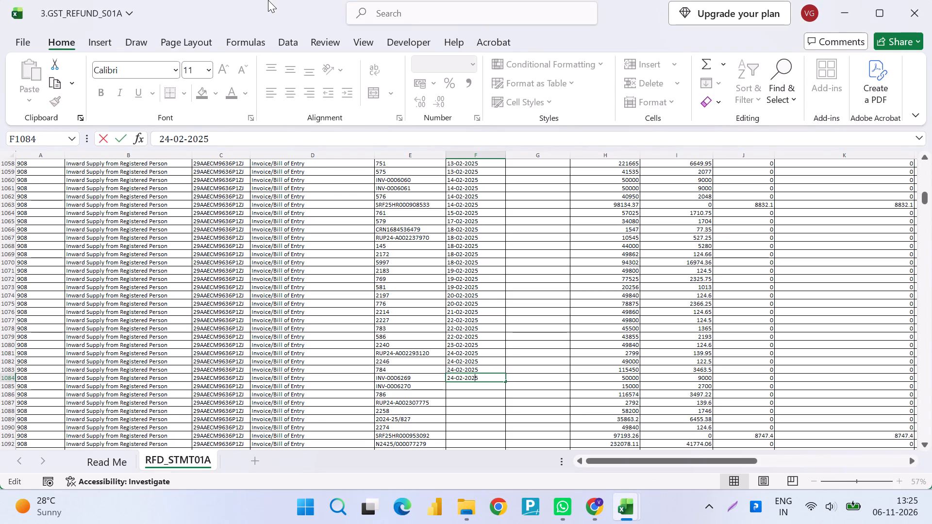
key(ctrl+Left)
key(ctrl+Left)
key(ctrl+Left)
key(ctrl+Left)
key(BackSpace)
key(5)
key(Return)
Check the purchase records from INV-0006269 through 786 and fill 25-02-2025 down into F1085 and F1086 of the refund statement.
key(alt+Tab)
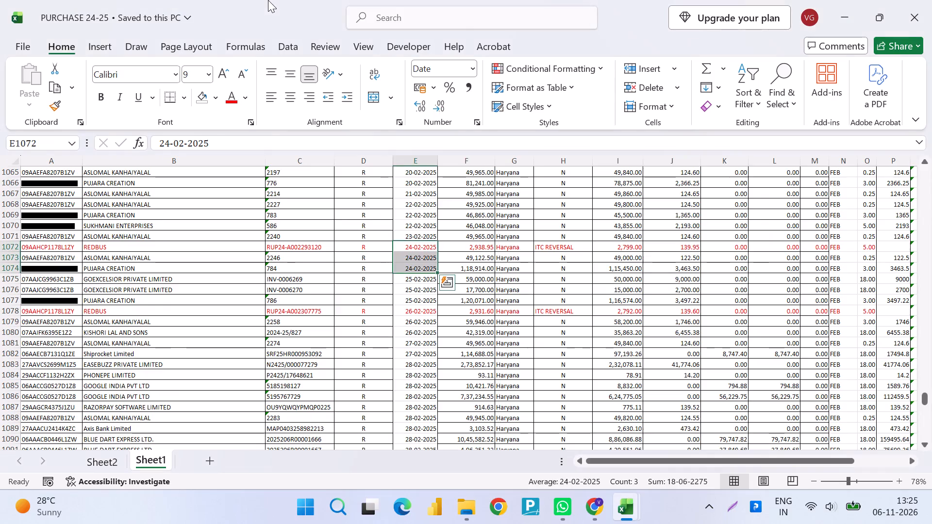
key(Down)
key(Down)
key(Down)
key(shift+Down)
key(shift+Down)
key(alt+Tab)
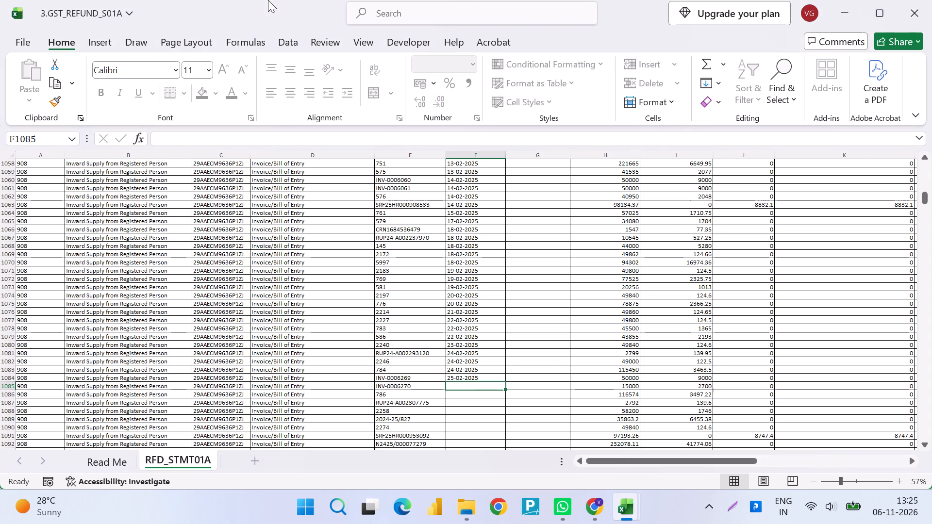
key(ctrl+d)
key(Down)
key(ctrl+d)
key(Down)
key(ctrl+d)
key(F2)
key(Left)
key(ctrl+Left)
key(ctrl+Left)
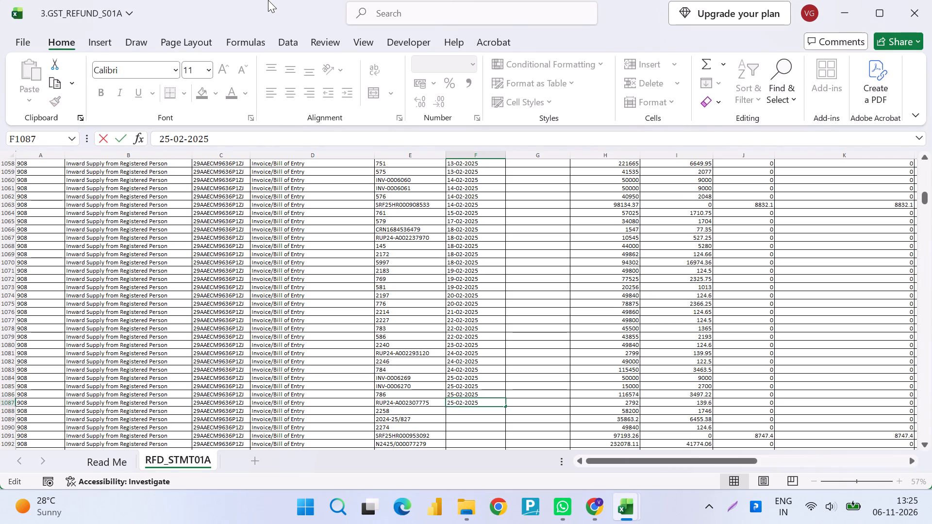
key(ctrl+Left)
key(ctrl+Left)
key(BackSpace)
key(6)
key(Return)
Check the following records in PURCHASE 24-25 and fill 26-02-2025 down into F1088 and F1089 of the refund statement.
key(alt+Tab)
key(Down)
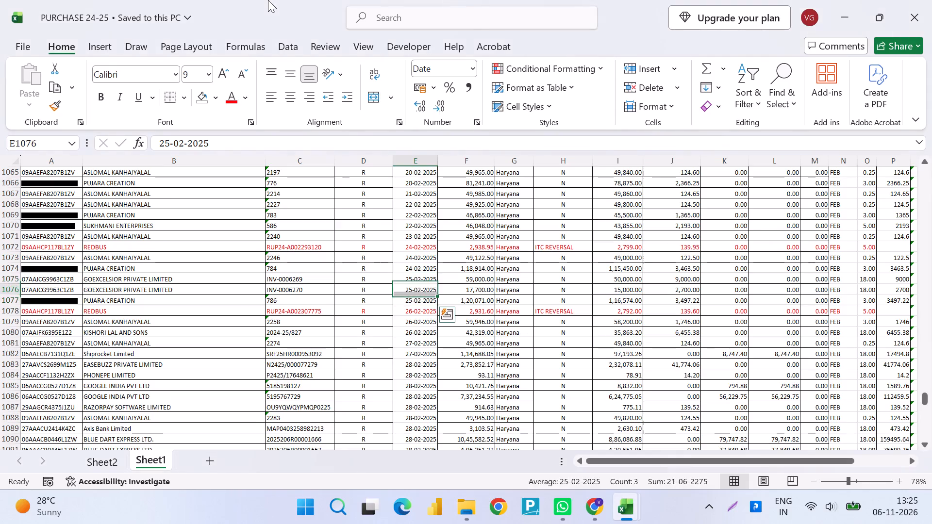
key(Down)
key(Down)
key(Down)
key(Down)
key(alt+Tab)
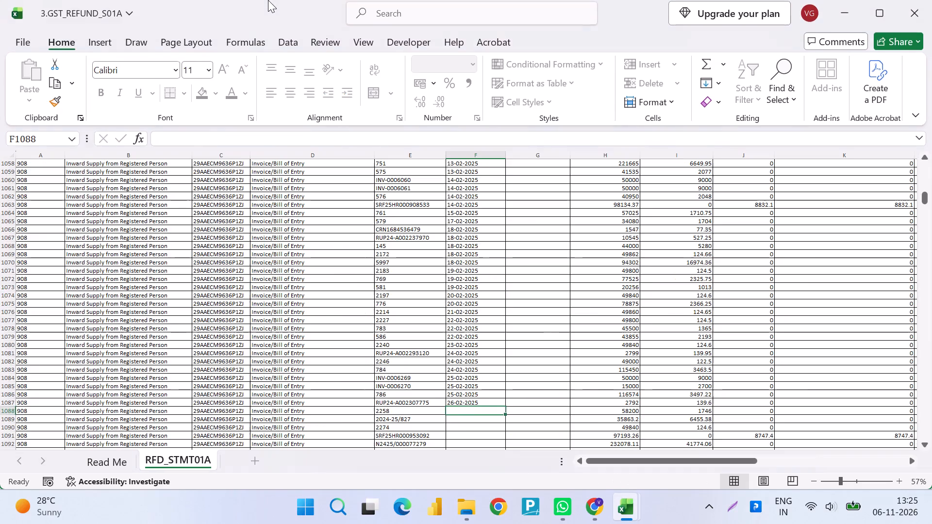
key(ctrl+d)
key(Down)
key(ctrl+d)
Fill the date down into F1090 for invoice 2274 and change it to 27-02-2025.
key(Down)
key(ctrl+d)
key(F2)
key(Left)
key(ctrl+Left)
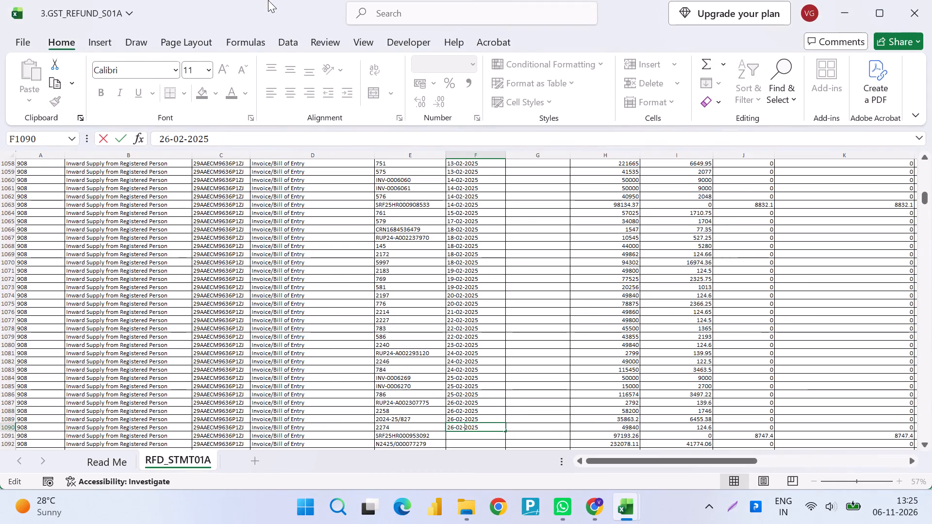
key(ctrl+Left)
key(ctrl+Left)
key(ctrl+Left)
key(BackSpace)
key(7)
key(Return)
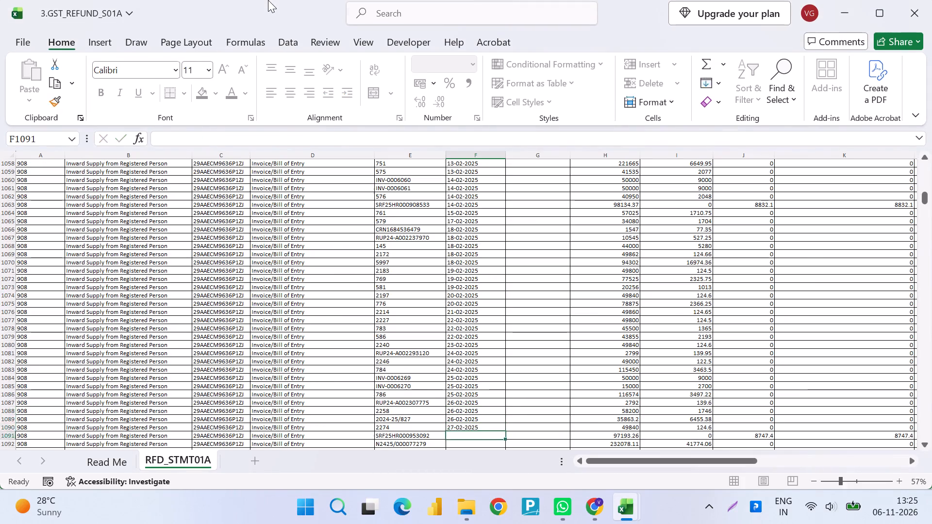
Check the purchase records after invoice 2274 and fill 27-02-2025 down into F1091 of the refund statement.
key(alt+Tab)
key(Down)
key(Down)
key(Up)
key(shift+Down)
key(shift+Down)
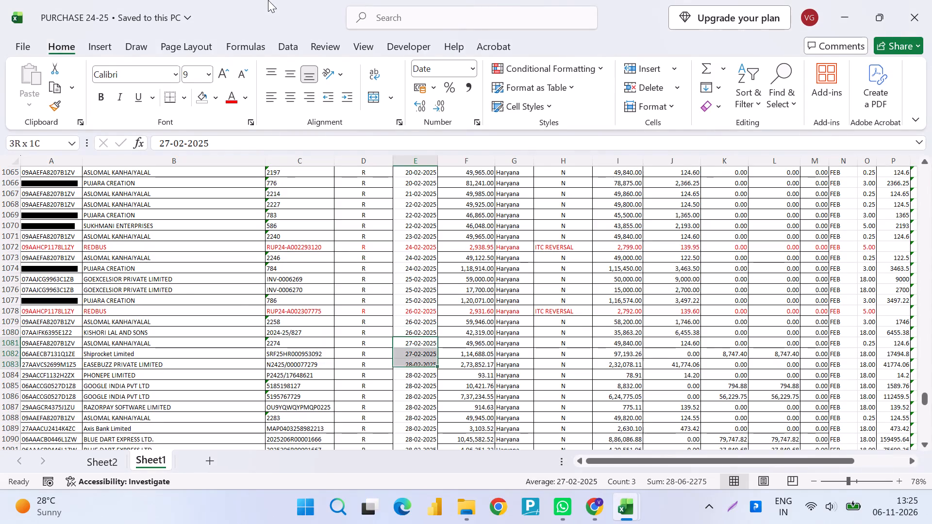
key(alt+Tab)
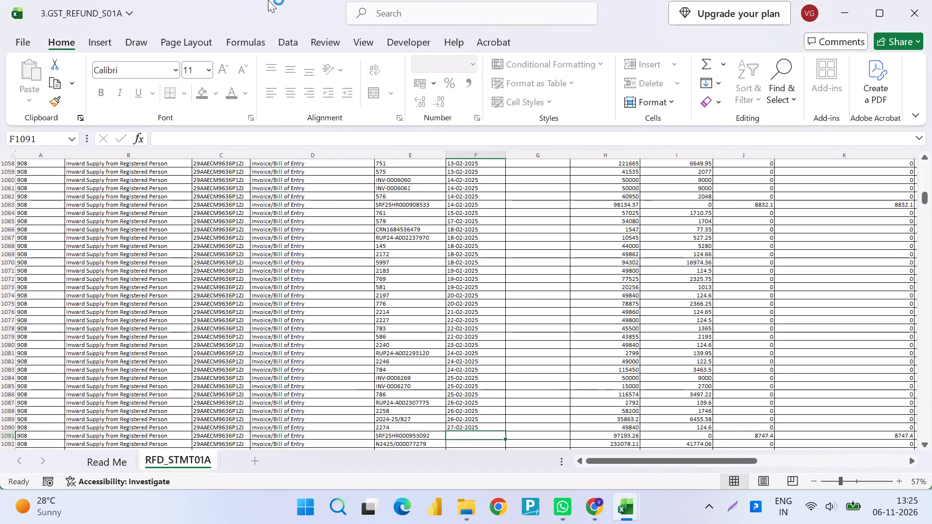
key(ctrl+d)
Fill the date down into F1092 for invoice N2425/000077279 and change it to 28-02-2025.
key(Down)
key(ctrl+d)
key(F2)
key(Left)
key(ctrl+Left)
key(ctrl+Left)
key(ctrl+Left)
key(ctrl+Left)
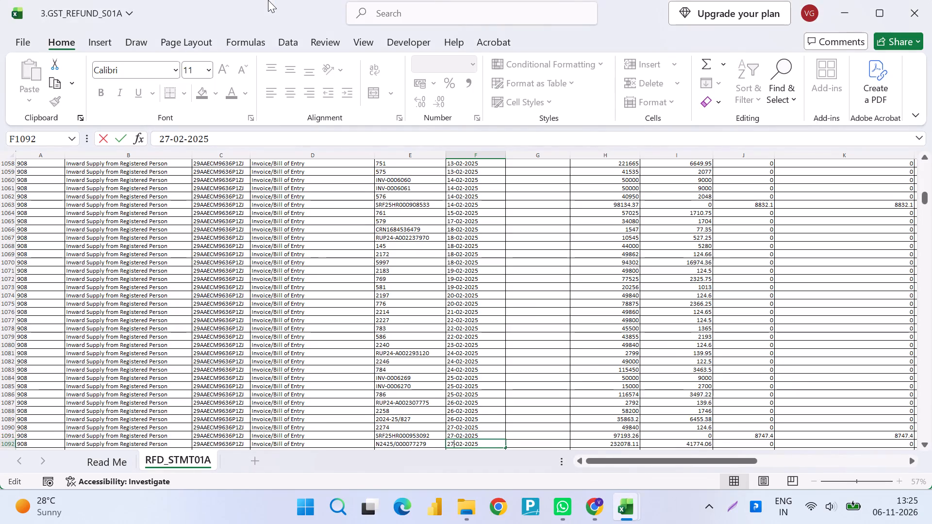
key(BackSpace)
key(8)
key(Return)
Check the extent of the 28-02-2025 records in PURCHASE 24-25 by selecting dates E1083 through E1104, and return to the refund statement.
key(alt+Tab)
key(Down)
key(Down)
key(Down)
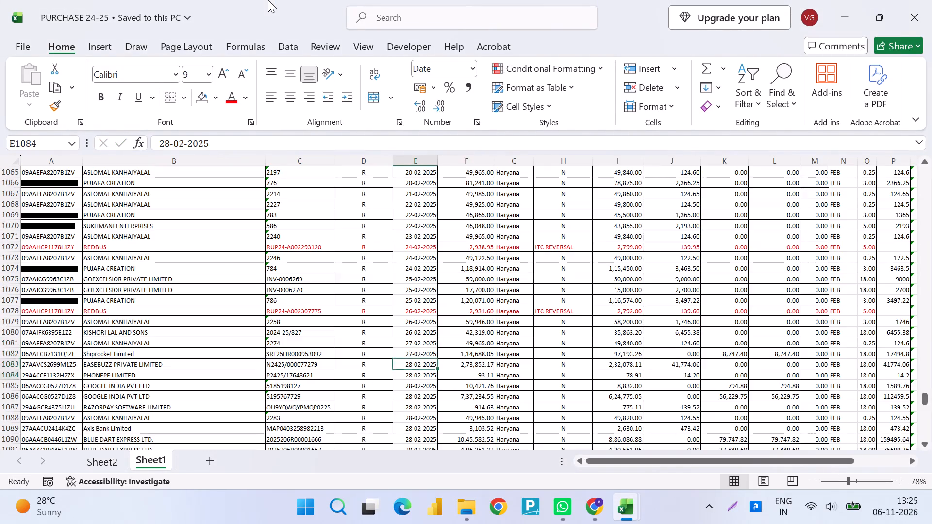
key(Up)
key(shift+Down)
key(shift+Down)
key(shift+Down)
key(shift+Down)
key(shift+Down)
key(shift+Down)
key(shift+Down)
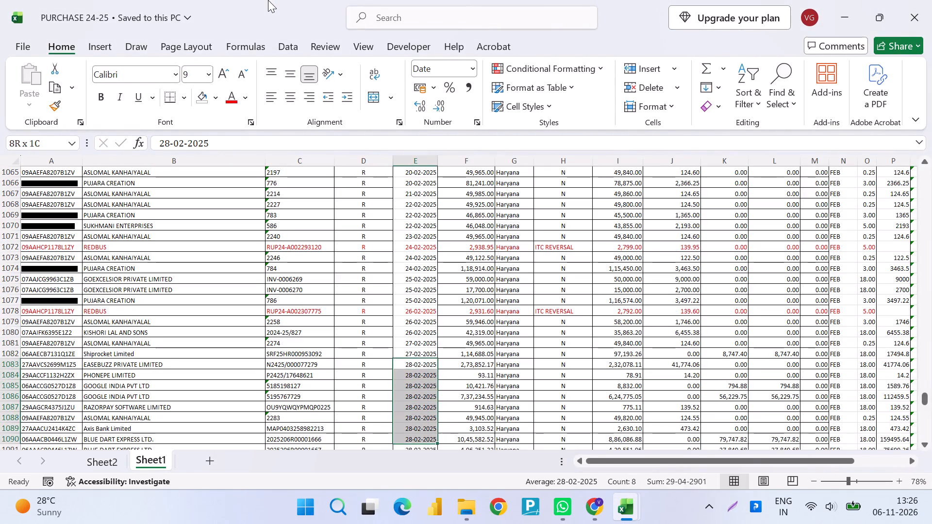
key(shift+Down)
key(shift+Down)
key(shift+Down)
key(shift+Down)
key(shift+Down)
key(shift+Down)
key(shift+Down)
key(shift+Down)
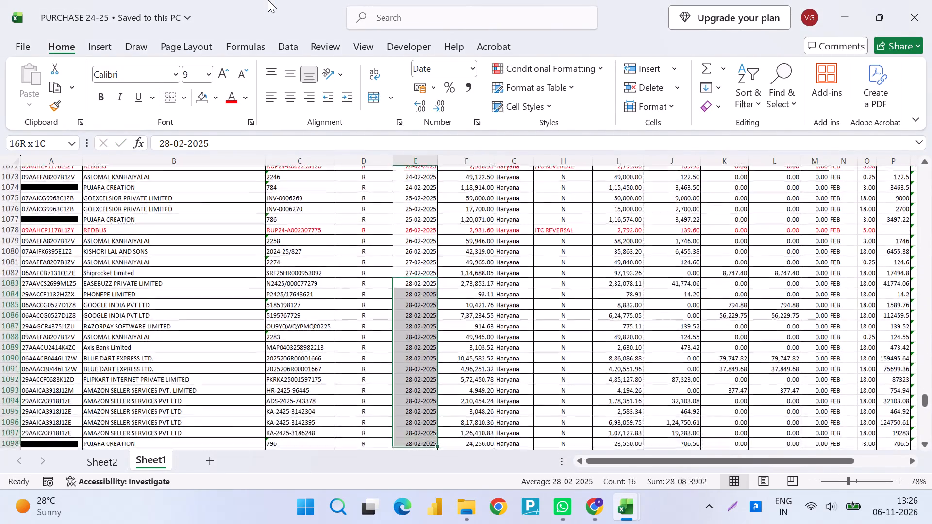
key(shift+Down)
key(shift+Down)
key(shift+Down)
key(shift+Down)
key(shift+Down)
key(shift+Down)
key(shift+Down)
key(shift+Down)
key(shift+Down)
key(shift+Down)
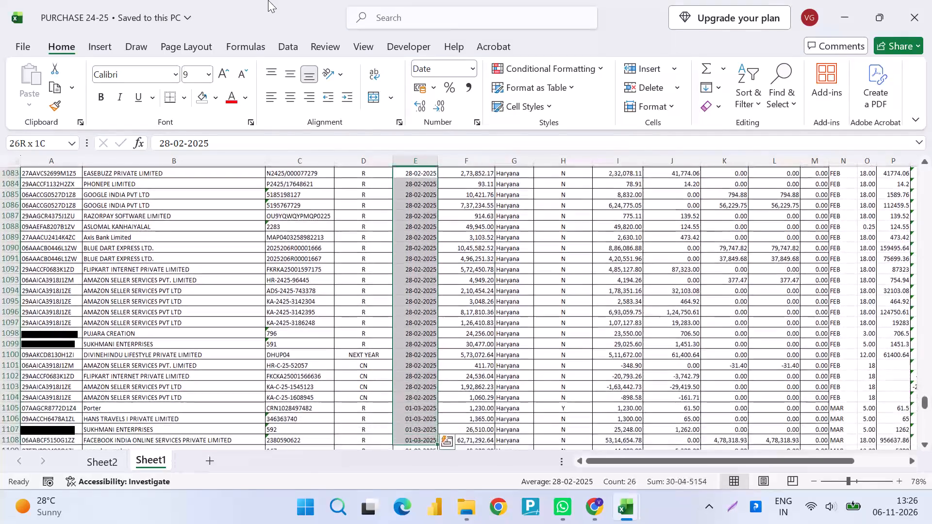
key(shift+Up)
key(shift+Up)
key(shift+Up)
key(shift+Up)
key(alt+Tab)
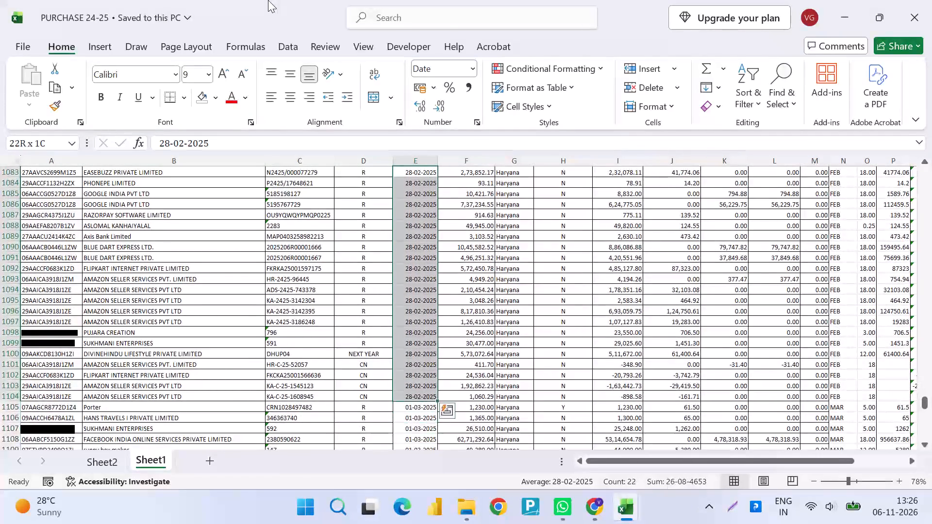
Fill 28-02-2025 down the document date column from F1092 through F1118 of the refund statement.
key(Up)
key(shift+Down)
key(shift+Down)
key(shift+Down)
key(shift+Down)
key(shift+Down)
key(shift+Down)
key(shift+Down)
key(shift+Down)
key(shift+Down)
key(shift+Down)
key(shift+Down)
key(shift+Down)
key(shift+Down)
key(shift+Down)
key(shift+Down)
key(shift+Down)
key(shift+Down)
key(shift+Down)
key(shift+Down)
key(shift+Down)
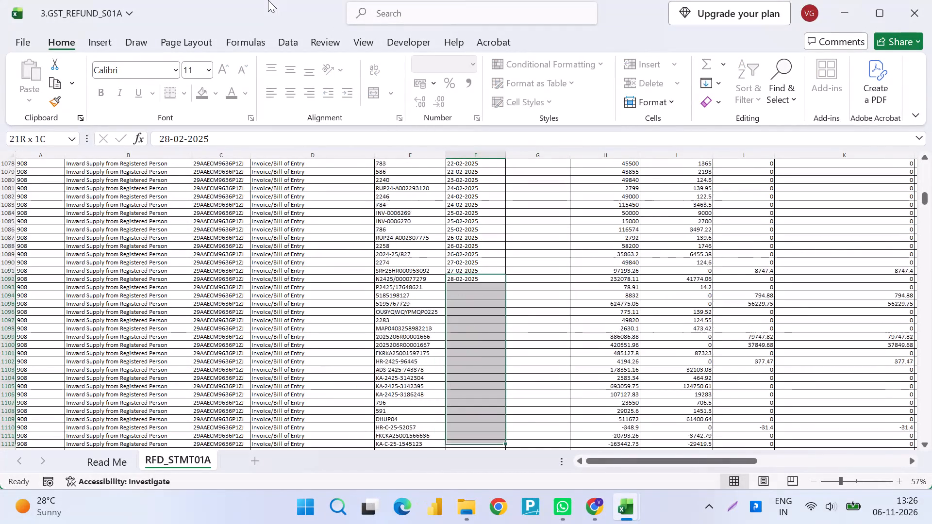
key(ctrl+d)
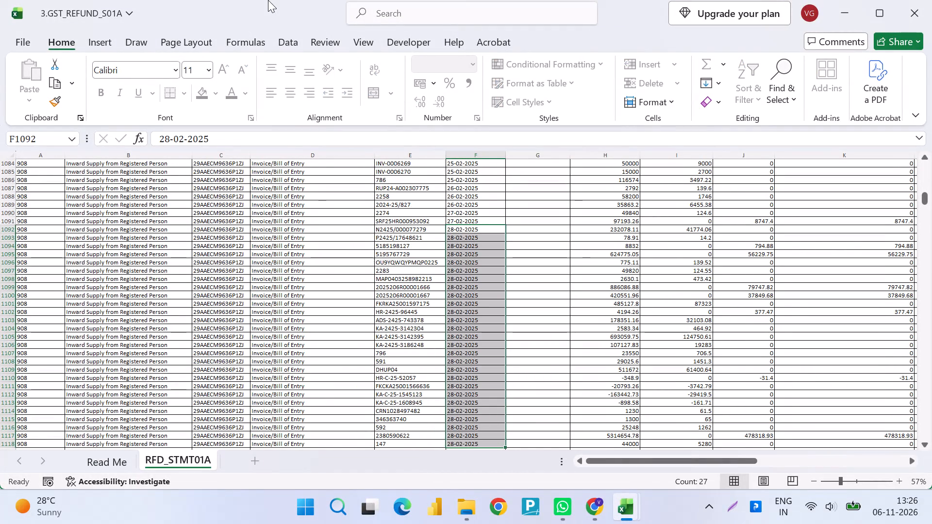
Compare the filled range with the 28-02-2025 records in PURCHASE 24-25 and clear the extra dates in F1114:F1118.
key(shift+Down)
key(shift+Up)
key(shift+Up)
key(shift+Up)
key(shift+Up)
key(shift+Up)
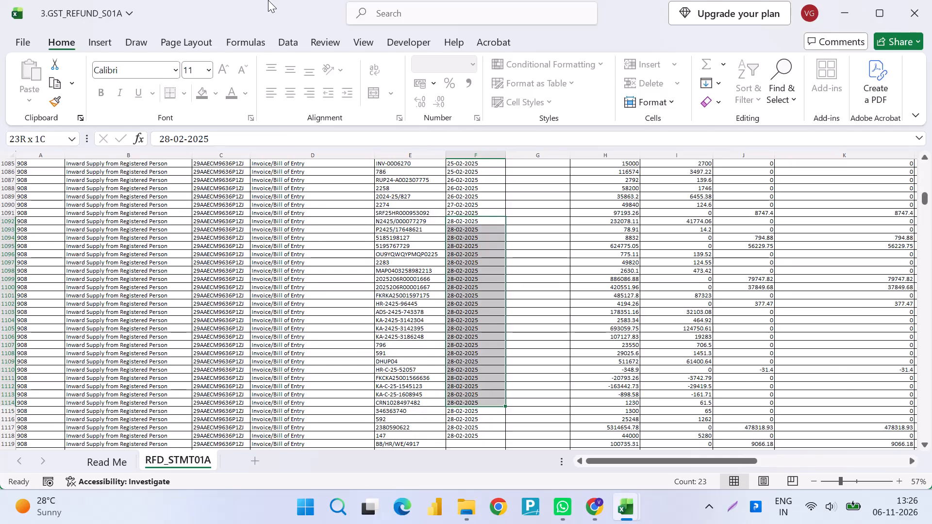
key(alt+Tab)
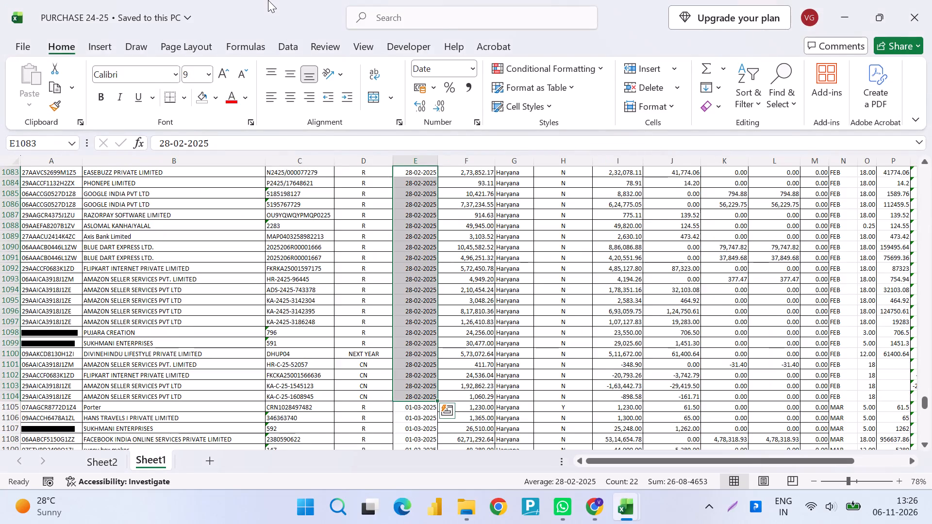
key(alt+Tab)
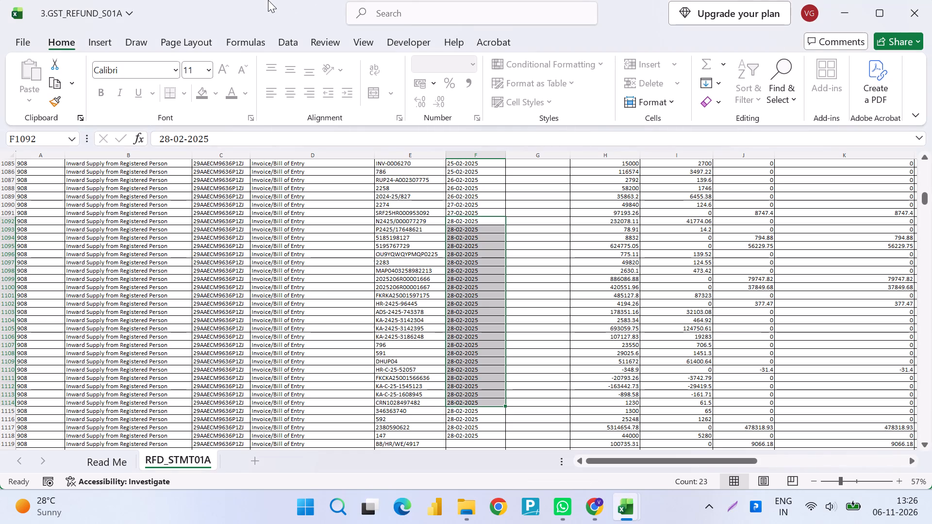
key(shift+Up)
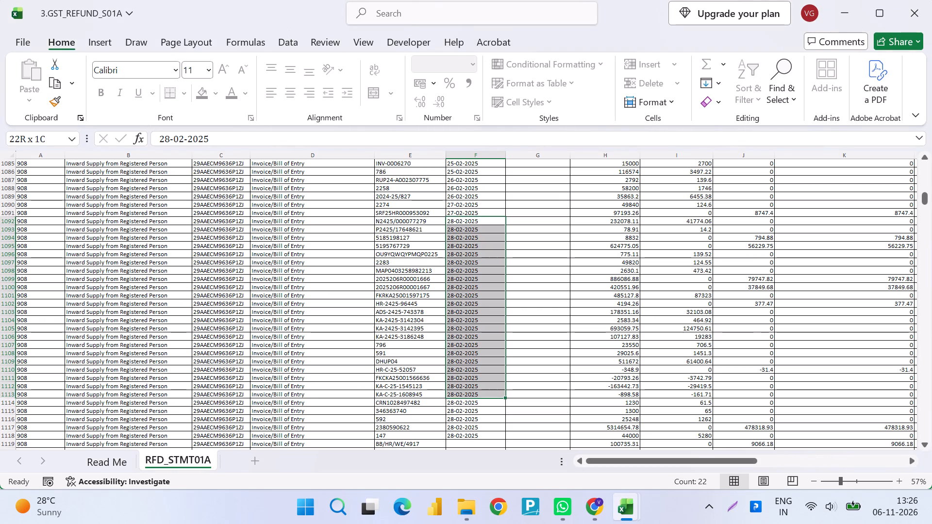
click(489, 407)
key(Up)
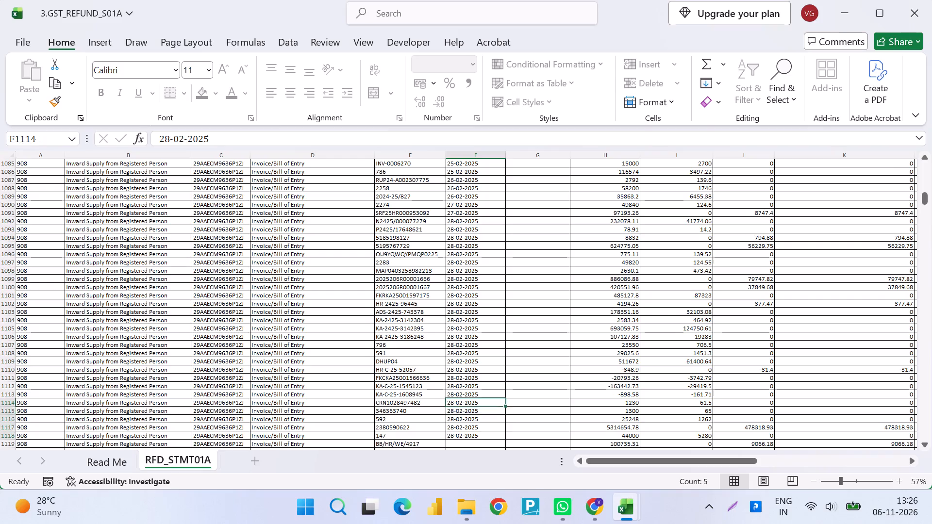
key(ctrl+shift+Down)
key(Delete)
key(Up)
Check the CN records in PURCHASE 24-25, set the document type in D1110:D1113 to Credit Note, and save the refund statement.
key(alt+Tab)
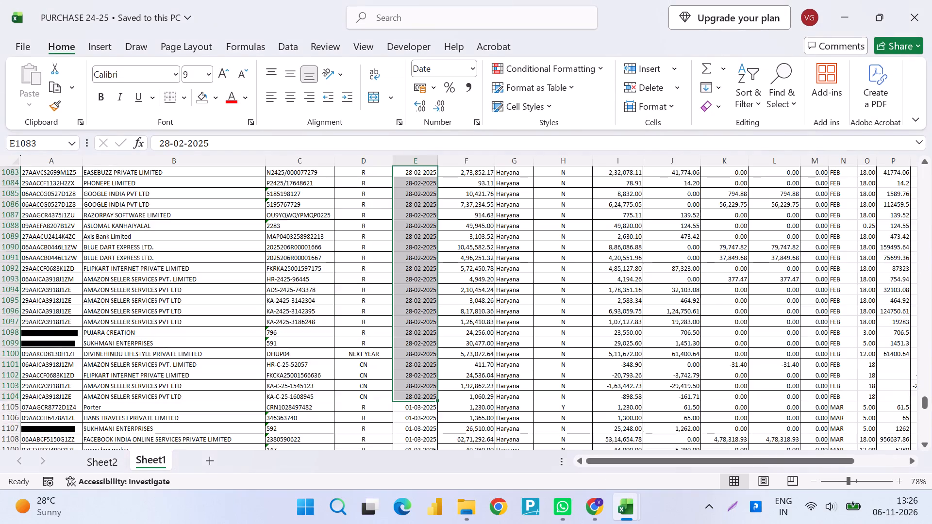
key(shift+space)
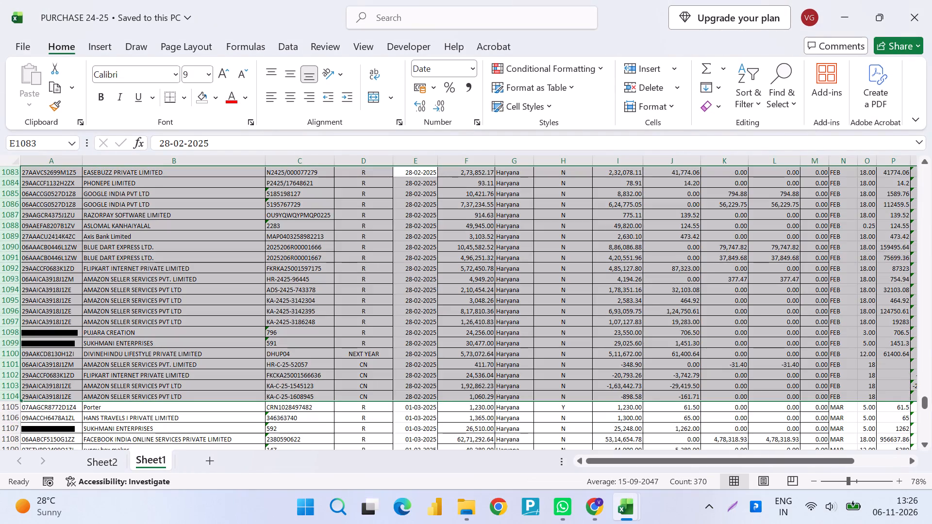
key(alt+Tab)
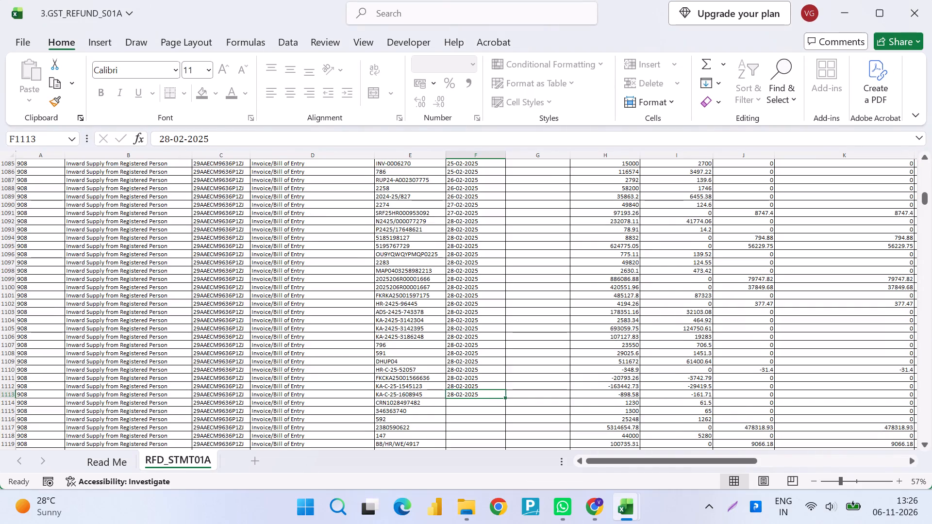
click(429, 362)
key(Down)
key(Left)
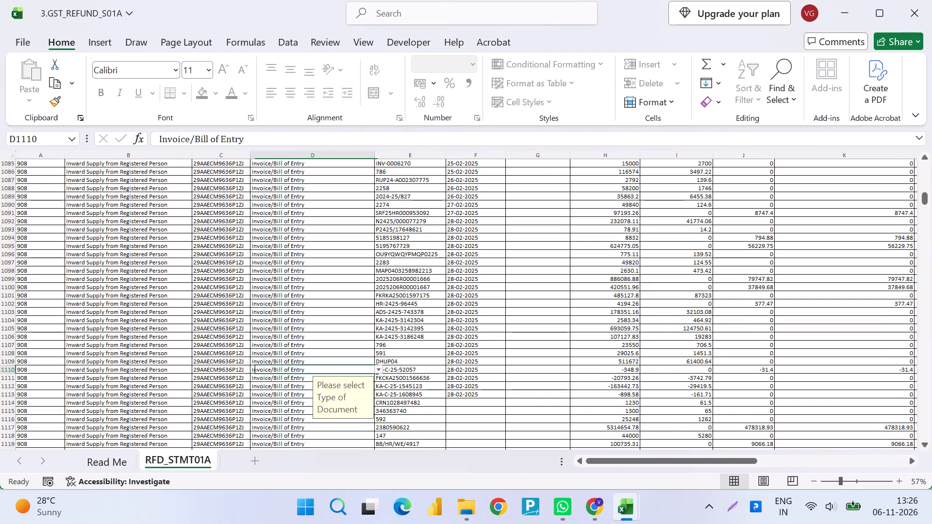
key(alt+Down)
key(Down)
key(Down)
key(Return)
key(shift+Down)
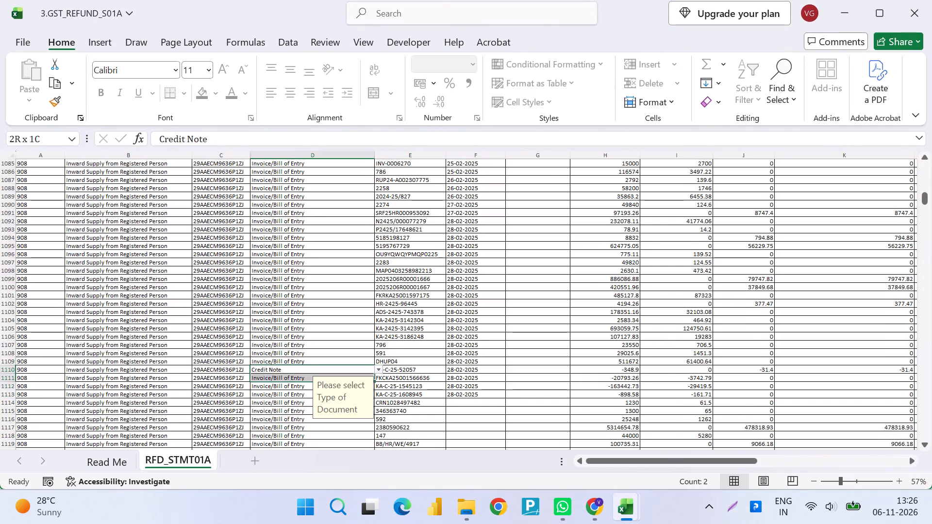
key(shift+Down)
key(shift+Down)
key(ctrl+d)
key(Return)
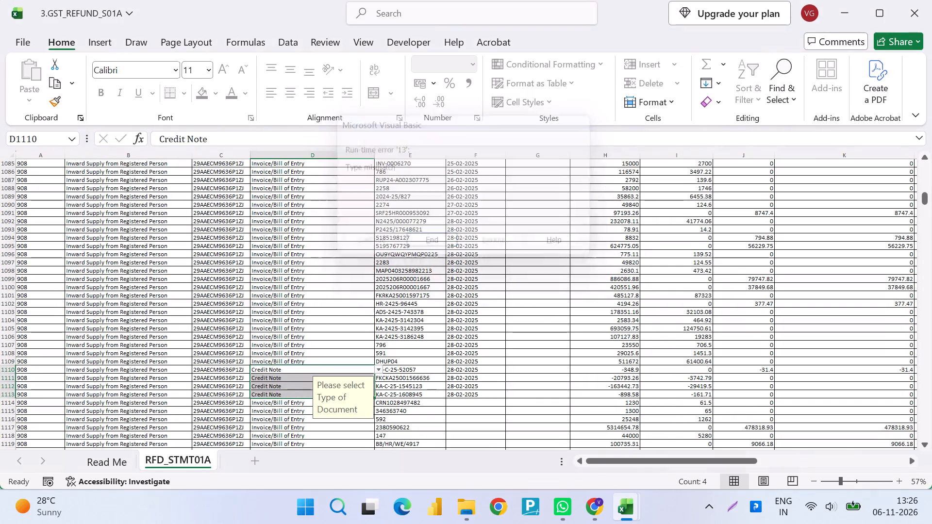
key(ctrl+s)
key(shift+space)
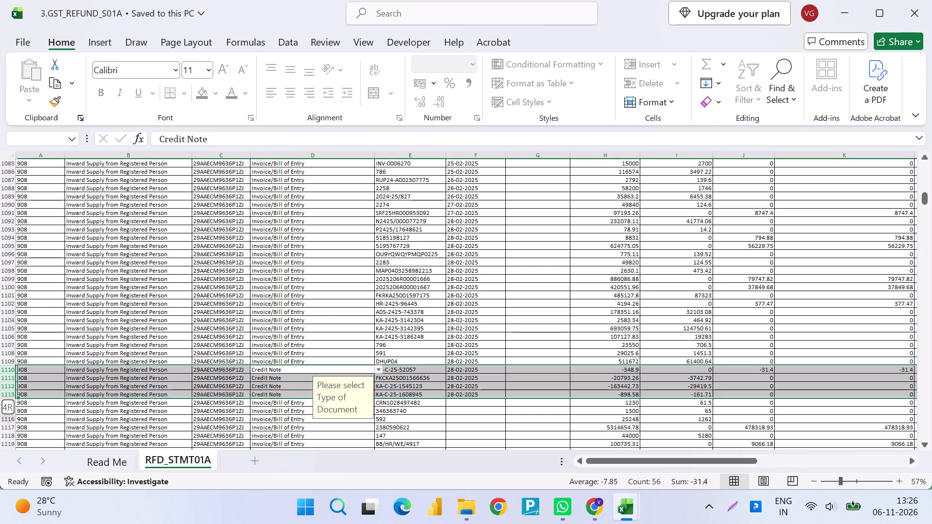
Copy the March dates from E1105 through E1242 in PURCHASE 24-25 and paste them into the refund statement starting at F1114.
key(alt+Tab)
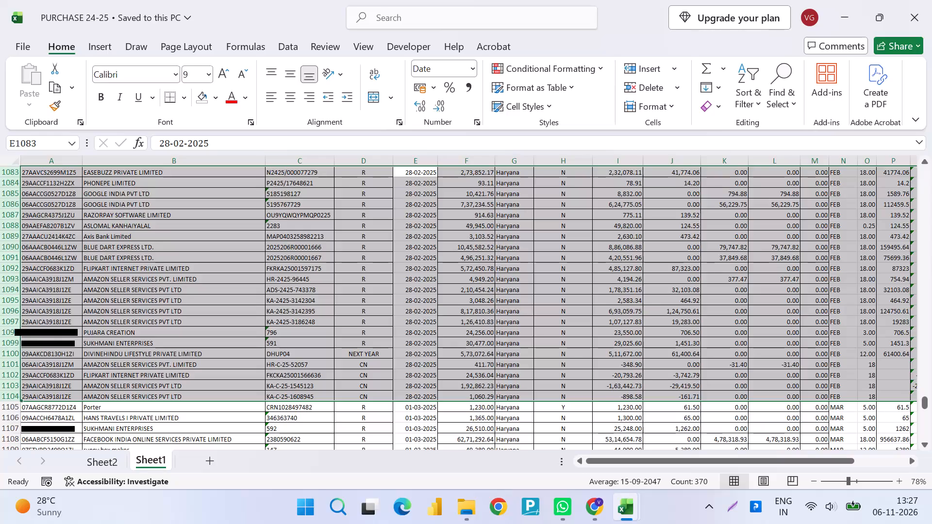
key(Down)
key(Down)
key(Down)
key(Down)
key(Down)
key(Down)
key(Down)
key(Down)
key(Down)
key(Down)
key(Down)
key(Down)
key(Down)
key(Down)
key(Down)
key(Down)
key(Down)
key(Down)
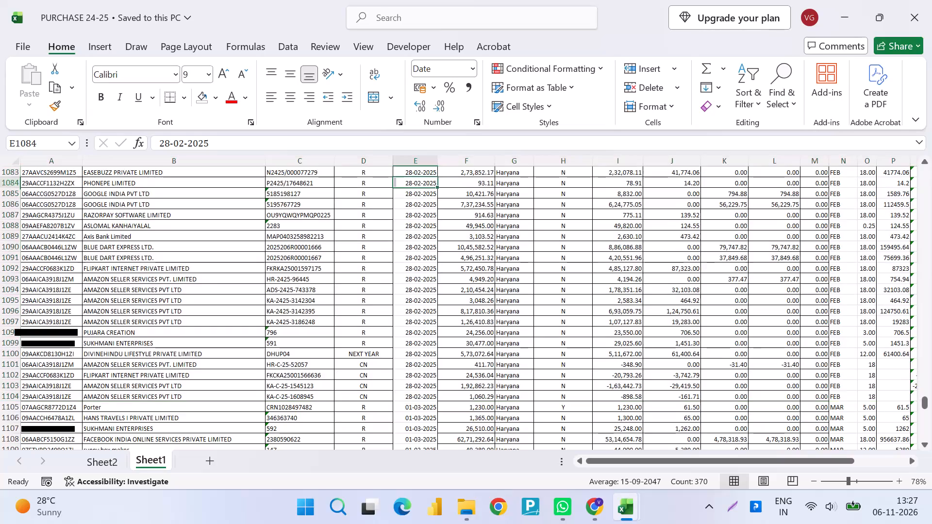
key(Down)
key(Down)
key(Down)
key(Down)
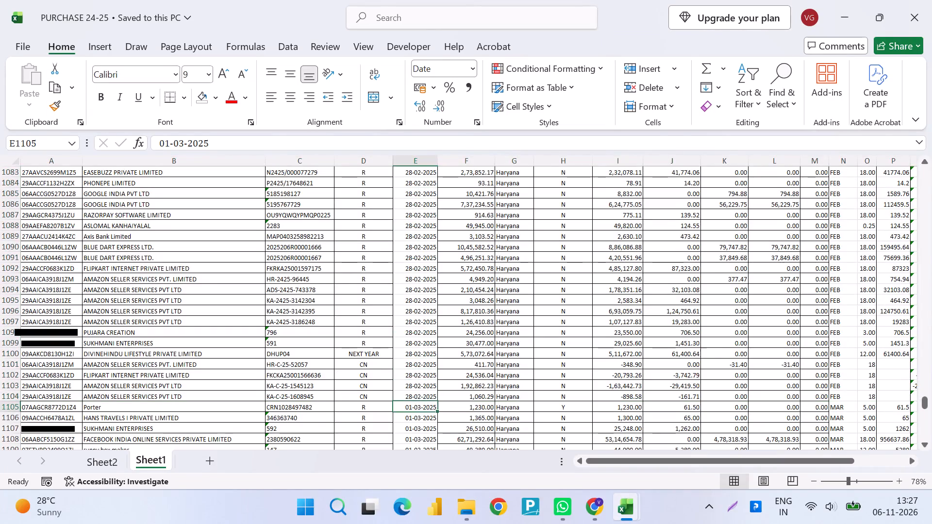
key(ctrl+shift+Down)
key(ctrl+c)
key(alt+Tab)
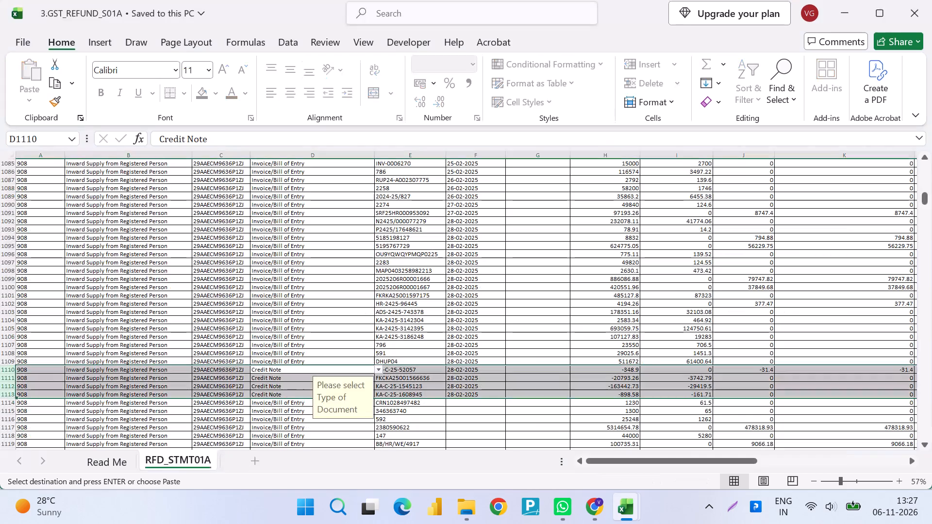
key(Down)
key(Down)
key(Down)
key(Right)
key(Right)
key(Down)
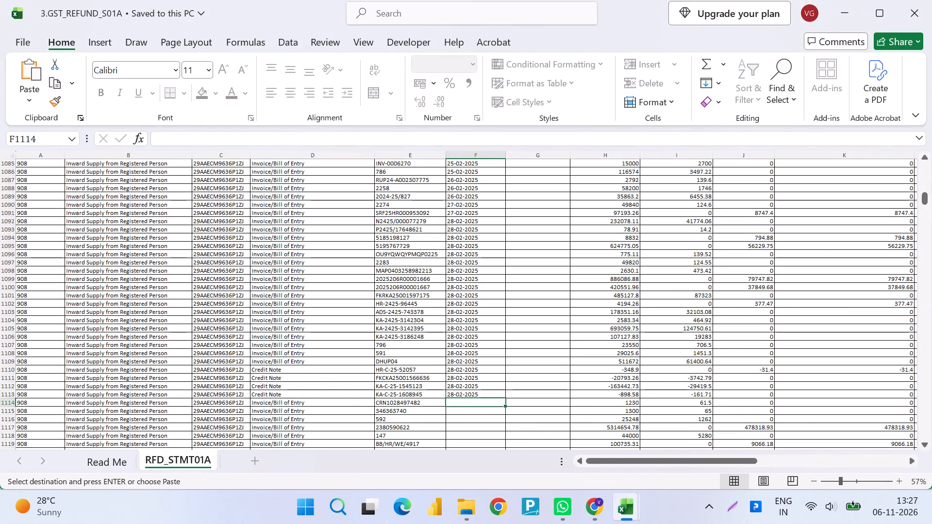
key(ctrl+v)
Check the extent of the 01-03-2025 records in PURCHASE 24-25 by selecting dates E1105 through E1117, and return to the refund statement.
key(alt+Tab)
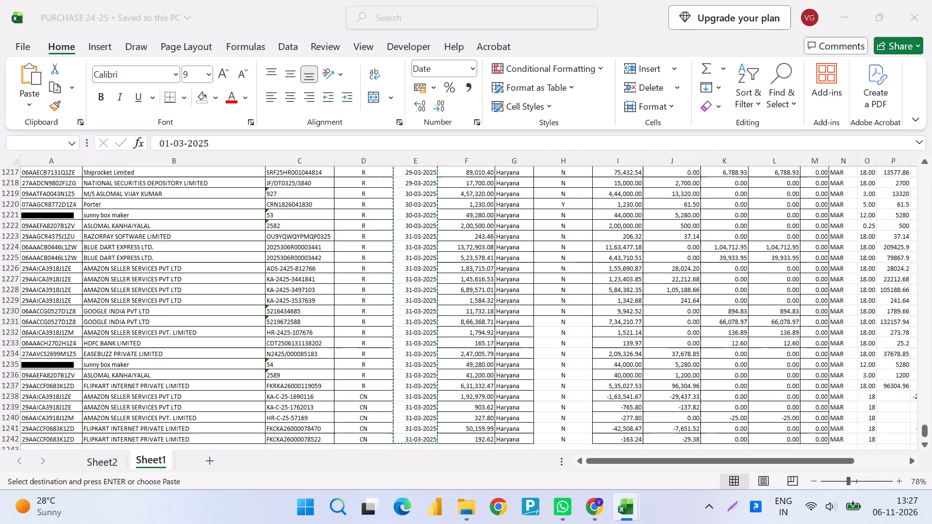
key(Up)
key(Down)
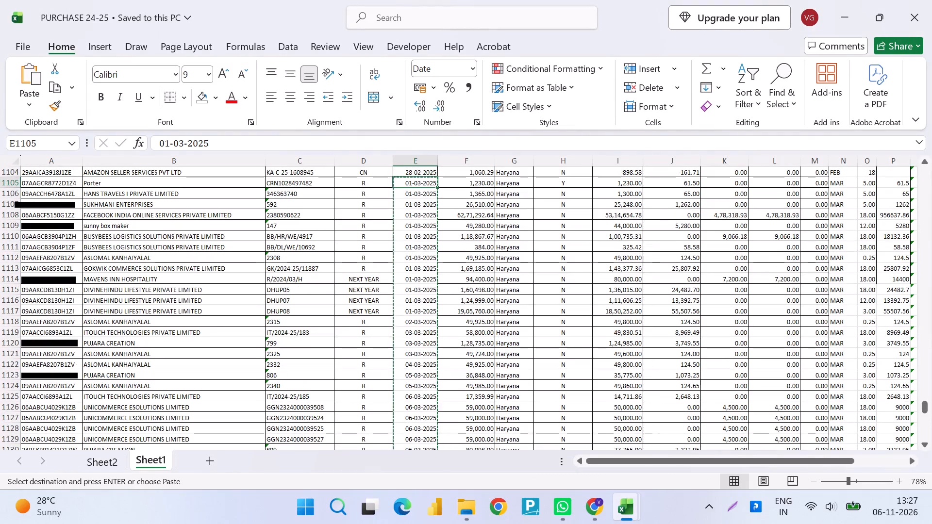
key(Escape)
key(shift+Down)
key(shift+Down)
key(shift+Down)
key(shift+Down)
key(shift+Down)
key(shift+Down)
key(shift+Down)
key(shift+Down)
key(shift+Down)
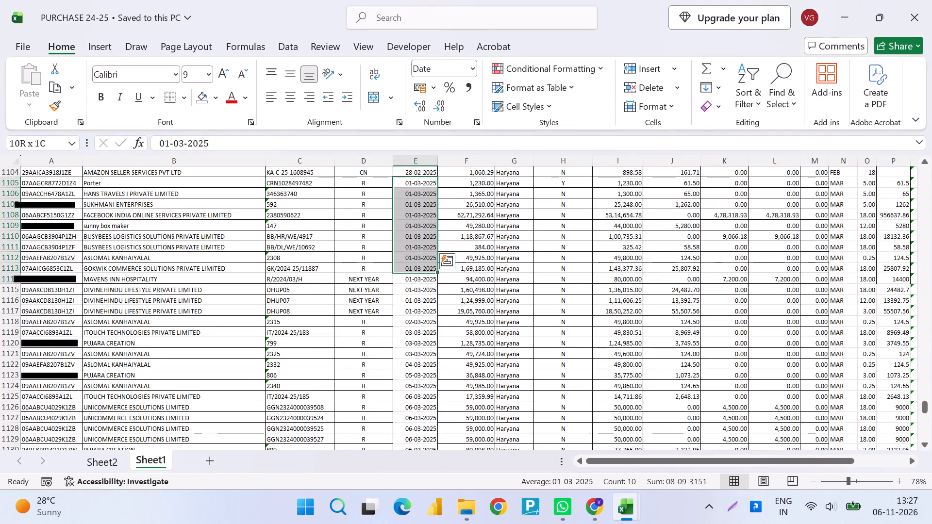
key(shift+Down)
key(shift+Down)
key(shift+Down)
key(alt+Tab)
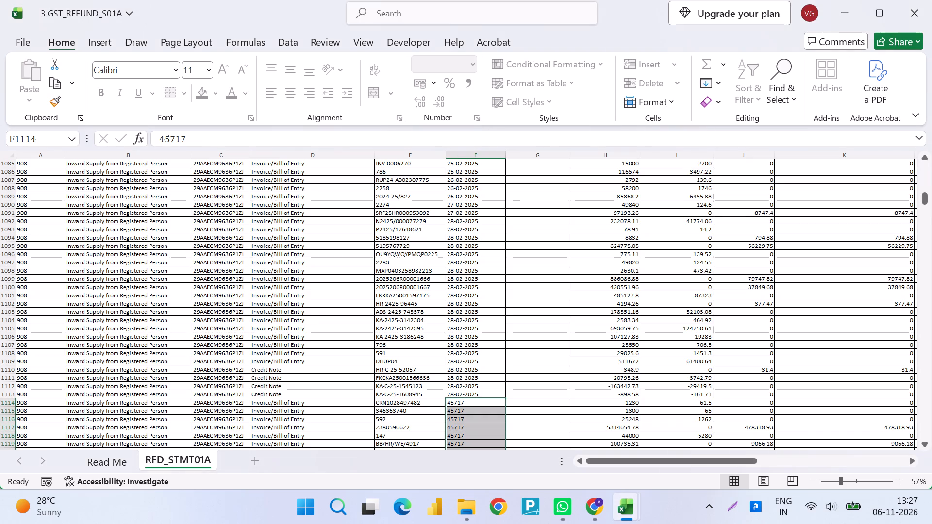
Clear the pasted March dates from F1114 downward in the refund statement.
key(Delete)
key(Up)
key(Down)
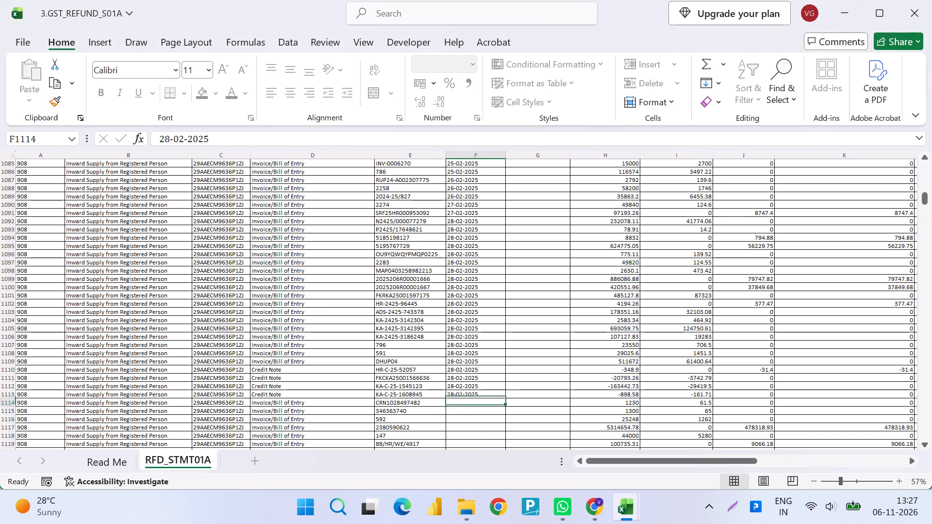
key(ctrl+d)
key(F2)
key(Left)
key(ctrl+Left)
key(ctrl+Left)
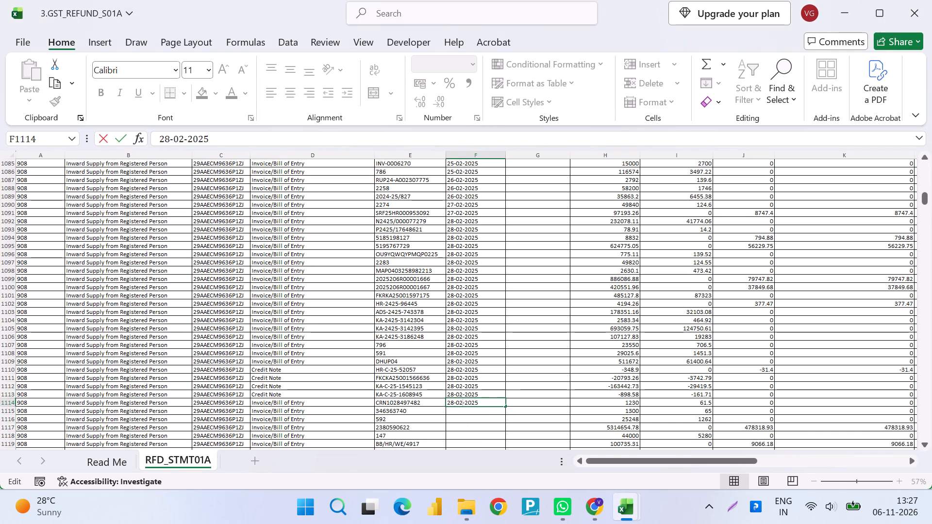
key(BackSpace)
key(3)
key(Left)
key(Left)
key(Left)
key(Left)
key(BackSpace)
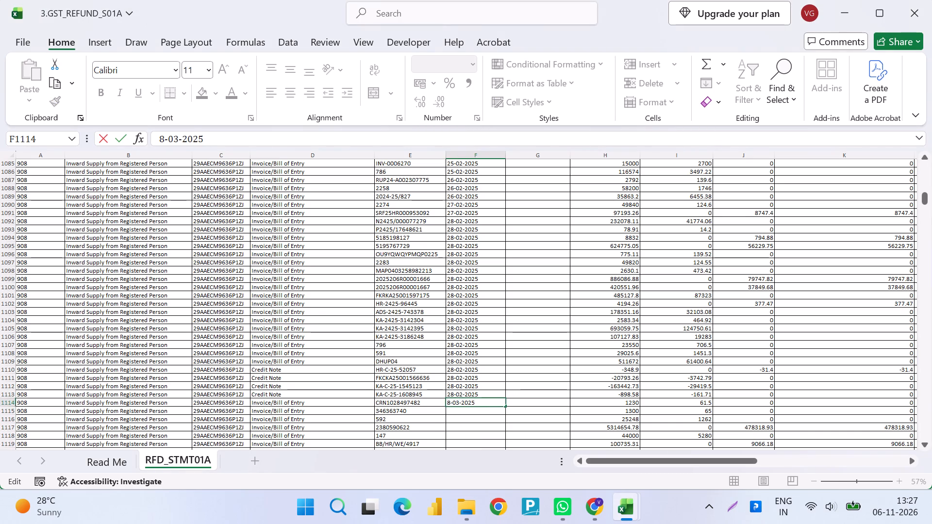
key(Delete)
text(01)
key(Return)
key(Up)
Fill the 01-03-2025 date down from F1114 through F1126 in the refund statement, matching the 01-03-2025 records in PURCHASE 24-25.
key(alt+Tab)
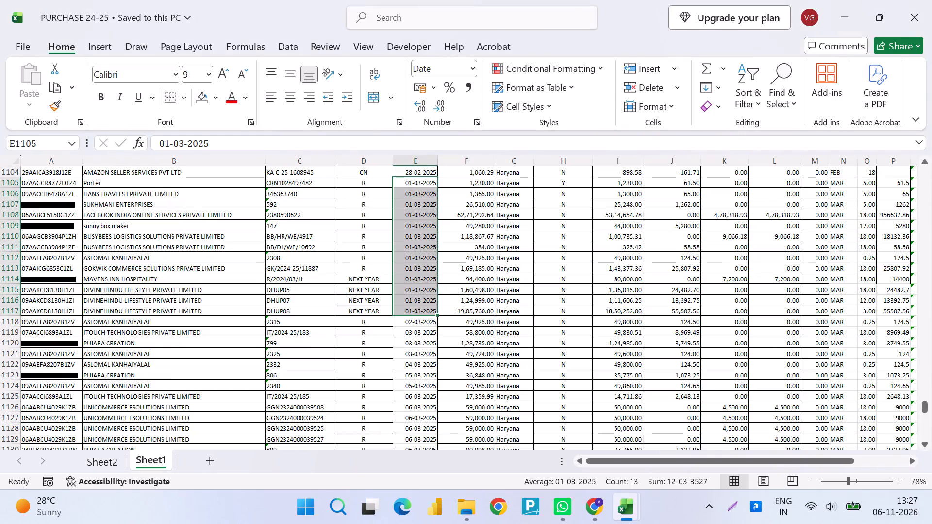
key(alt+Tab)
key(shift+Down)
key(shift+Down)
key(shift+Down)
key(shift+Down)
key(shift+Down)
key(shift+Down)
key(shift+Down)
key(shift+Down)
key(shift+Down)
key(shift+Down)
key(shift+Down)
key(shift+Down)
key(shift+Down)
key(shift+Down)
key(shift+Down)
key(shift+Down)
key(shift+Down)
key(shift+Down)
key(shift+Down)
key(shift+Down)
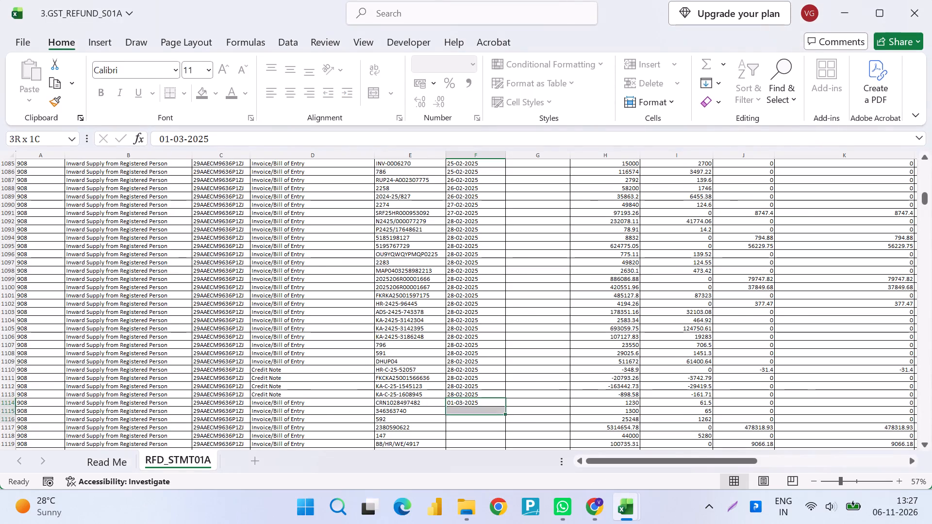
key(shift+Up)
key(shift+Up)
key(shift+Up)
key(shift+Up)
key(shift+Up)
key(shift+Up)
key(shift+Up)
key(shift+Up)
key(shift+Up)
key(shift+Up)
key(shift+Up)
key(shift+Up)
key(shift+Up)
key(shift+Up)
key(shift+Up)
key(shift+Up)
key(shift+Up)
key(shift+Up)
key(shift+Up)
key(shift+Up)
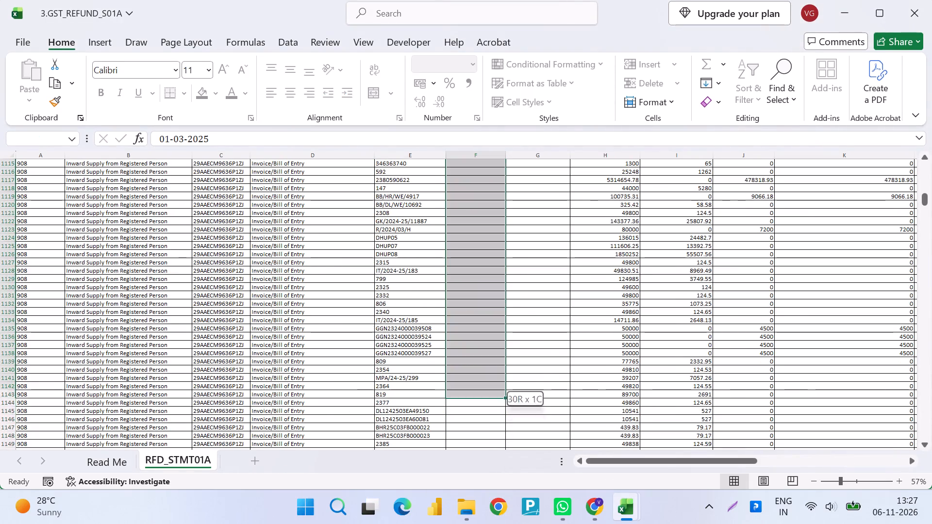
key(shift+Up)
key(shift+Up)
key(ctrl+d)
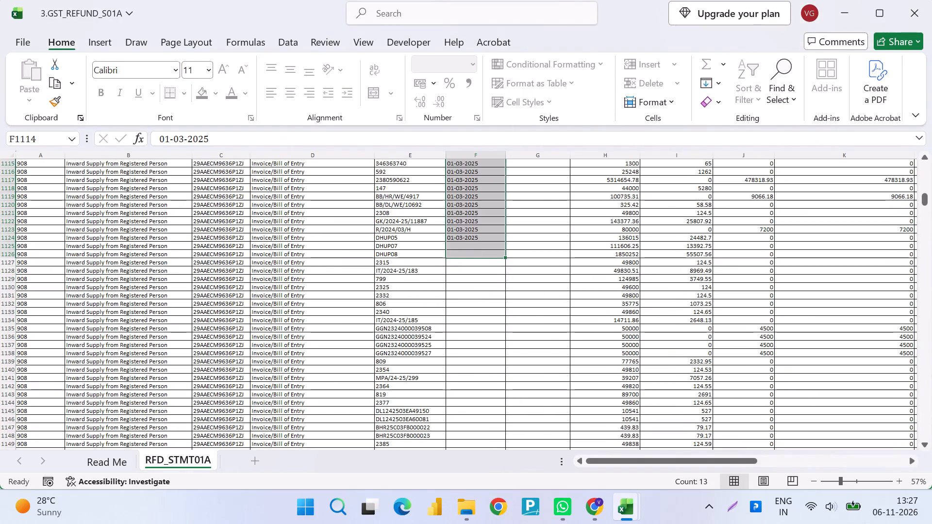
Locate the first undated row, F1127, and check the dates after 01-03-2025 in PURCHASE 24-25, selecting the 03-03-2025 entries E1119 through E1121.
key(ctrl+Down)
key(ctrl+Down)
key(ctrl+Up)
key(Down)
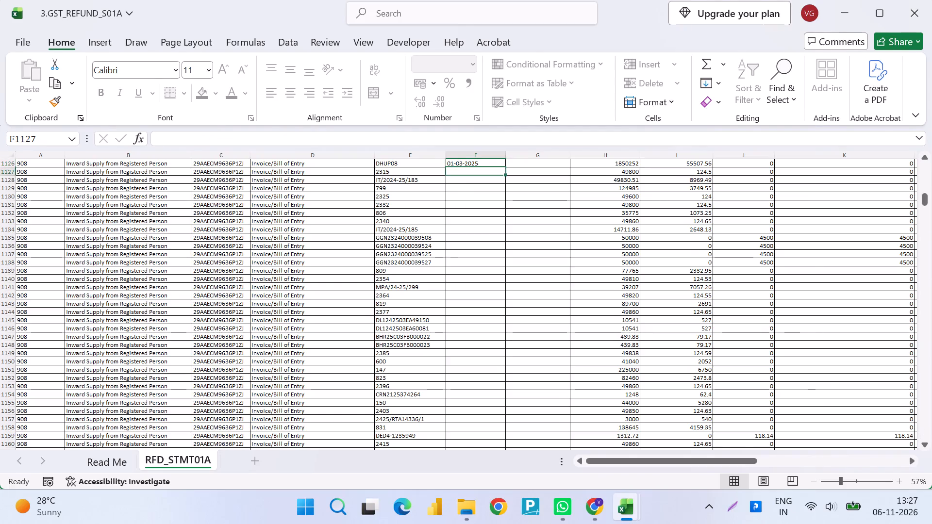
key(alt+Tab)
key(Down)
key(Down)
key(Down)
key(Down)
key(Down)
key(Down)
key(Down)
key(Down)
key(Down)
key(Down)
key(Down)
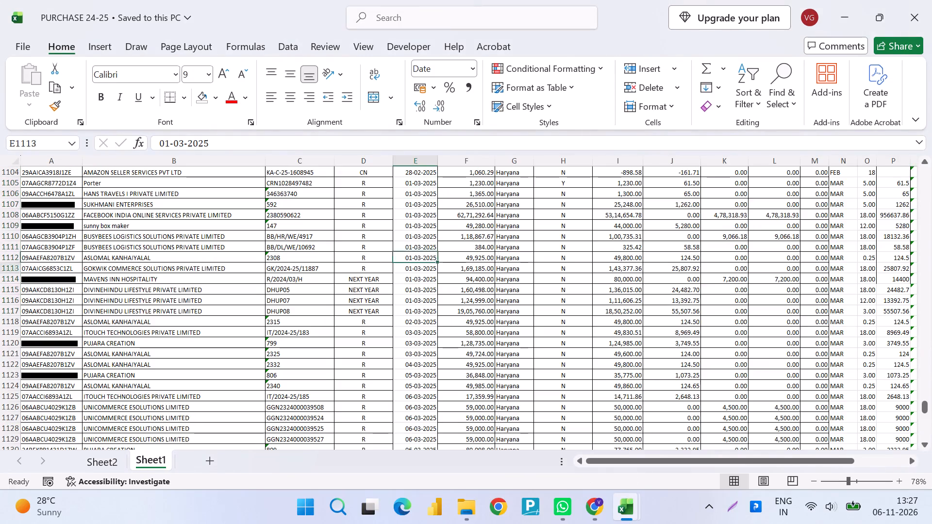
key(Down)
key(Down)
key(Down)
key(shift+Down)
key(shift+Down)
key(shift+Down)
key(shift+Up)
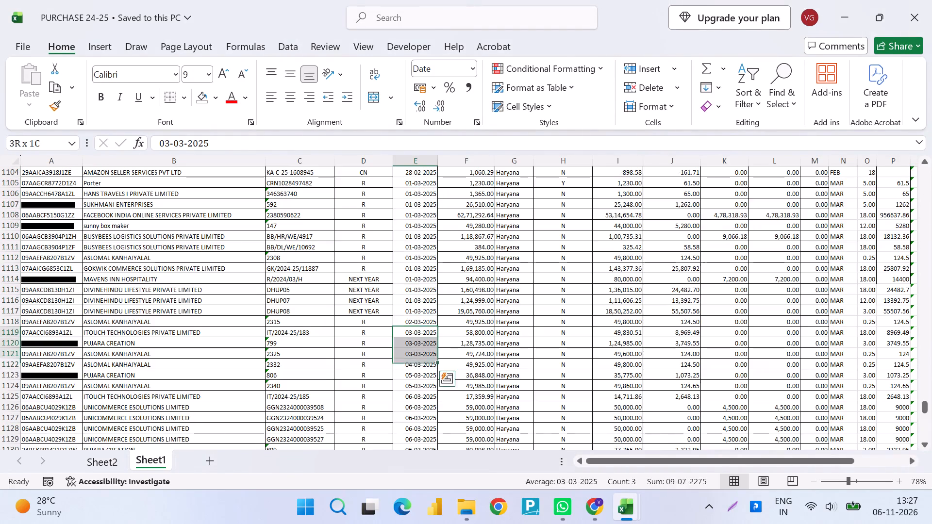
In the refund statement, fill the date down into F1127 for invoice 2315 and change it to 02-03-2025.
key(alt+Tab)
key(ctrl+d)
key(F2)
key(Left)
key(ctrl+Left)
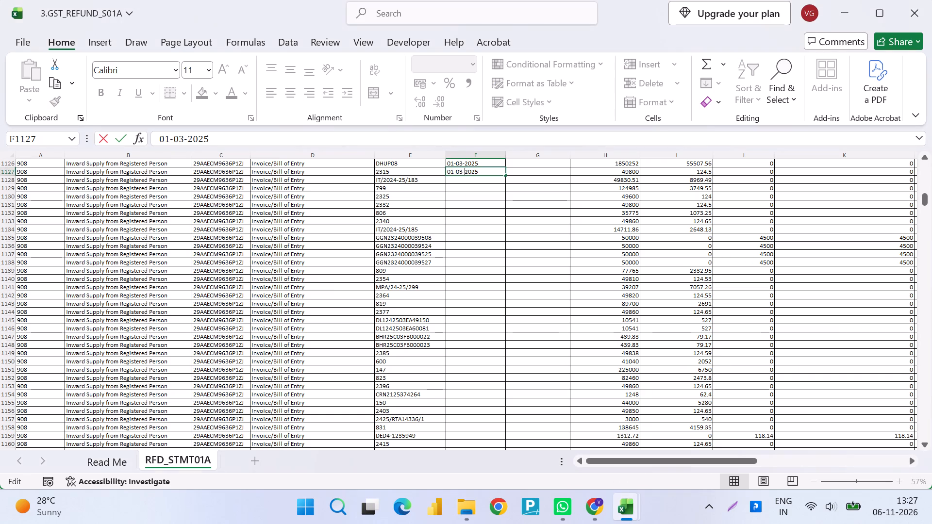
key(ctrl+Left)
key(ctrl+Left)
key(ctrl+Left)
key(BackSpace)
key(2)
key(Return)
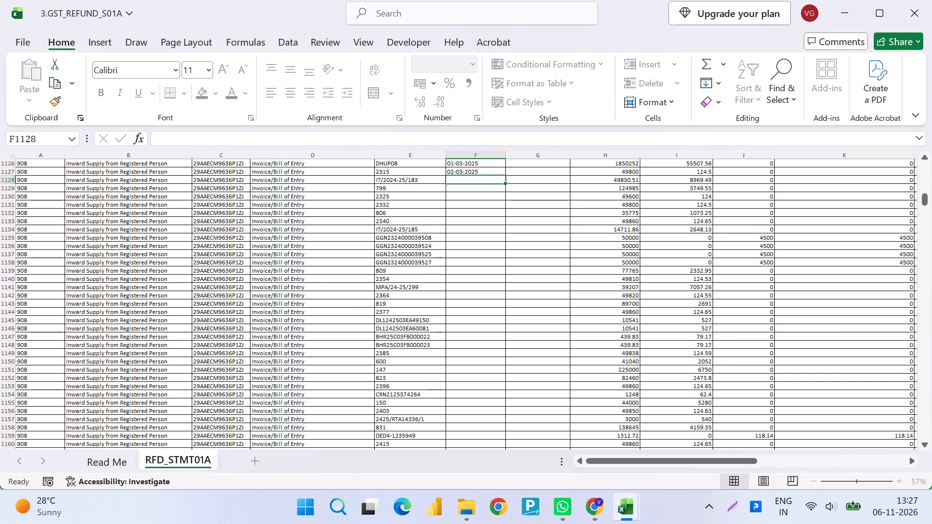
Fill the date down into F1128 for invoice IT/2024-25/183 and change it to 03-03-2025.
key(ctrl+d)
key(F2)
key(Left)
key(ctrl+Left)
key(ctrl+Left)
key(ctrl+Left)
key(ctrl+Left)
key(BackSpace)
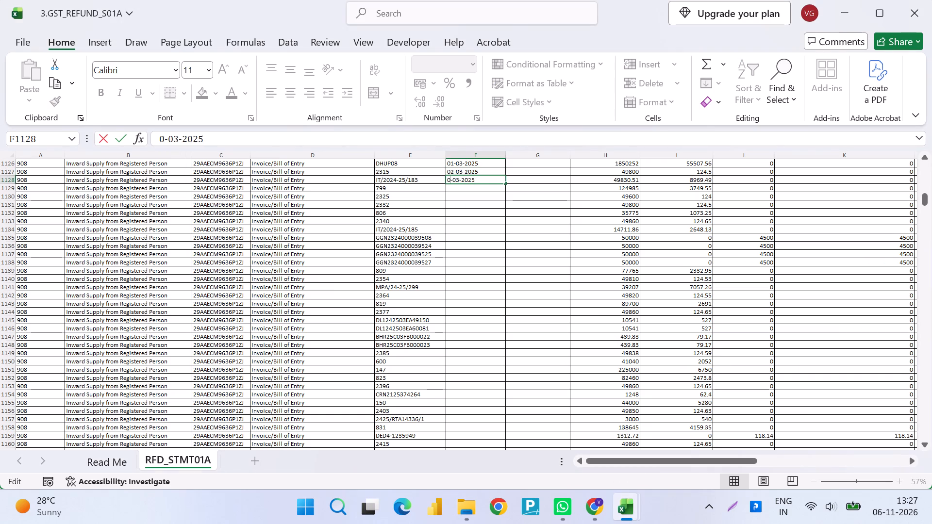
key(3)
key(Return)
Fill the 03-03-2025 date down into F1129 and F1130 for invoices 799 and 2325.
key(ctrl+d)
key(Down)
key(Up)
key(ctrl+d)
key(Down)
key(ctrl+d)
Fill the date down into F1131 for invoice 2332 and change it to 04-03-2025.
key(Down)
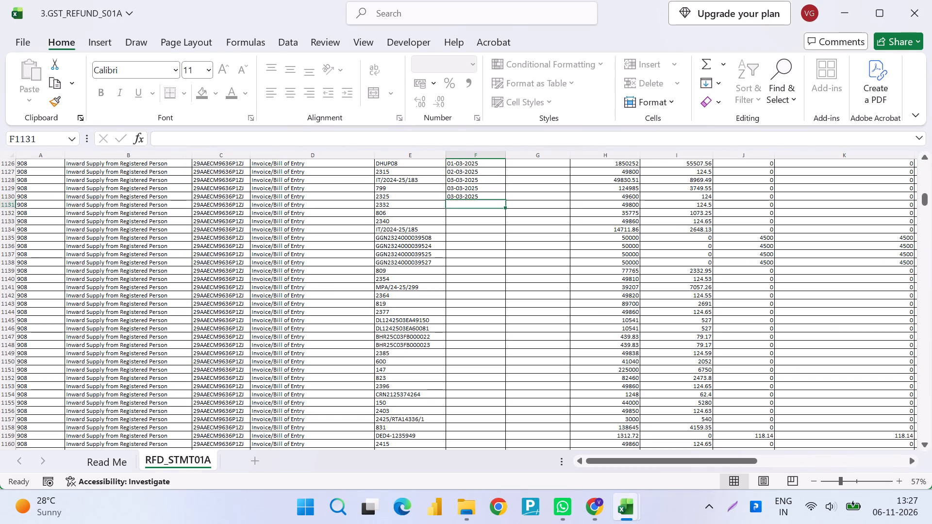
key(ctrl+d)
key(F2)
key(ctrl+Left)
key(ctrl+Left)
key(ctrl+Left)
key(ctrl+Left)
key(BackSpace)
key(4)
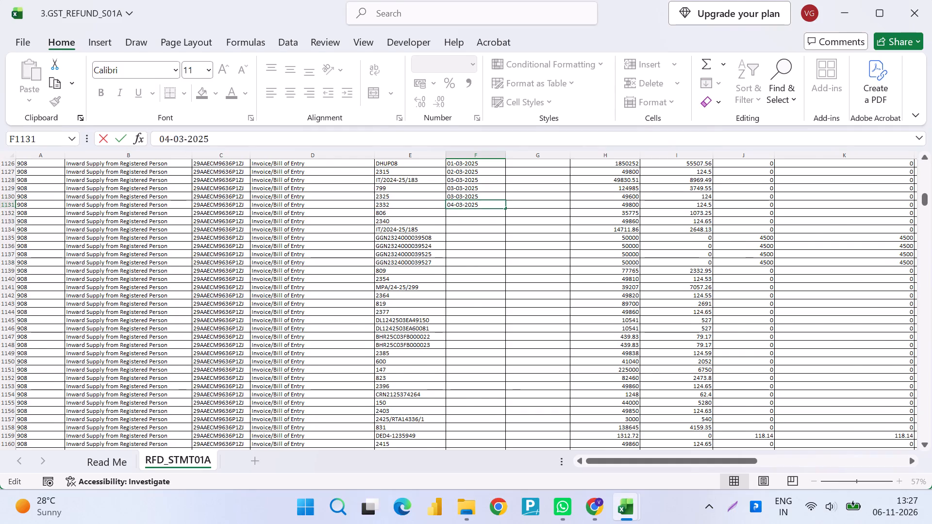
key(Return)
Check the records at E1123 and E1124 in PURCHASE 24-25, and date F1132 and F1133 of the refund statement 05-03-2025 for invoices 806 and 2340.
key(alt+Tab)
key(Down)
key(Down)
key(Down)
key(Down)
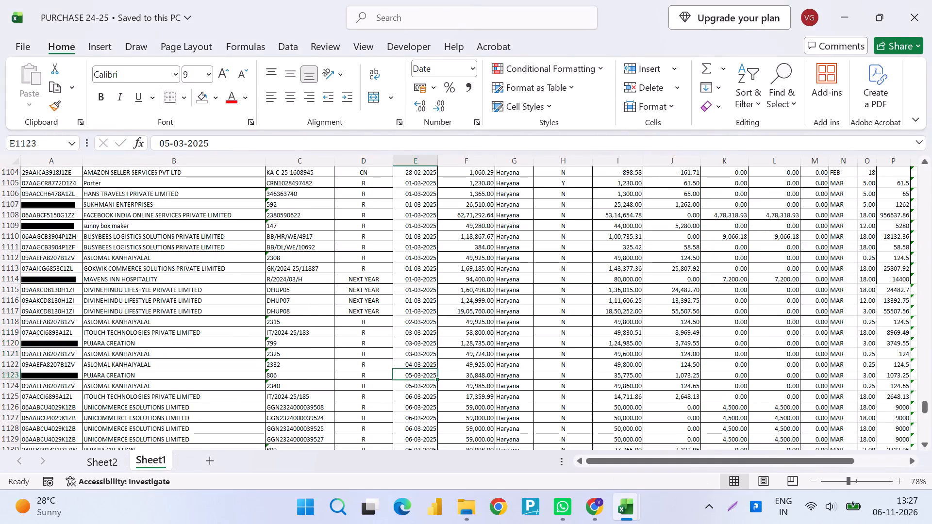
key(shift+Down)
key(shift+Down)
key(shift+Up)
key(alt+Tab)
key(ctrl+d)
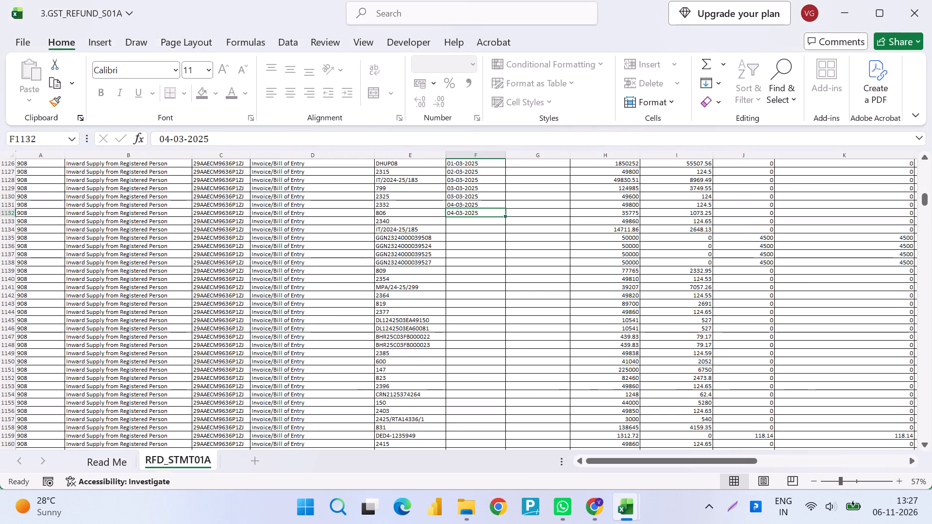
key(F2)
key(ctrl+Left)
key(ctrl+Left)
key(ctrl+Left)
key(ctrl+Left)
key(BackSpace)
key(5)
key(Return)
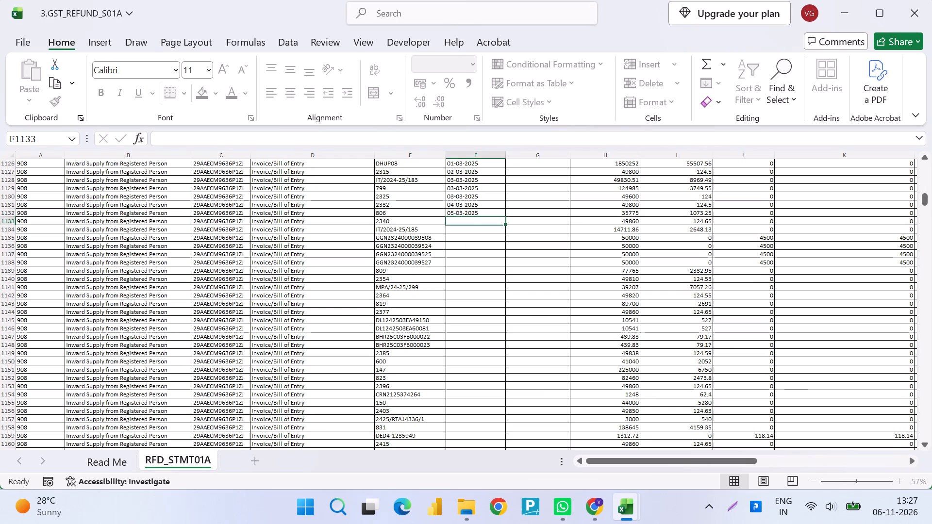
key(ctrl+d)
Fill the date down into F1134 for invoice IT/2024-25/185 and change it to 06-03-2025.
key(Down)
key(ctrl+d)
key(F2)
key(ctrl+Left)
key(ctrl+Left)
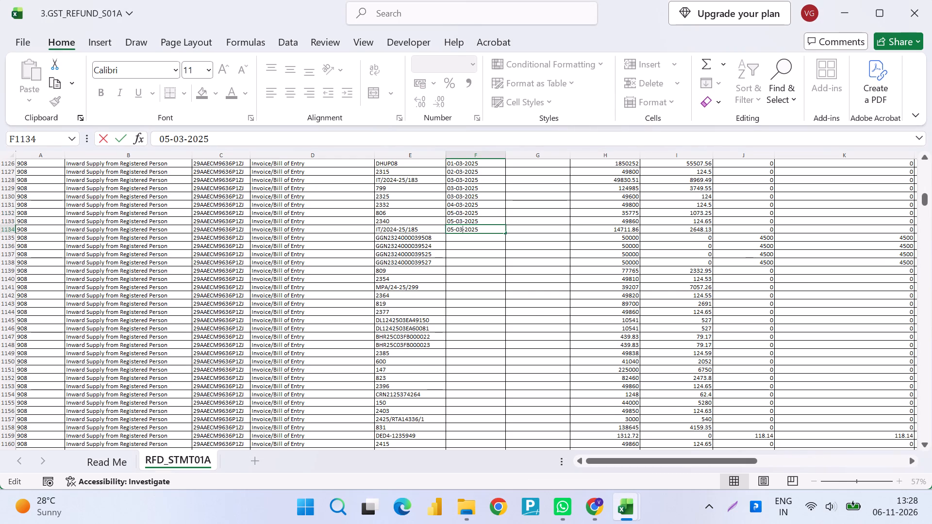
key(ctrl+Left)
key(ctrl+Left)
key(ctrl+Left)
key(Delete)
key(Delete)
text(06)
key(Return)
Examine the records from E1125 down in PURCHASE 24-25 to find the run dated 06-03-2025.
key(alt+Tab)
key(Down)
key(Down)
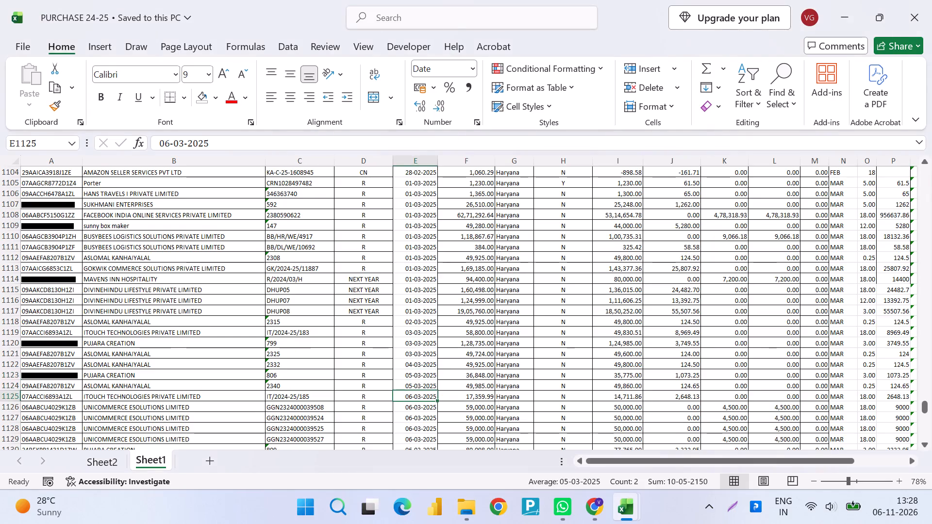
key(shift+Down)
key(shift+Down)
key(shift+Down)
key(shift+Down)
key(shift+Down)
key(shift+Down)
key(shift+Down)
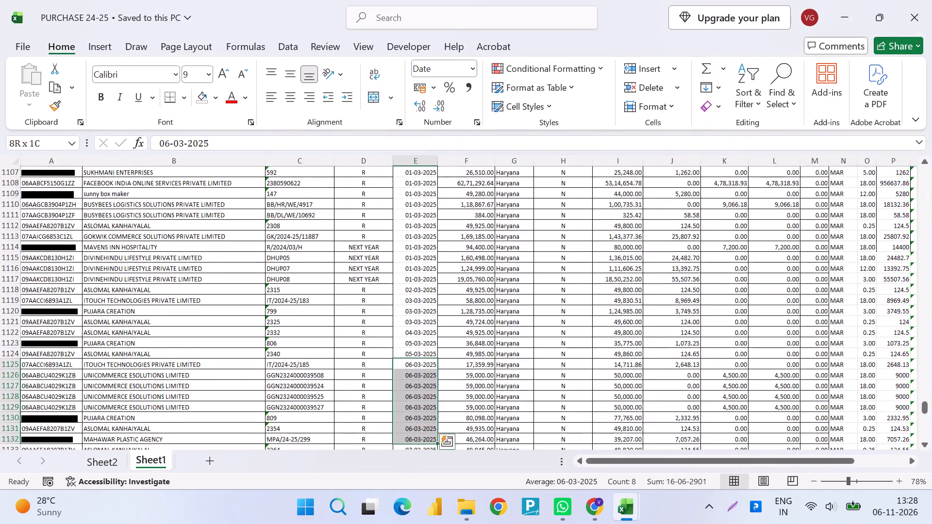
key(shift+Down)
key(shift+Down)
key(shift+Up)
key(shift+Up)
key(alt+Tab)
key(alt+Tab)
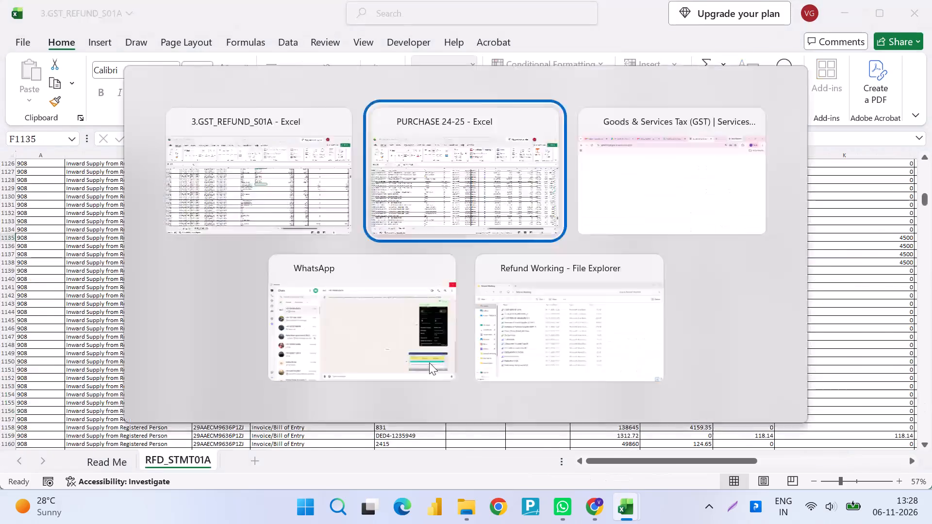
key(alt+Tab)
key(Up)
key(shift+Down)
key(shift+Up)
key(shift+Down)
key(shift+Down)
key(shift+Down)
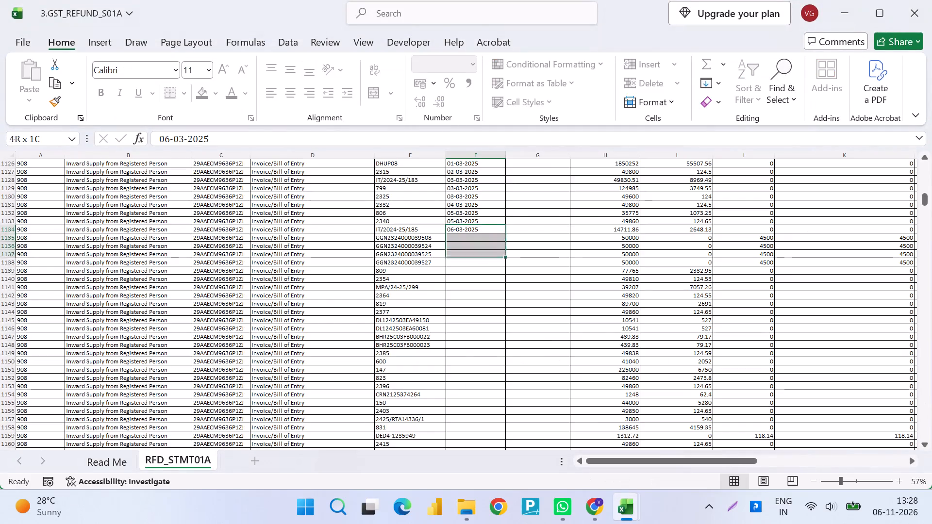
key(shift+Down)
key(shift+Down)
key(shift+Down)
key(ctrl+d)
key(shift+Down)
key(ctrl+d)
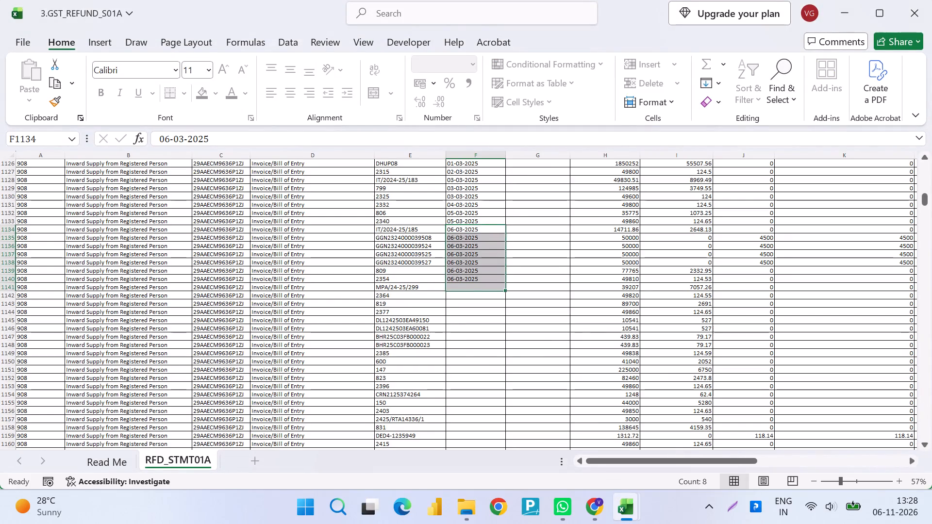
Fill the date down into F1142 for invoice 2364, change it to 07-03-2025 and save the refund statement.
key(ctrl+Down)
key(Down)
key(alt+Tab)
key(Down)
key(Down)
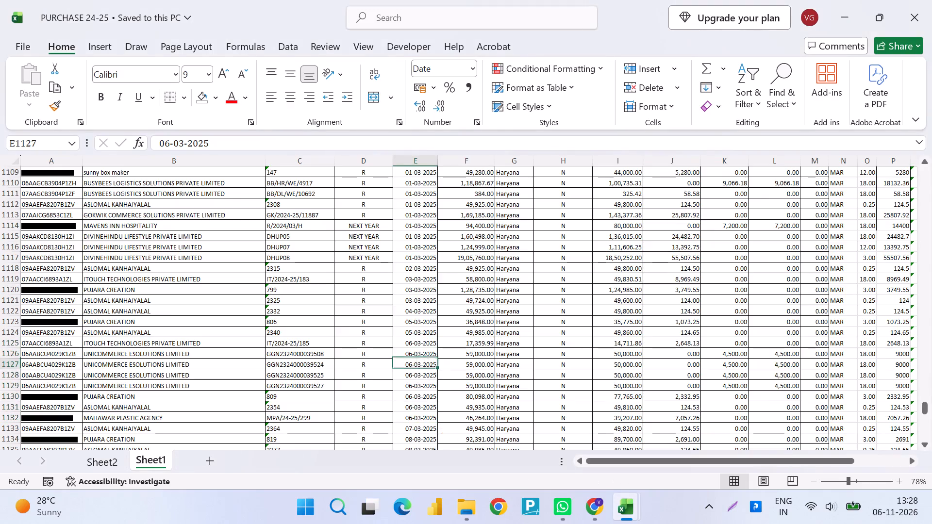
key(Down)
key(Down)
key(alt+Tab)
key(Down)
key(Up)
key(ctrl+d)
key(F2)
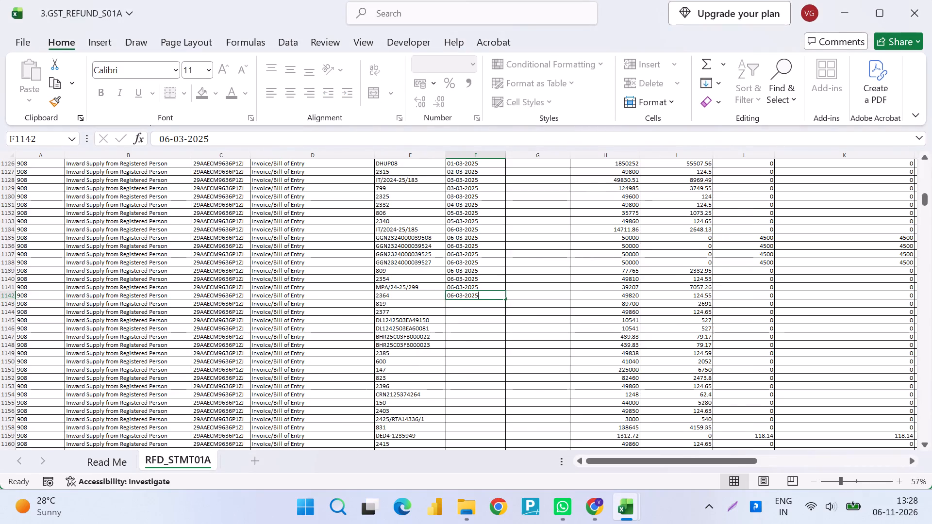
key(Left)
key(ctrl+Left)
key(ctrl+Left)
key(ctrl+Left)
key(ctrl+Left)
key(BackSpace)
key(7)
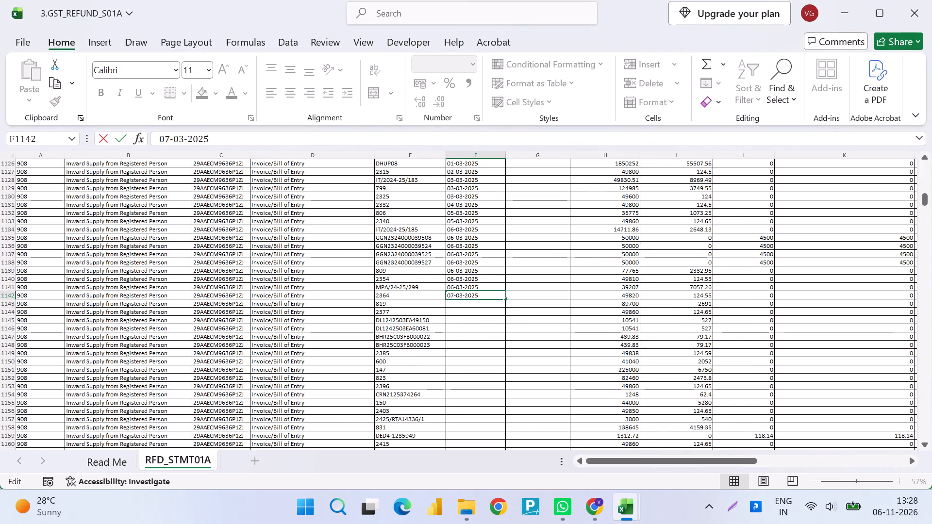
key(Return)
key(ctrl+s)
Examine the records from E1134 onward in PURCHASE 24-25 to find which ones are dated 08-03-2025.
key(alt+Tab)
key(Down)
key(Down)
key(Down)
key(Down)
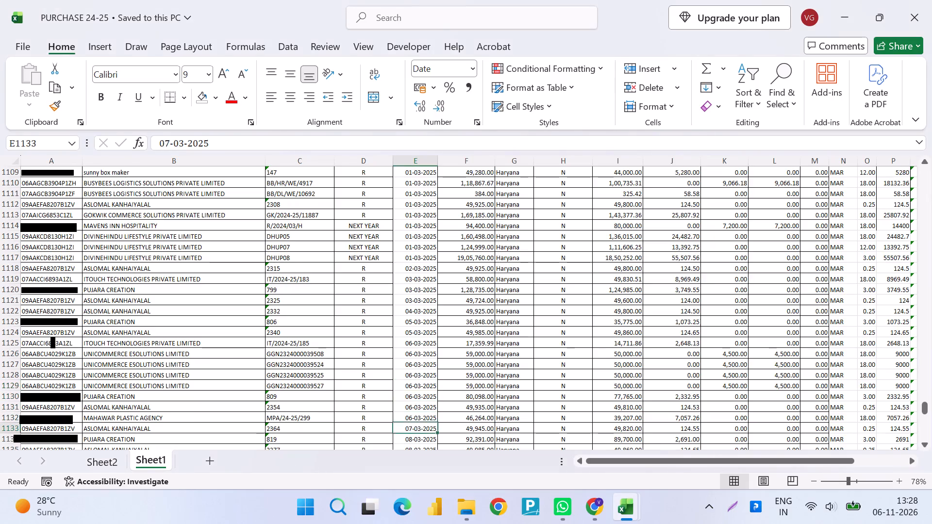
key(Down)
scroll(429, 362, down, 4)
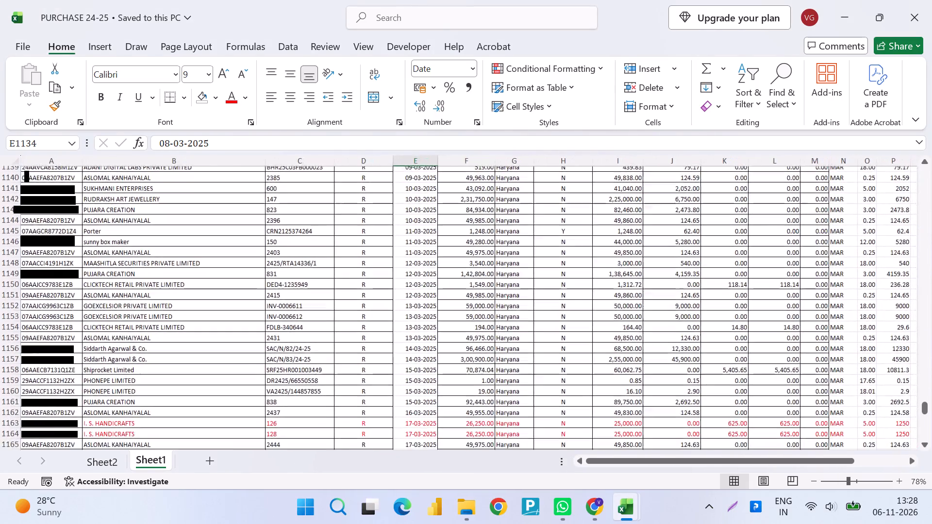
key(Down)
key(Up)
key(Down)
key(Up)
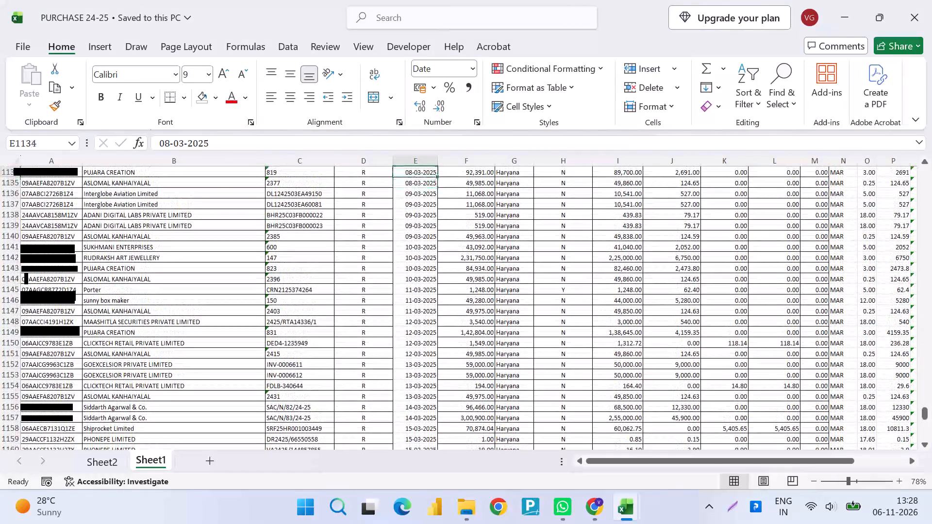
key(Up)
key(Down)
key(ctrl+shift+Down)
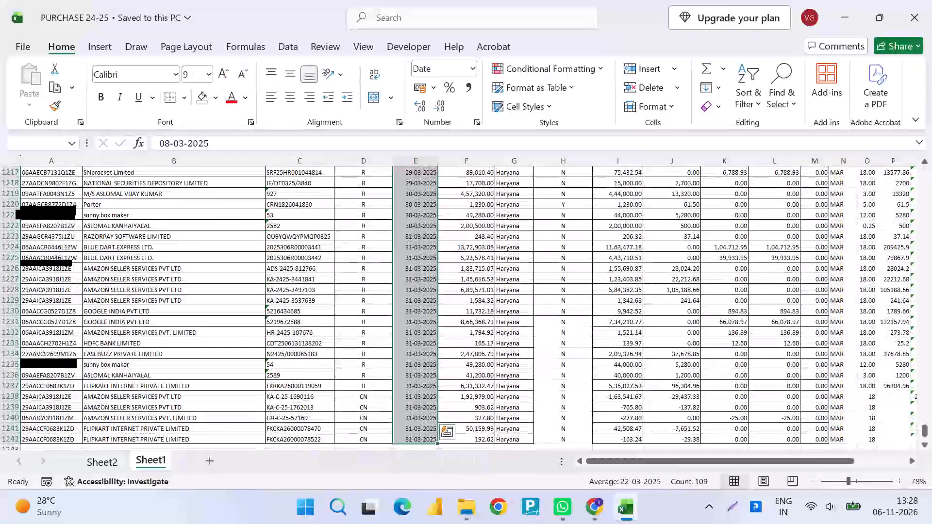
key(Up)
key(Down)
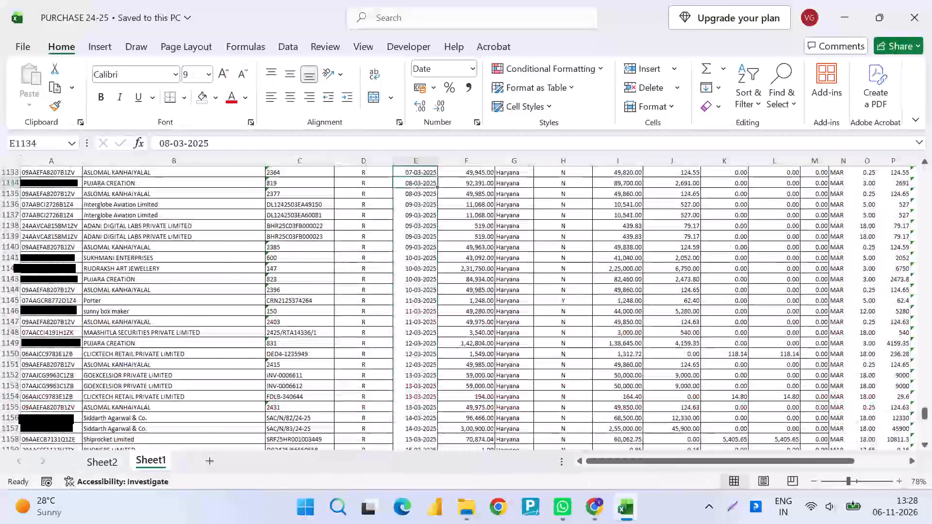
key(alt+Tab)
key(alt+Tab)
key(shift+Down)
key(shift+Down)
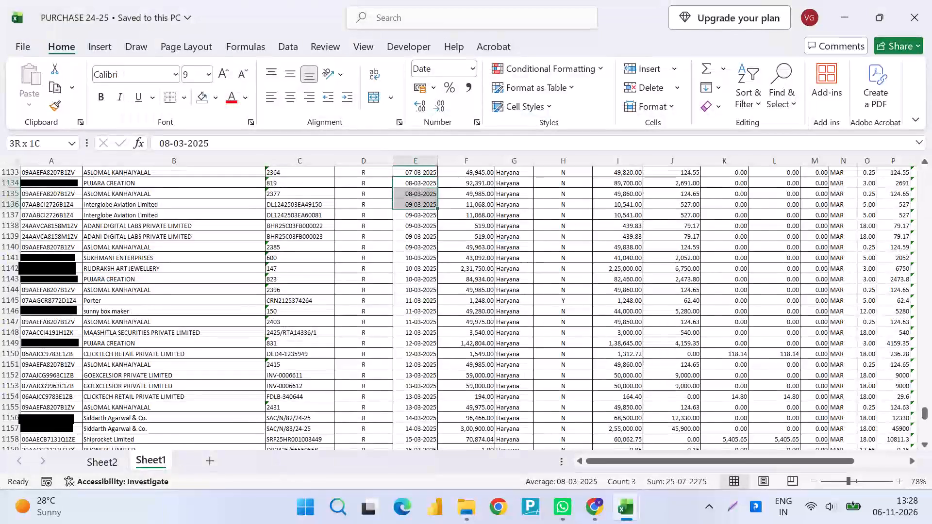
key(shift+Up)
Fill the date down into F1143 of the refund statement for invoice 819, change it to 08-03-2025 and save.
key(alt+Tab)
key(ctrl+d)
key(F2)
key(ctrl+Left)
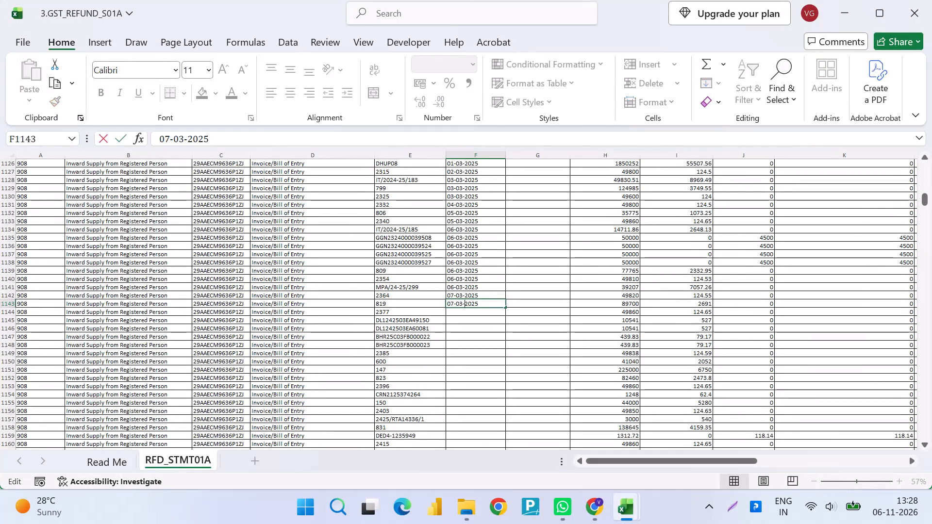
key(ctrl+Left)
key(ctrl+Left)
key(ctrl+Left)
key(BackSpace)
key(8)
key(Return)
key(ctrl+s)
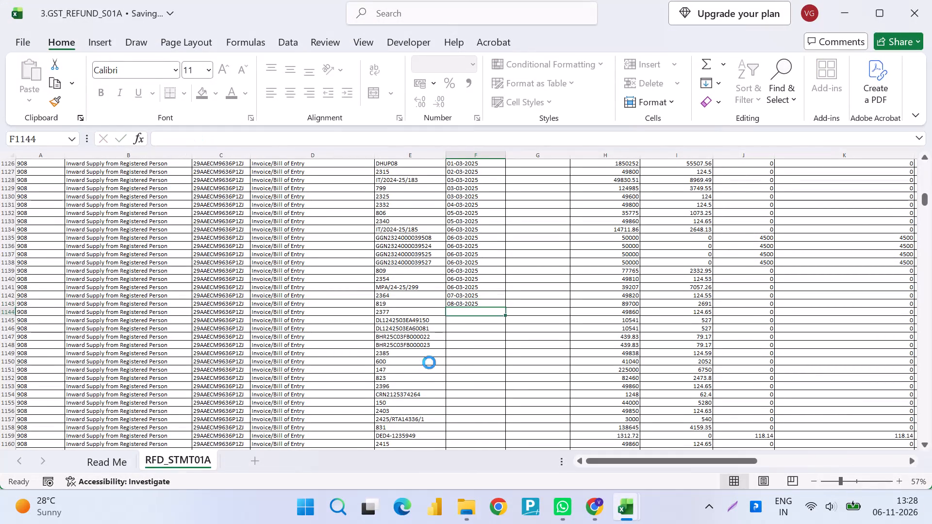
Fill the 08-03-2025 date down into F1144 for invoice 2377.
key(Down)
key(Up)
key(ctrl+d)
key(Down)
key(ctrl+d)
key(F2)
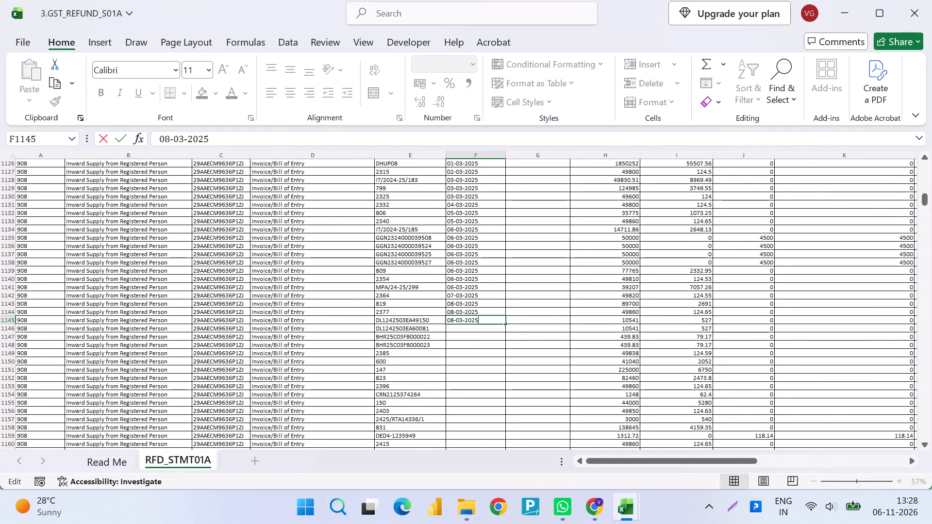
key(Left)
key(ctrl+Left)
key(ctrl+Left)
key(ctrl+Left)
key(Left)
key(BackSpace)
key(0)
key(BackSpace)
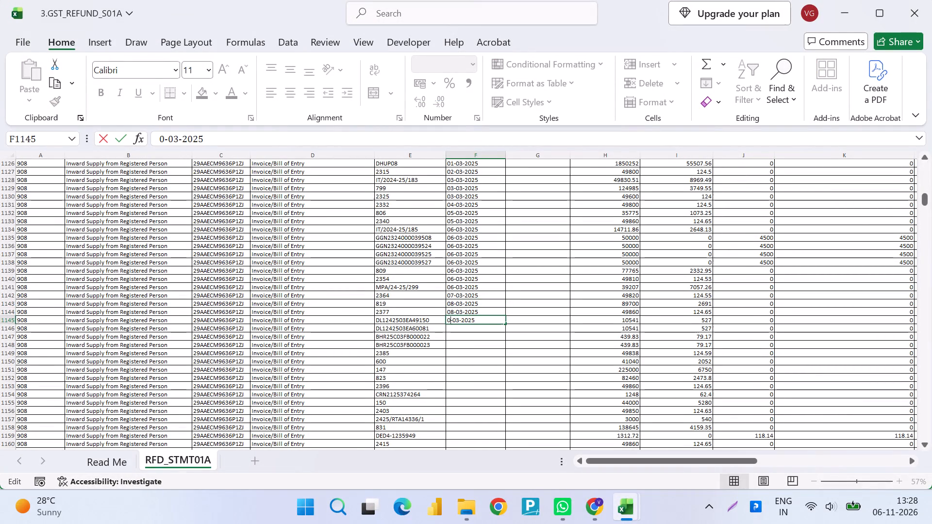
key(9)
key(Return)
Check the records at E1136 to E1140 in PURCHASE 24-25, and fill 09-03-2025 down into F1146 through F1149 of the refund statement.
key(alt+Tab)
key(Down)
key(Down)
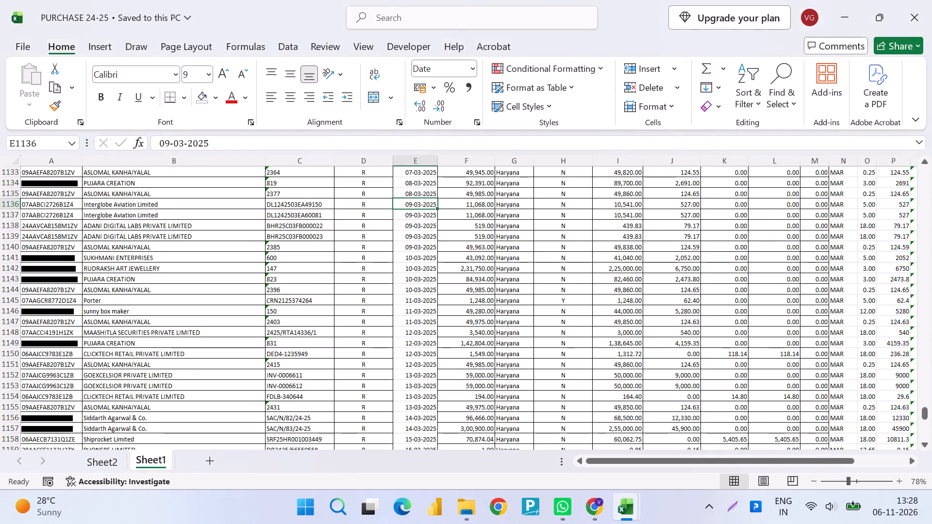
key(shift+Down)
key(shift+Down)
key(shift+Down)
key(shift+Down)
key(alt+Tab)
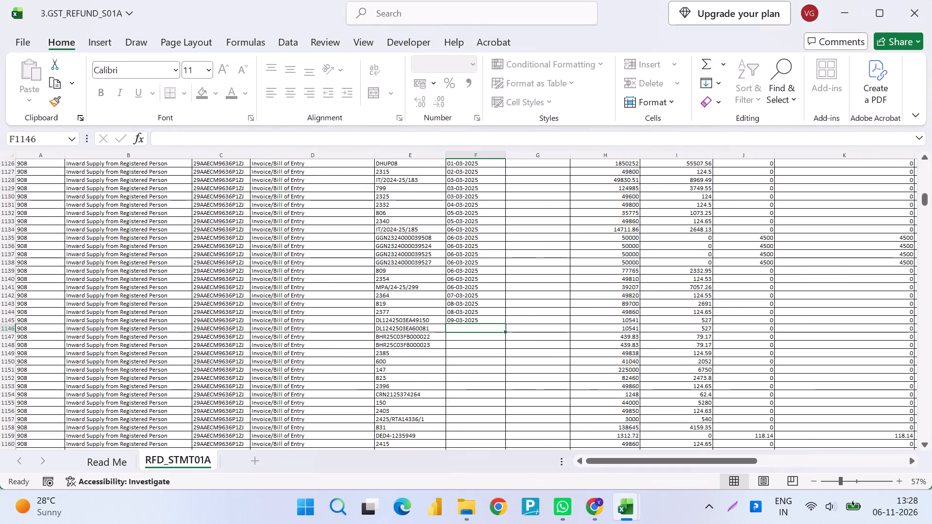
key(Up)
key(shift+Down)
key(shift+Down)
key(shift+Down)
key(shift+Down)
key(ctrl+d)
Fill the date down into F1150 for invoice 600 and change it to 10-03-2025.
key(Down)
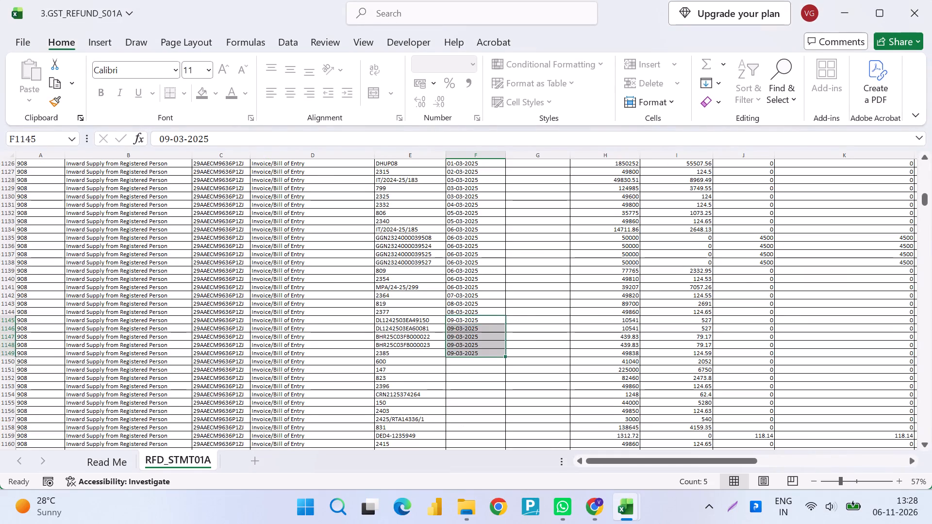
key(Down)
key(Down)
key(Down)
key(Down)
key(ctrl+d)
key(F2)
key(Left)
key(ctrl+Left)
key(ctrl+Left)
key(ctrl+Left)
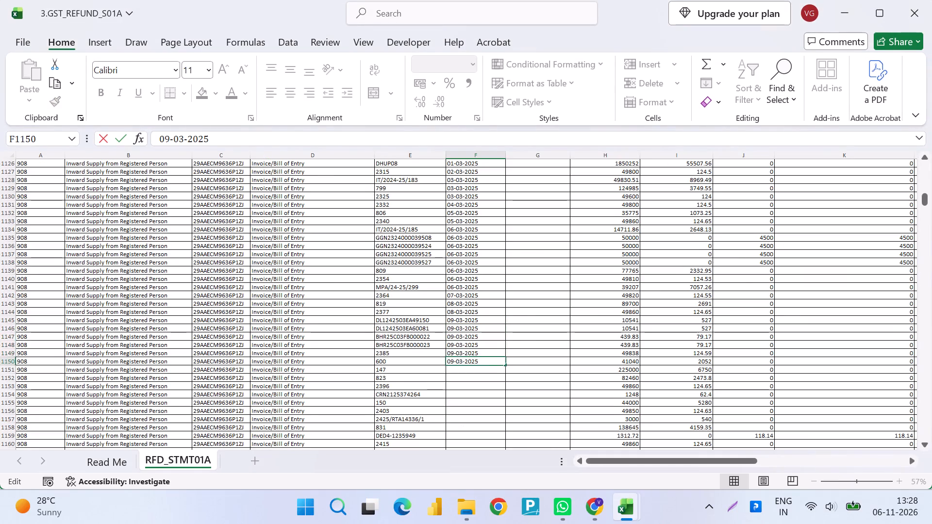
key(Left)
key(BackSpace)
key(BackSpace)
key(0)
key(BackSpace)
text(10)
key(Return)
Check the records at E1141 to E1144 in PURCHASE 24-25, and fill 10-03-2025 down into F1151 through F1153 of the refund statement.
key(alt+Tab)
key(Down)
key(Down)
key(Down)
key(Down)
key(Down)
key(shift+Down)
key(shift+Down)
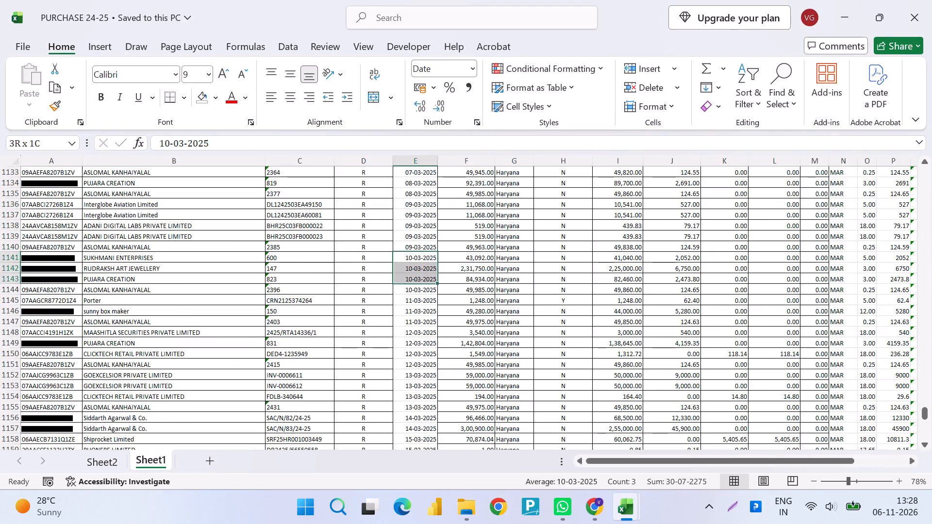
key(shift+Down)
key(alt+Tab)
key(ctrl+d)
key(Down)
key(ctrl+d)
key(Down)
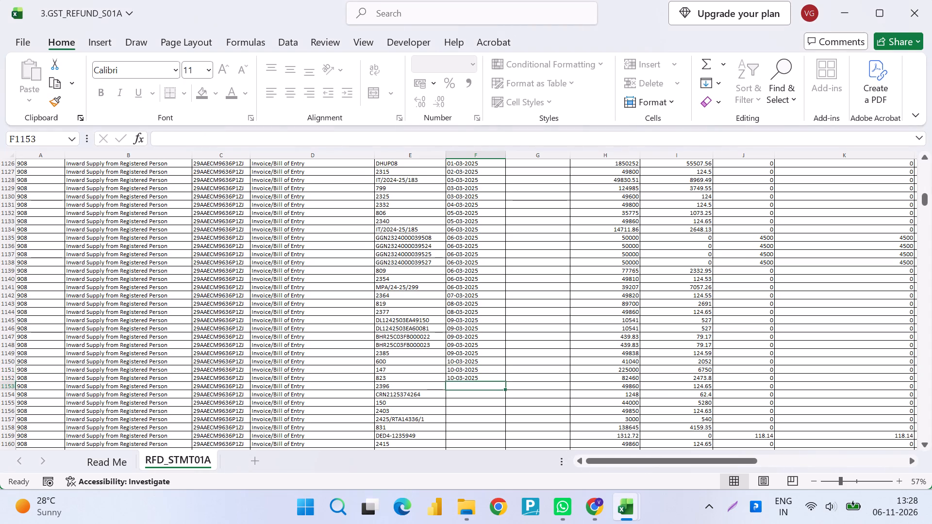
key(ctrl+d)
key(Down)
key(ctrl+d)
key(F2)
key(Left)
key(ctrl+Left)
key(ctrl+Left)
key(ctrl+Left)
key(ctrl+Left)
key(BackSpace)
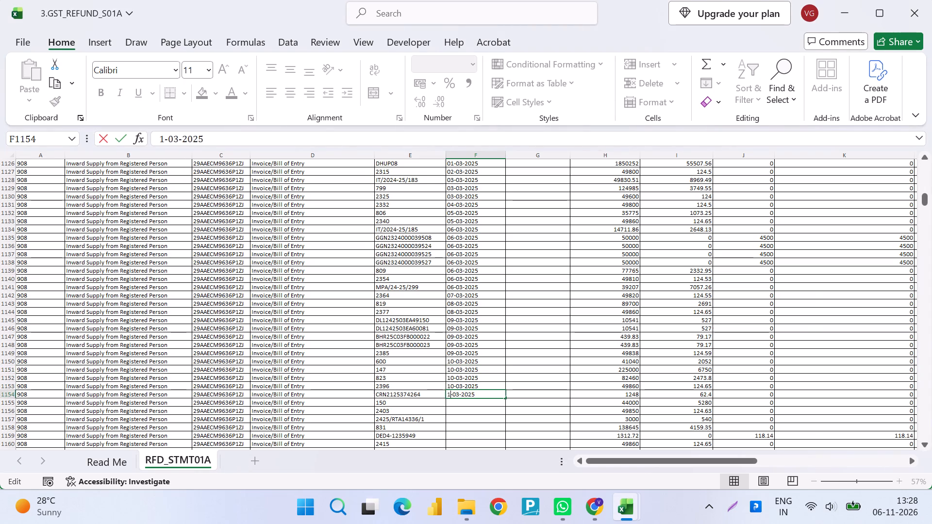
key(1)
key(Return)
Check the records at E1145 to E1147 in PURCHASE 24-25, and fill 11-03-2025 down into F1155 and F1156 of the refund statement.
key(alt+Tab)
key(Down)
key(Down)
key(Down)
key(Down)
key(shift+Down)
key(shift+Down)
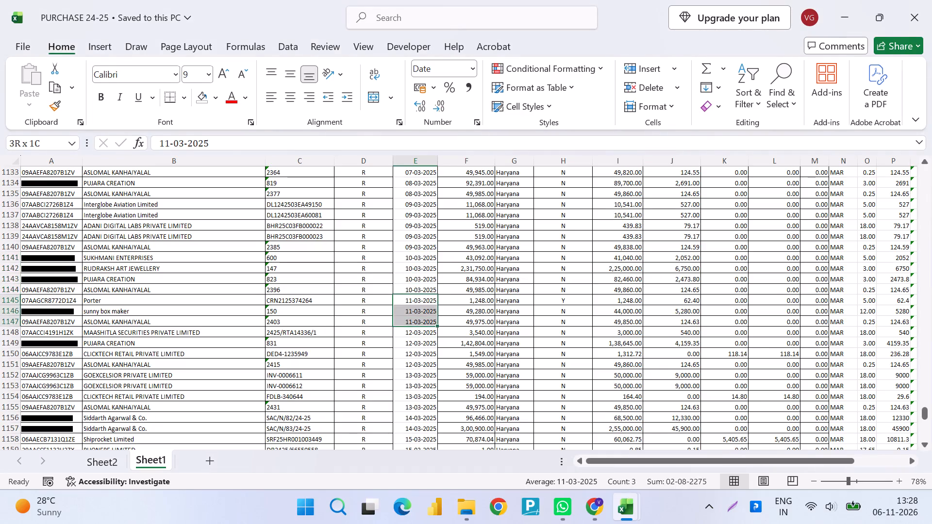
key(alt+Tab)
key(ctrl+d)
key(Down)
key(ctrl+d)
Fill the date down into F1157 for invoice 2425/RTA14336/1 and change it to 12-03-2025.
key(Down)
key(ctrl+d)
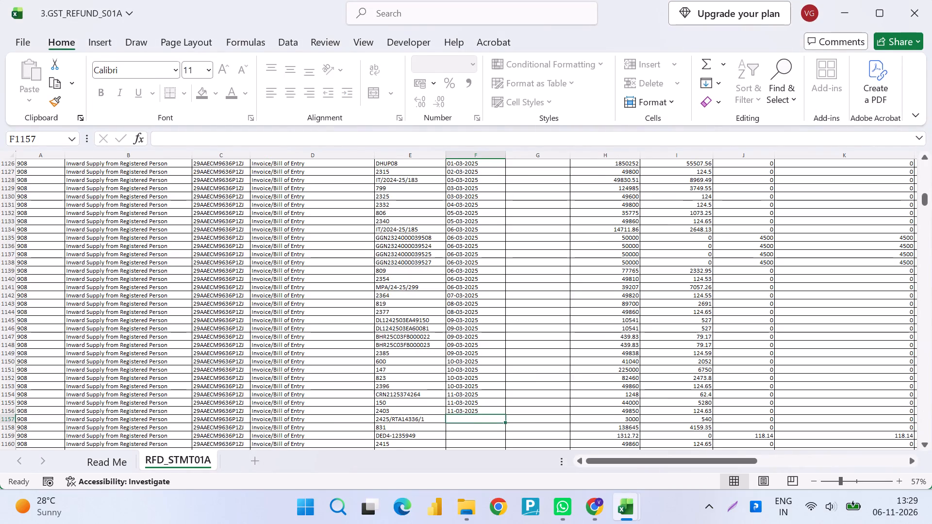
key(F2)
key(Left)
key(ctrl+Left)
key(ctrl+Left)
key(ctrl+Left)
key(ctrl+Left)
key(BackSpace)
key(2)
key(Return)
Check the records at E1148 to E1151 in PURCHASE 24-25, and fill 12-03-2025 down into F1158 through F1160 of the refund statement.
key(alt+Tab)
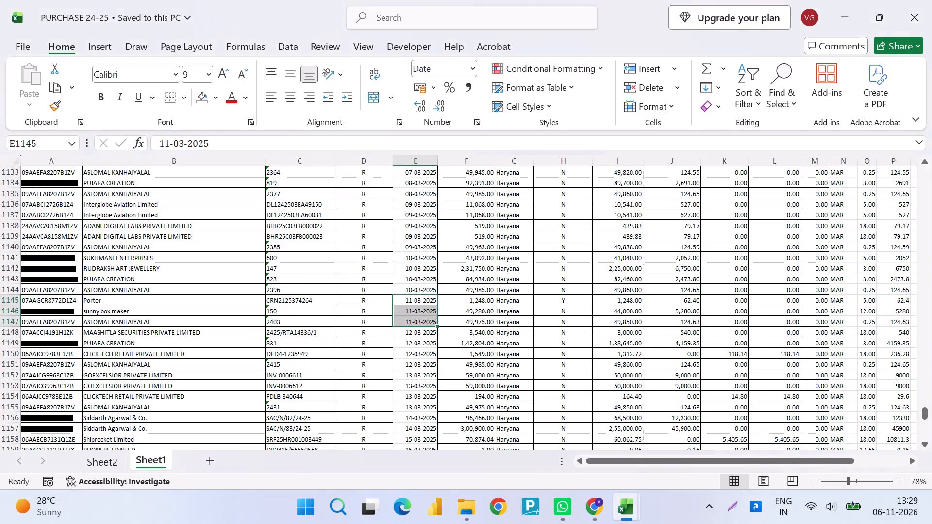
key(Down)
key(Down)
key(Down)
key(shift+Down)
key(shift+Down)
key(shift+Down)
key(shift+Down)
key(shift+Up)
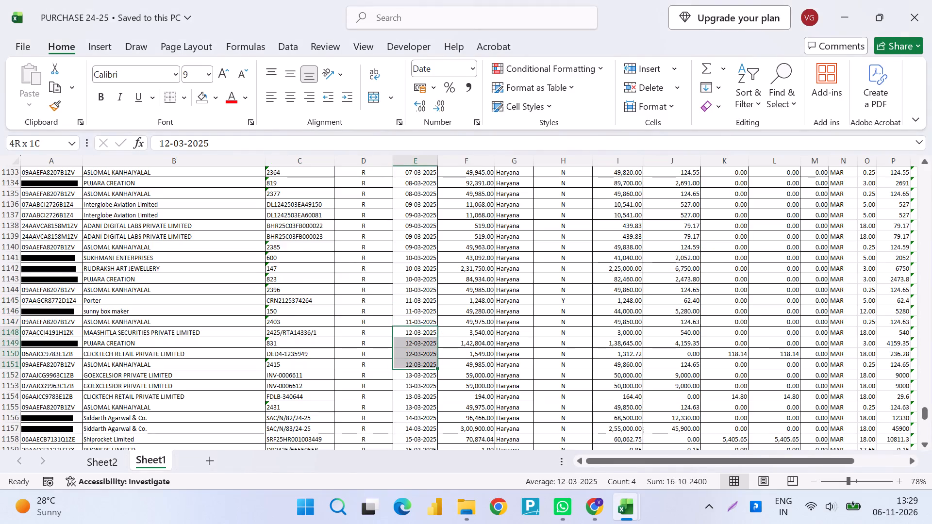
key(alt+Tab)
key(ctrl+d)
key(Down)
key(ctrl+d)
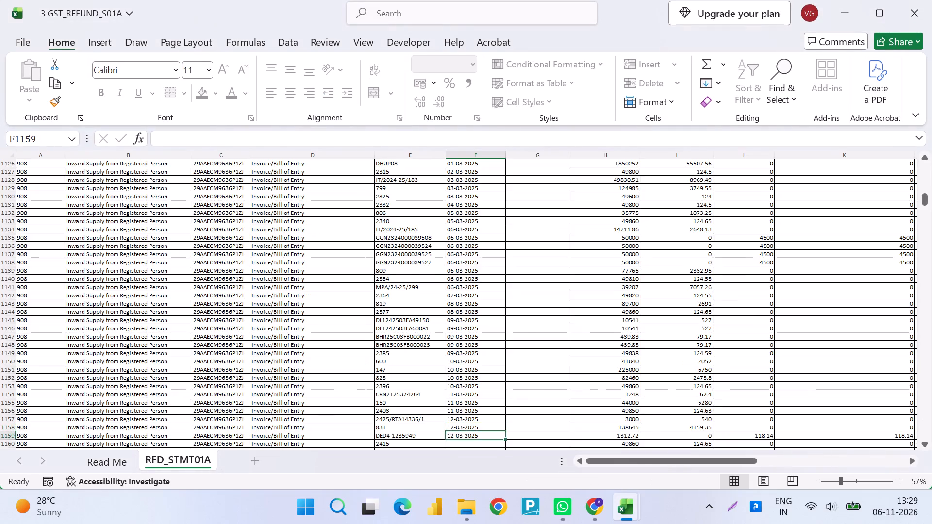
key(Down)
key(ctrl+d)
Fill the date down into F1161 for invoice INV-0006611 and change it to 13-03-2025.
key(Down)
key(ctrl+d)
key(F2)
key(Left)
key(ctrl+Left)
key(ctrl+Left)
key(ctrl+Left)
key(ctrl+Left)
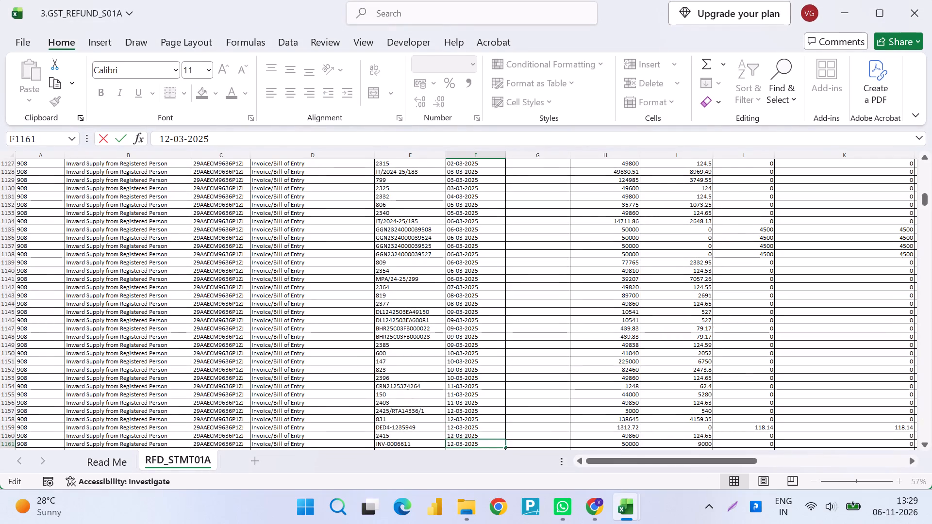
key(BackSpace)
key(3)
key(Return)
Check the records at E1152 to E1155 in PURCHASE 24-25, and fill 13-03-2025 down into F1162 through F1164 of the refund statement.
key(alt+Tab)
key(Down)
key(Down)
key(Down)
key(Down)
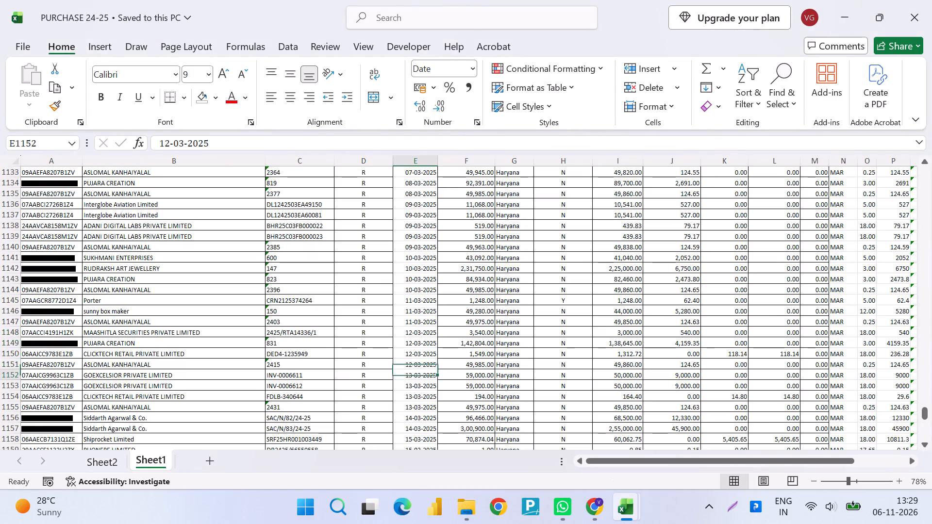
key(shift+Down)
key(shift+Down)
key(shift+Down)
key(alt+Tab)
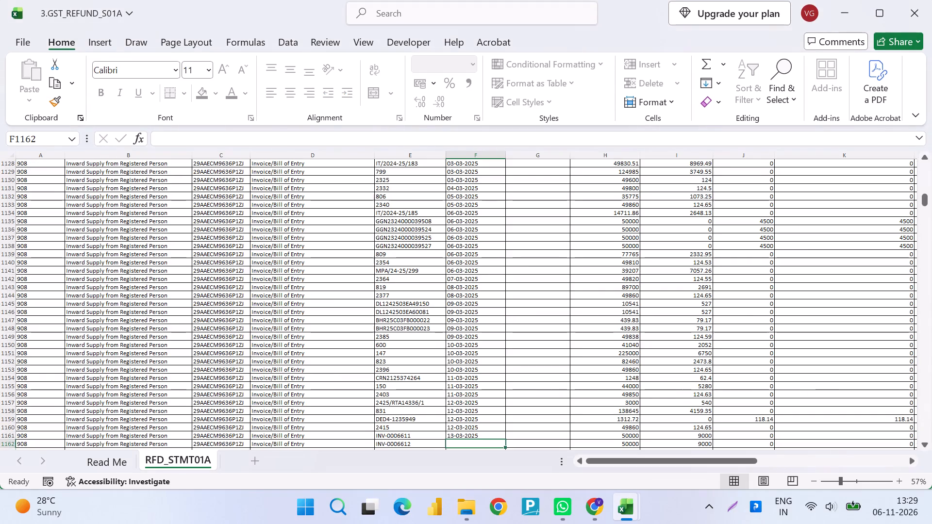
key(ctrl+d)
key(Down)
key(ctrl+d)
key(Down)
key(ctrl+d)
Fill the date down into F1165 for invoice SAC/N/82/24-25 and change it to 14-03-2025.
key(Down)
key(ctrl+d)
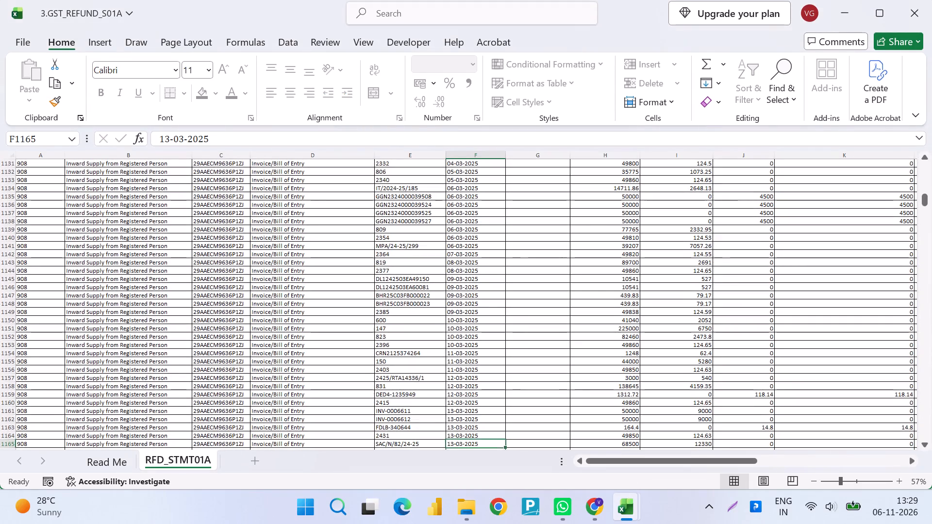
key(F2)
key(Left)
key(ctrl+Left)
key(ctrl+Left)
key(ctrl+Left)
key(ctrl+Left)
key(BackSpace)
key(4)
key(Return)
Check the records at E1156 and E1157 in PURCHASE 24-25, and fill 14-03-2025 down into F1166 for invoice SAC/N/83/24-25.
key(alt+Tab)
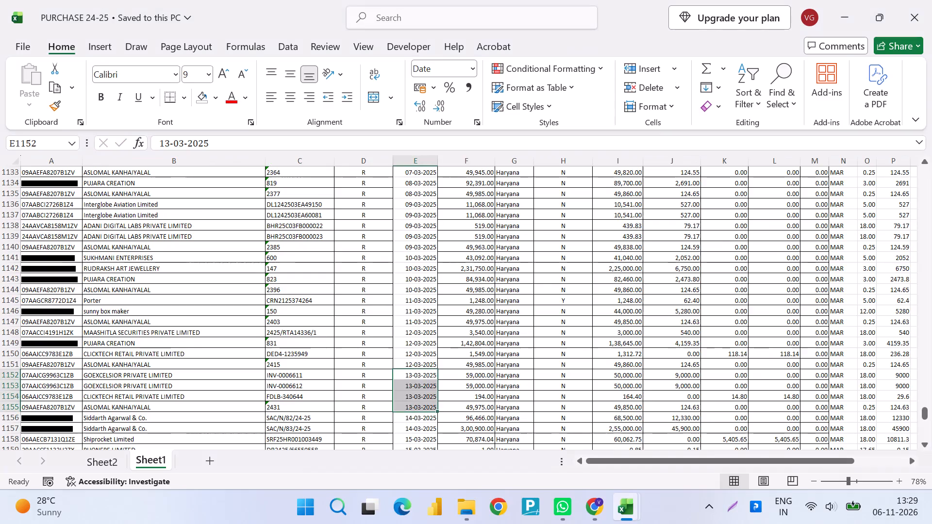
key(Down)
key(Down)
key(Down)
key(Down)
key(shift+Down)
key(alt+Tab)
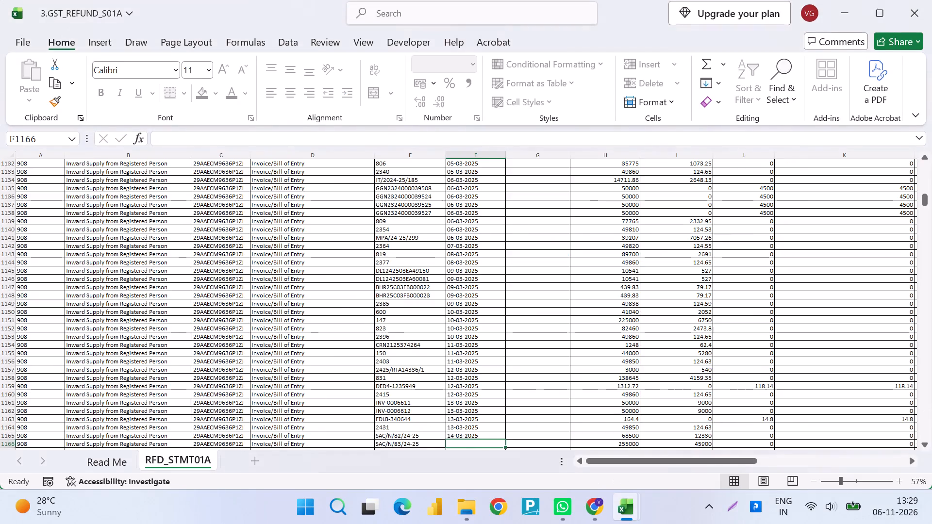
key(ctrl+d)
key(Down)
key(ctrl+d)
key(F2)
key(Left)
key(ctrl+Left)
key(ctrl+Left)
key(ctrl+Left)
key(ctrl+Left)
key(BackSpace)
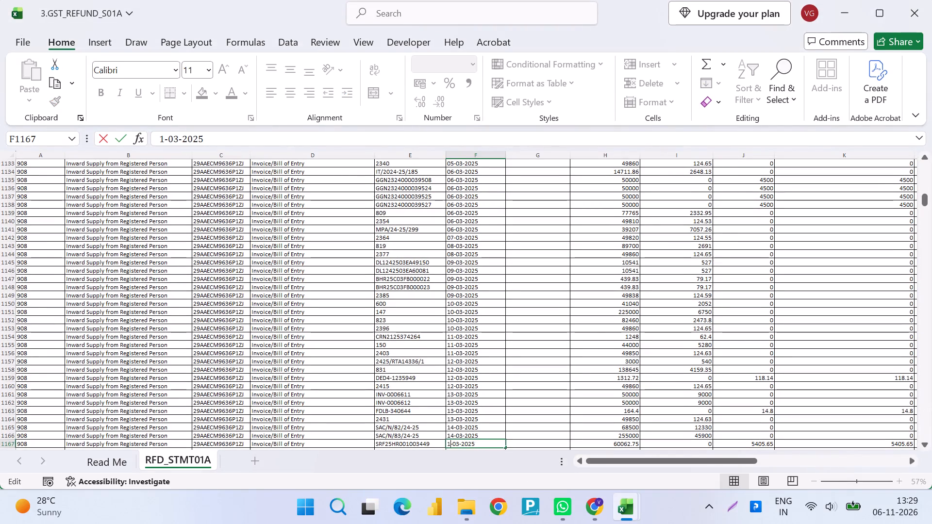
key(5)
key(Return)
Examine the dates from E1158 downward in PURCHASE 24-25 to find which records share the date 15-03-2025.
key(alt+Tab)
key(Down)
key(Down)
key(Down)
key(Up)
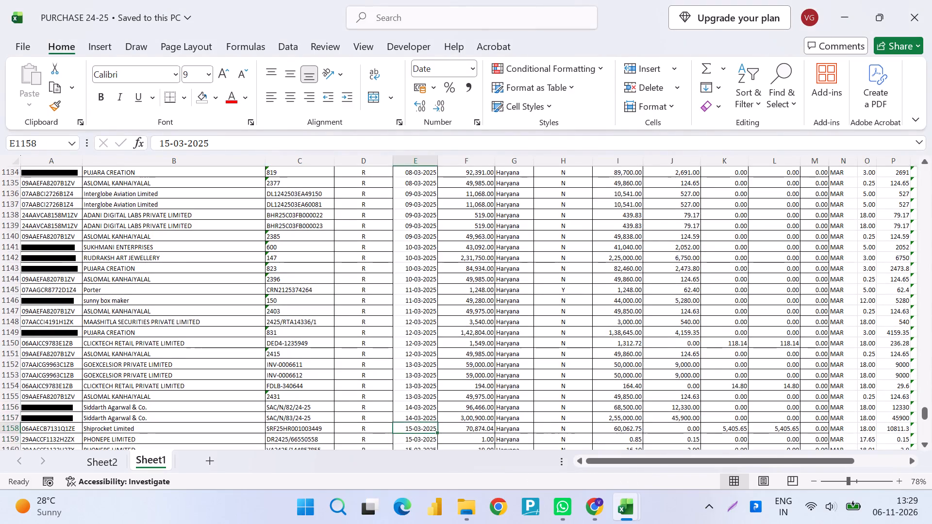
key(shift+Down)
key(shift+Down)
key(shift+Down)
key(shift+Down)
key(shift+Down)
key(shift+Down)
key(shift+Down)
key(shift+Down)
key(shift+Down)
key(shift+Down)
key(shift+Down)
key(shift+Down)
key(shift+Down)
key(shift+Down)
key(shift+Down)
key(shift+Down)
key(shift+Down)
key(shift+Down)
key(shift+Down)
key(shift+Down)
key(shift+Down)
key(shift+Up)
key(shift+Up)
key(shift+Up)
key(shift+Up)
key(shift+Up)
key(shift+Up)
key(shift+Up)
key(shift+Up)
key(shift+Up)
key(shift+Up)
key(shift+Up)
key(shift+Up)
key(shift+Up)
key(shift+Up)
key(shift+Up)
key(shift+Up)
key(shift+Up)
key(shift+Up)
key(shift+Up)
key(shift+Up)
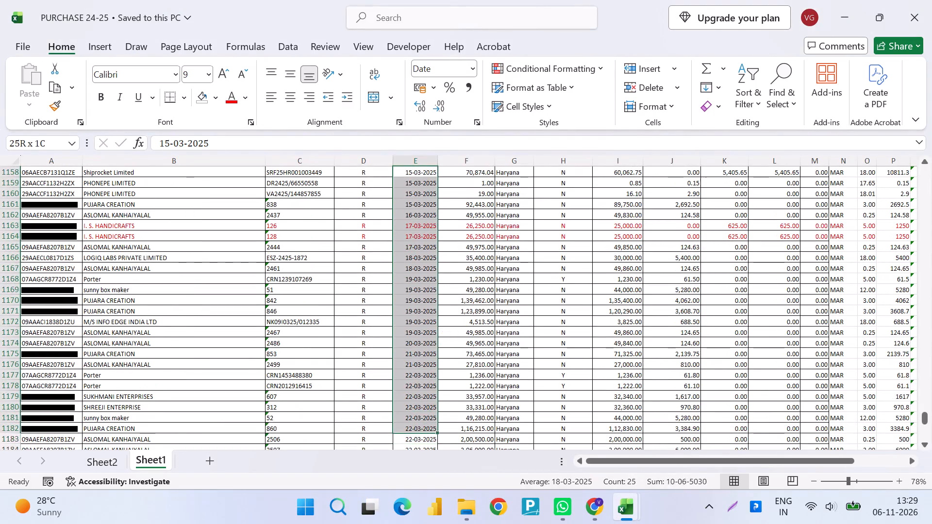
key(shift+Up)
key(shift+Up)
key(shift+Up)
key(shift+Down)
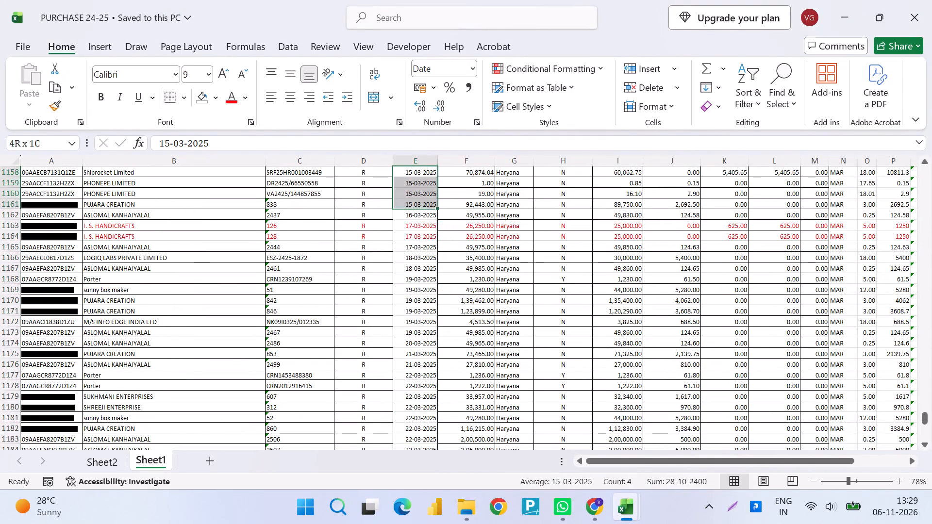
Fill 15-03-2025 down into F1168 through F1170 of the refund statement.
key(alt+Tab)
key(ctrl+d)
key(Down)
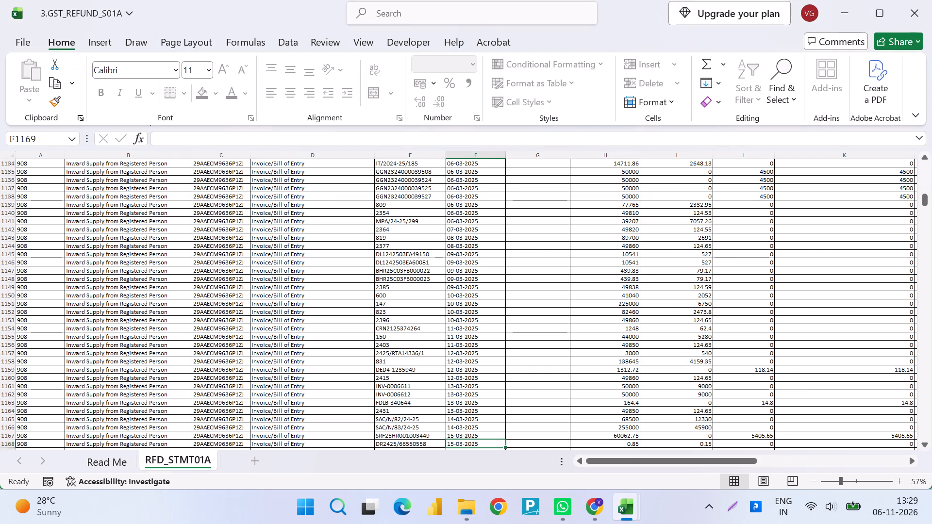
key(ctrl+d)
key(Down)
key(ctrl+d)
key(Down)
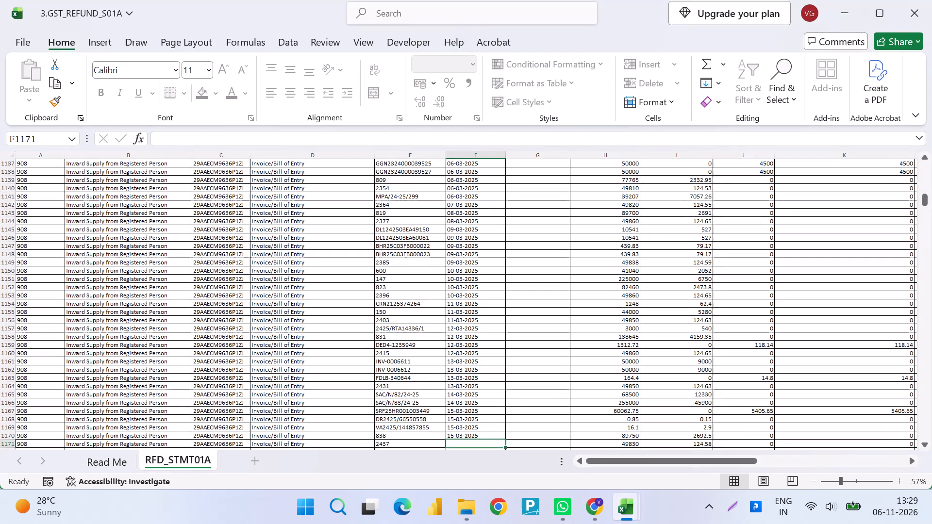
Check the records at E1160 to E1162 in PURCHASE 24-25, and set F1171 for invoice 2437 to 16-03-2025 in the refund statement.
key(Left)
key(ctrl+Down)
key(Right)
key(ctrl+Up)
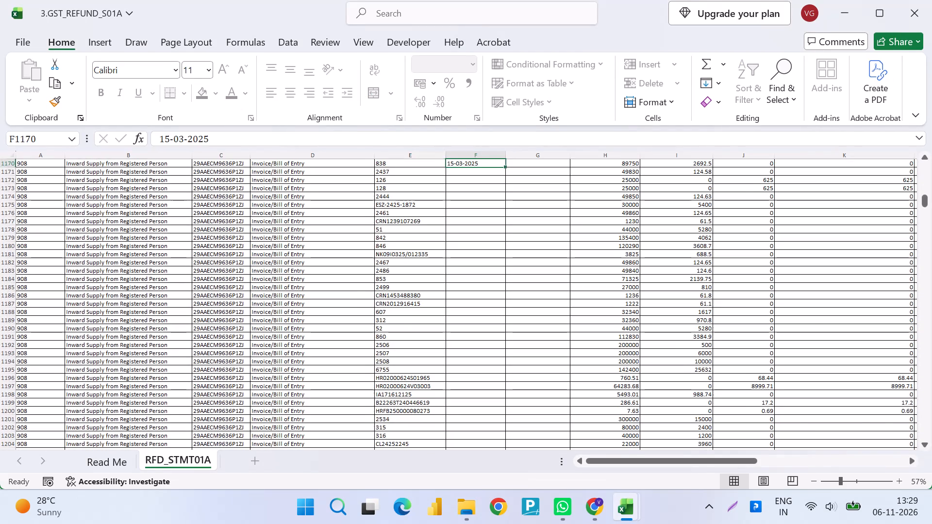
key(Down)
key(alt+Tab)
key(Down)
key(Down)
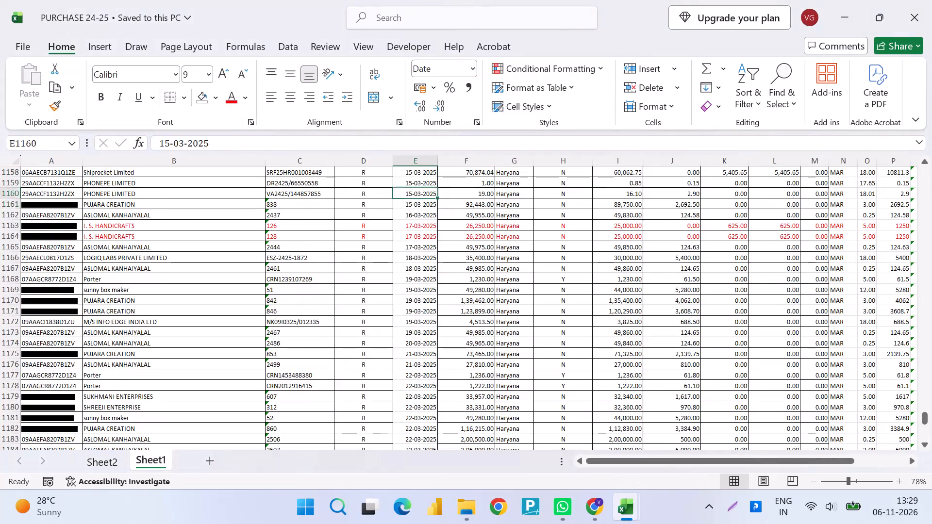
key(Down)
key(Down)
key(Down)
key(Up)
key(alt+Tab)
key(ctrl+d)
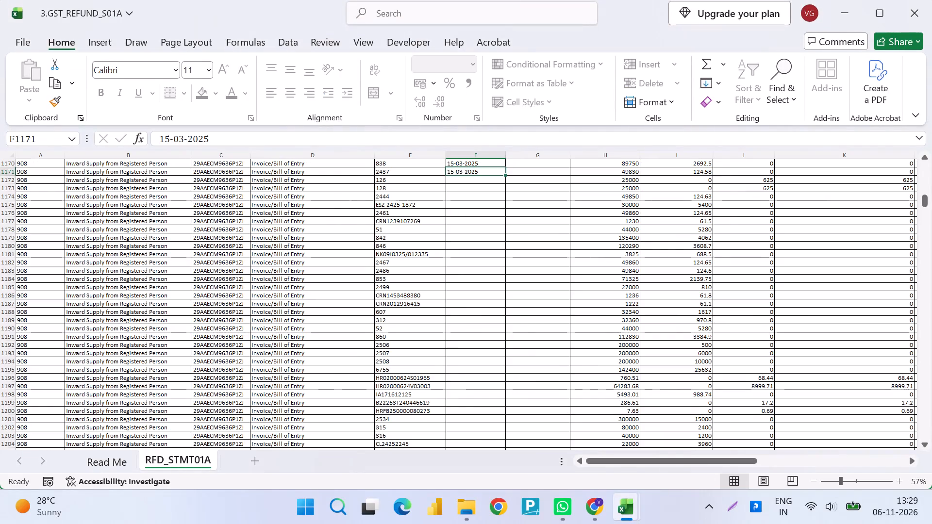
key(F2)
key(ctrl+Left)
key(ctrl+Left)
key(ctrl+Left)
key(ctrl+Left)
key(BackSpace)
key(6)
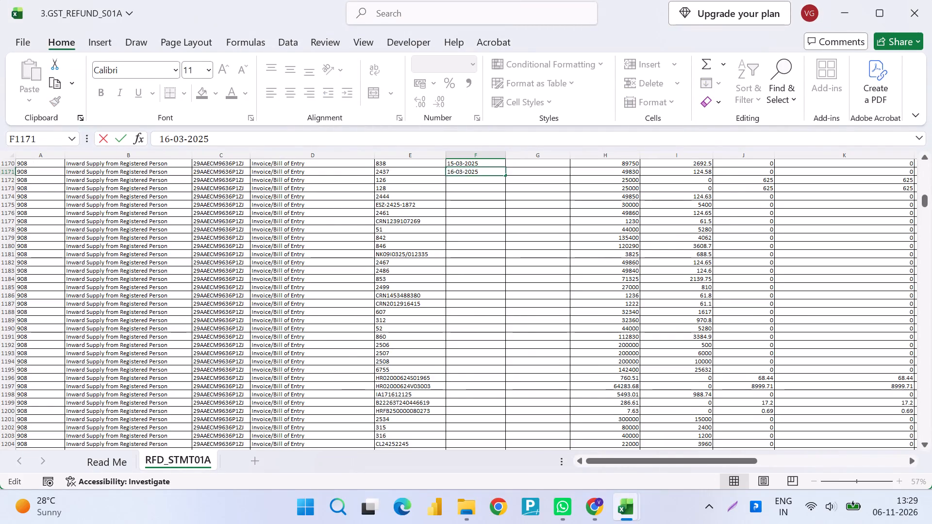
key(Return)
Fill the date down into F1172 for invoice 126 and change it to 17-03-2025.
key(ctrl+d)
key(F2)
key(Left)
key(ctrl+Left)
key(ctrl+Left)
key(ctrl+Left)
key(Left)
key(BackSpace)
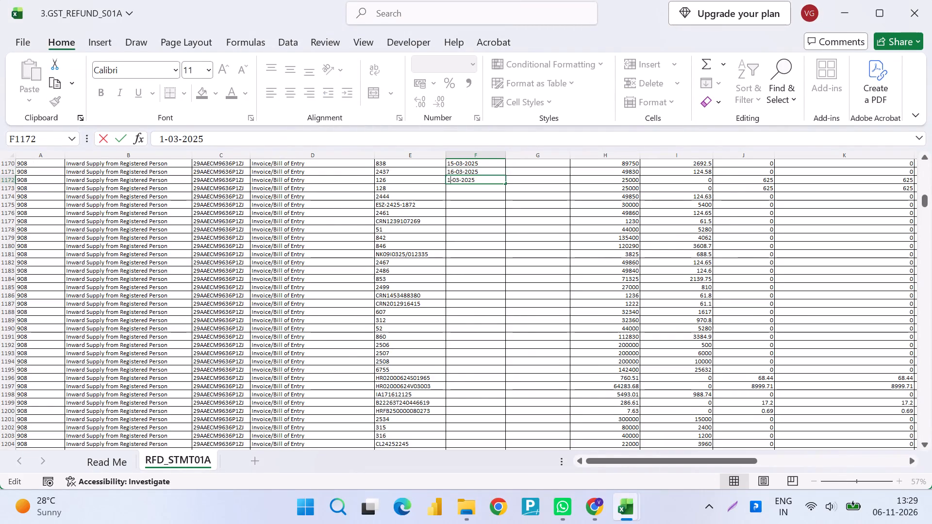
key(7)
key(Return)
Check the records at E1163 to E1165 in PURCHASE 24-25, and fill 17-03-2025 down into F1173 and F1174 of the refund statement.
key(alt+Tab)
key(Down)
key(Down)
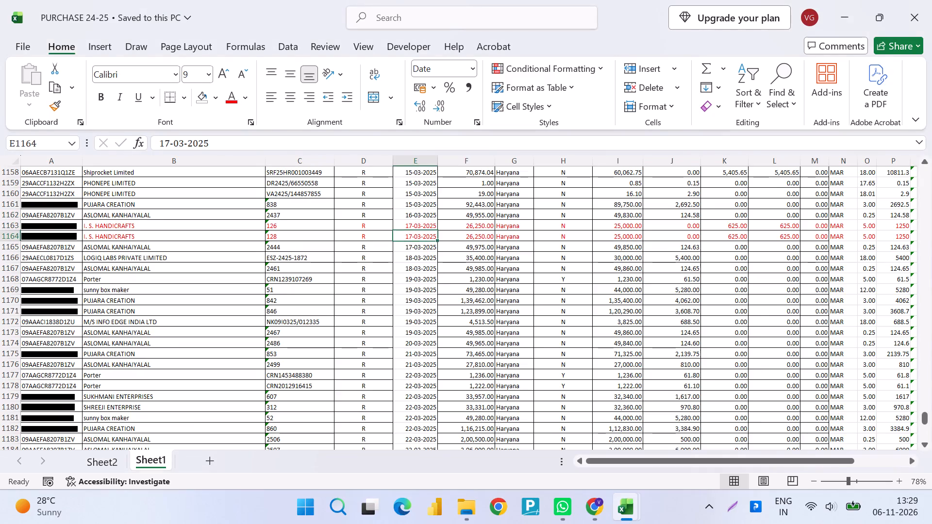
key(Down)
key(alt+Tab)
key(ctrl+d)
key(Down)
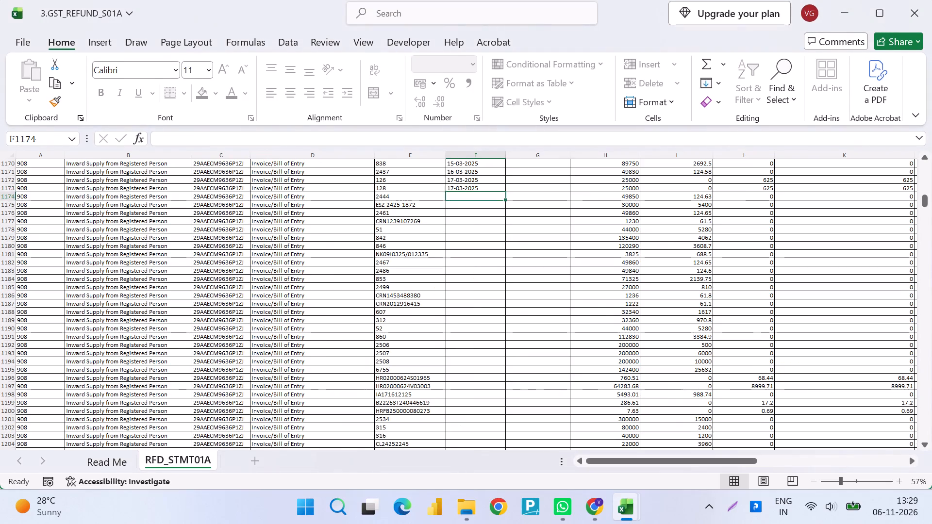
key(ctrl+d)
key(Down)
key(ctrl+d)
key(F2)
key(Left)
key(ctrl+Left)
key(ctrl+Left)
key(ctrl+Left)
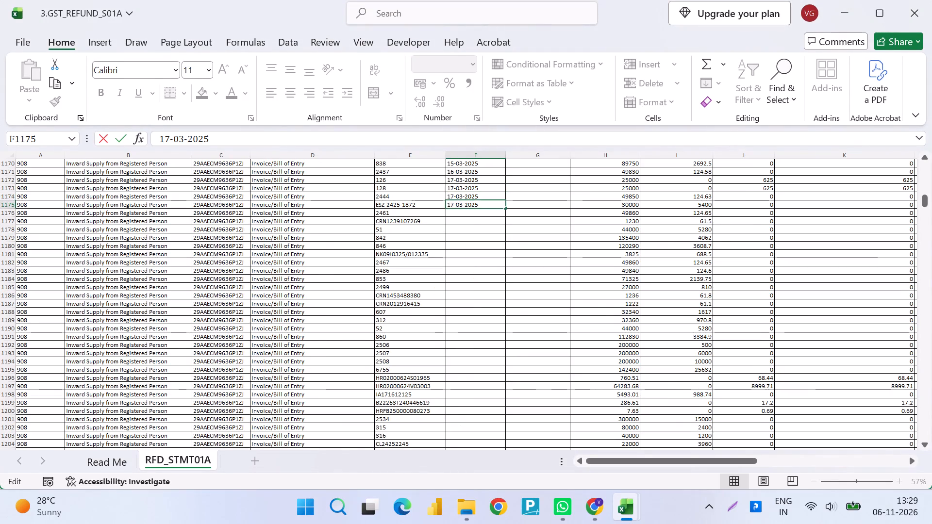
key(Left)
key(BackSpace)
key(8)
key(Return)
key(ctrl+s)
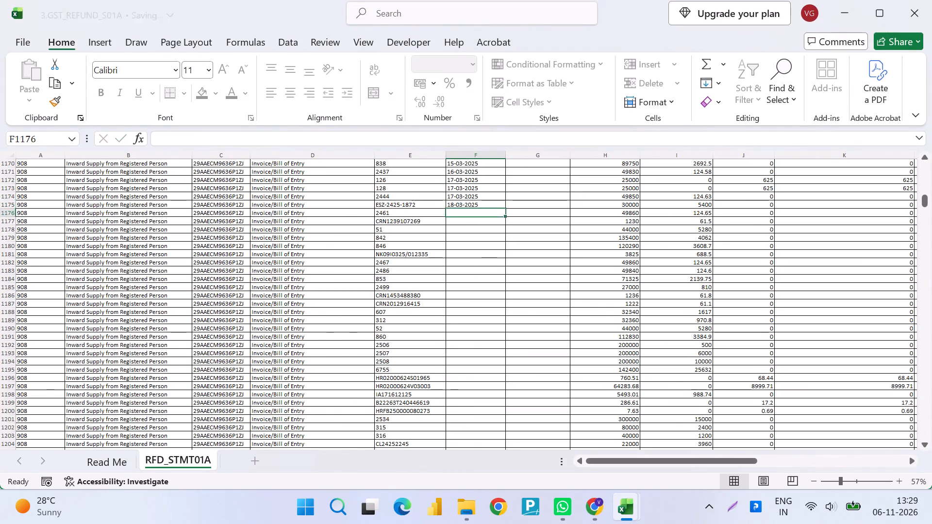
Check the records at E1166 and E1167 in PURCHASE 24-25, and fill 18-03-2025 down into F1176 for invoice 2461.
key(alt+Tab)
key(Down)
key(Down)
key(alt+Tab)
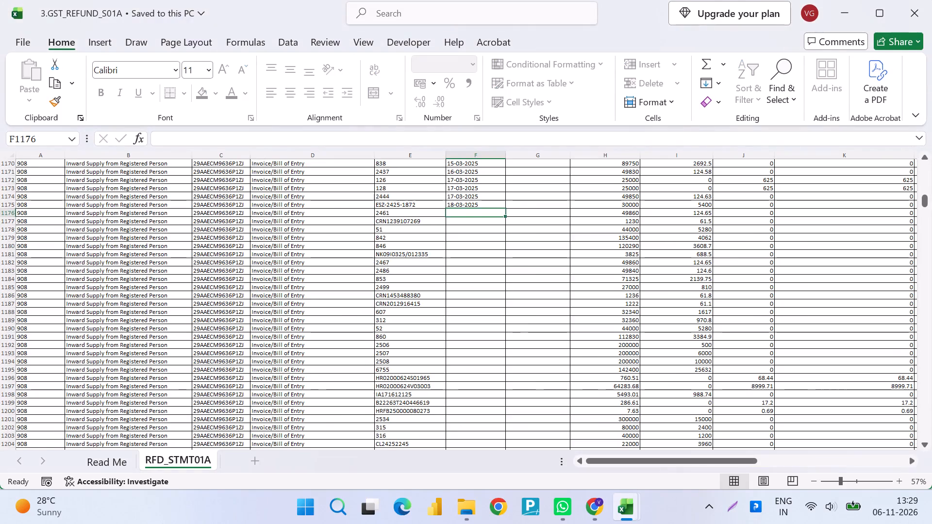
key(ctrl+d)
key(Down)
key(F2)
key(Escape)
key(ctrl+d)
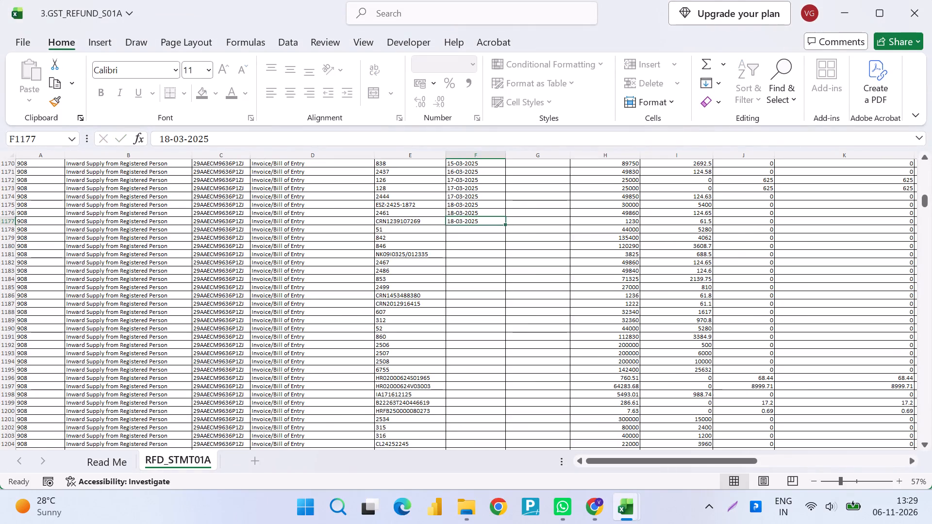
key(F2)
key(ctrl+Left)
key(ctrl+Left)
key(ctrl+Left)
key(ctrl+Left)
key(BackSpace)
key(9)
key(Return)
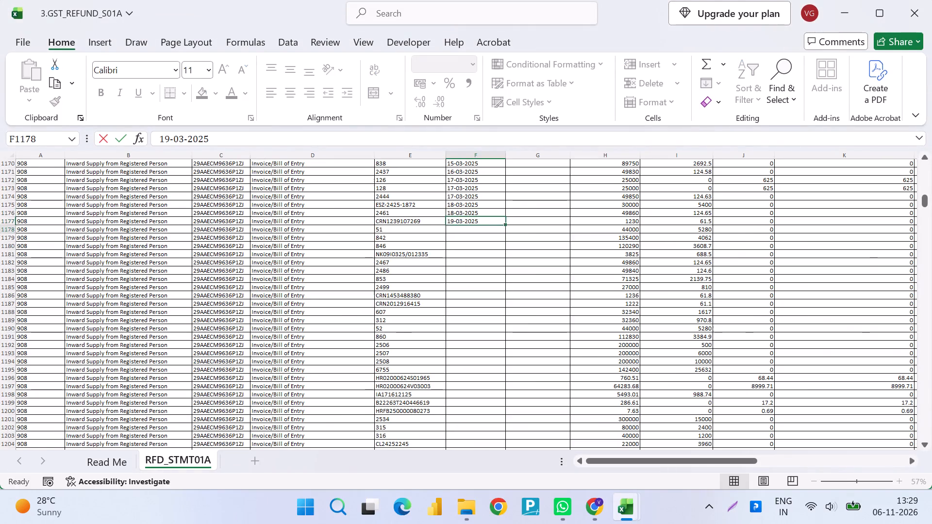
key(ctrl+s)
Check the records at E1168 to E1173 in PURCHASE 24-25, and fill 19-03-2025 down into F1178 through F1182 of the refund statement.
key(alt+Tab)
key(Down)
key(Down)
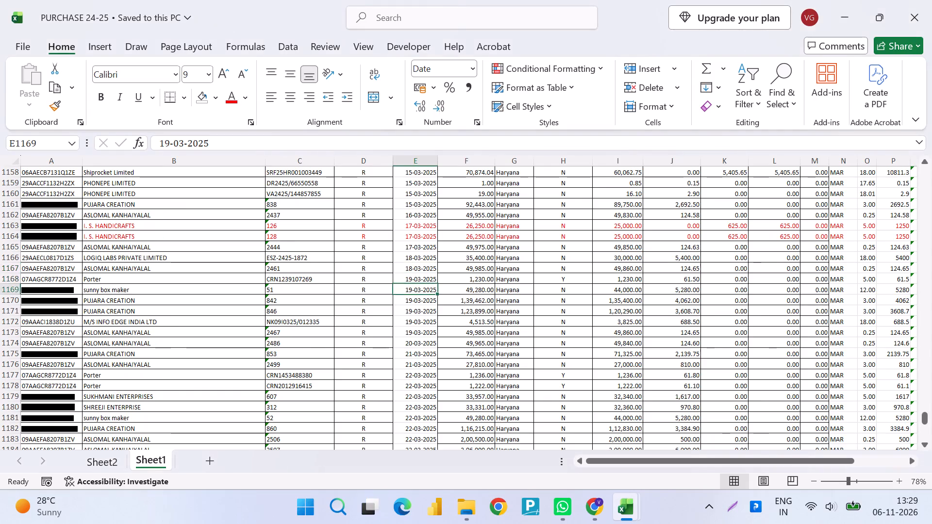
key(Up)
key(shift+Down)
key(shift+Down)
key(shift+Down)
key(shift+Down)
key(shift+Down)
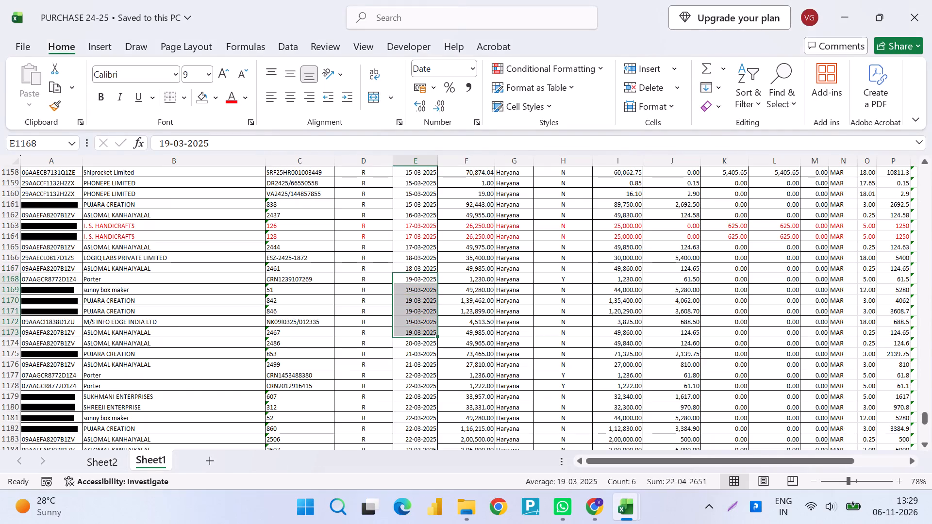
key(alt+Tab)
key(Up)
key(shift+Down)
key(shift+Up)
key(shift+Down)
key(shift+Down)
key(shift+Down)
key(shift+Down)
key(ctrl+d)
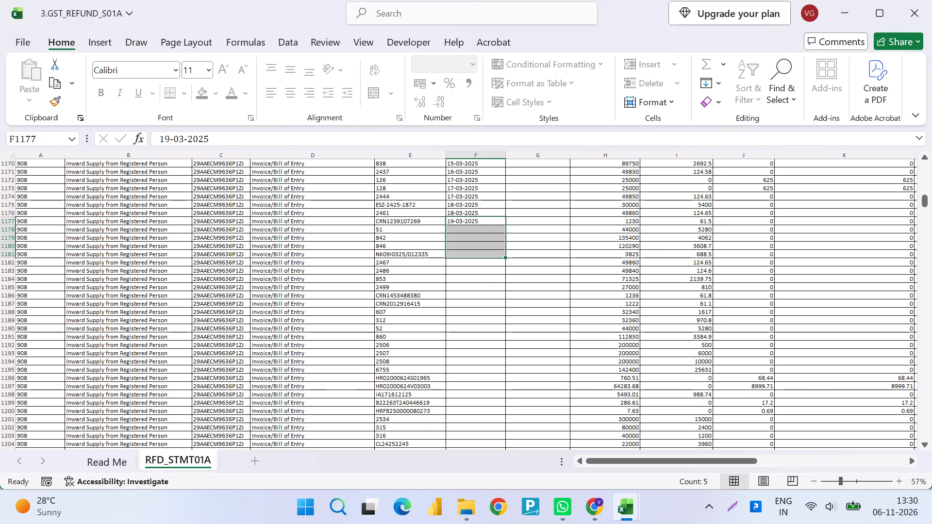
key(shift+Down)
key(ctrl+d)
key(ctrl+Down)
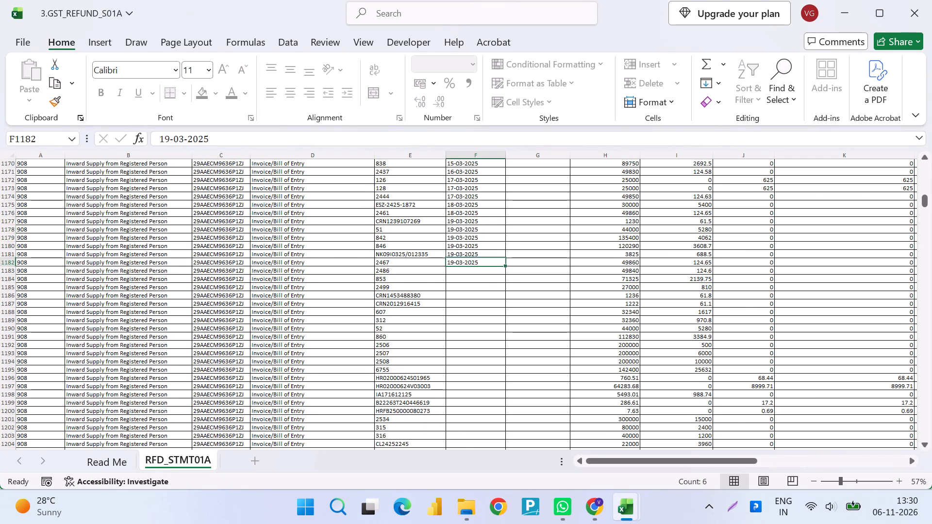
Check the record at E1174 in PURCHASE 24-25, fill the date down into F1183 for invoice 2486, and change it to 20-03-2025.
key(Down)
key(alt+Tab)
key(Down)
key(Down)
key(Down)
key(Down)
key(Down)
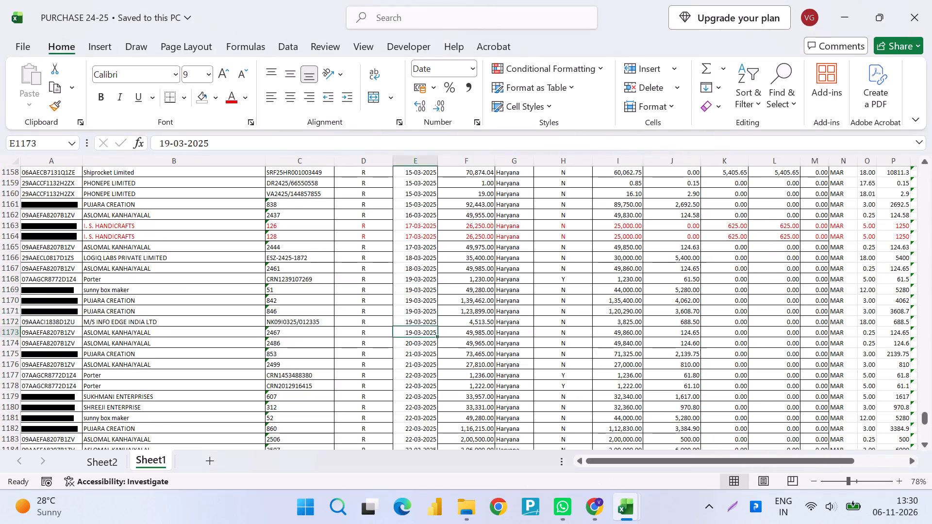
key(Down)
key(alt+Tab)
key(ctrl+d)
key(F2)
key(ctrl+Left)
key(ctrl+Left)
key(ctrl+Left)
key(ctrl+Left)
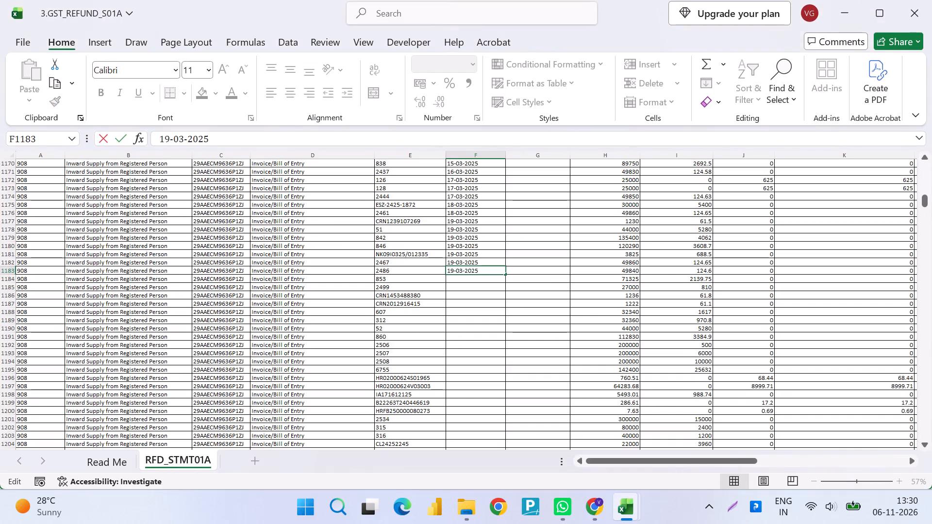
key(BackSpace)
key(BackSpace)
text(20)
key(Return)
Check E1175 and E1176 in PURCHASE 24-25, enter 21-03-2025 in F1184 and F1185 by filling down and editing, and save the refund statement.
key(alt+Tab)
key(Down)
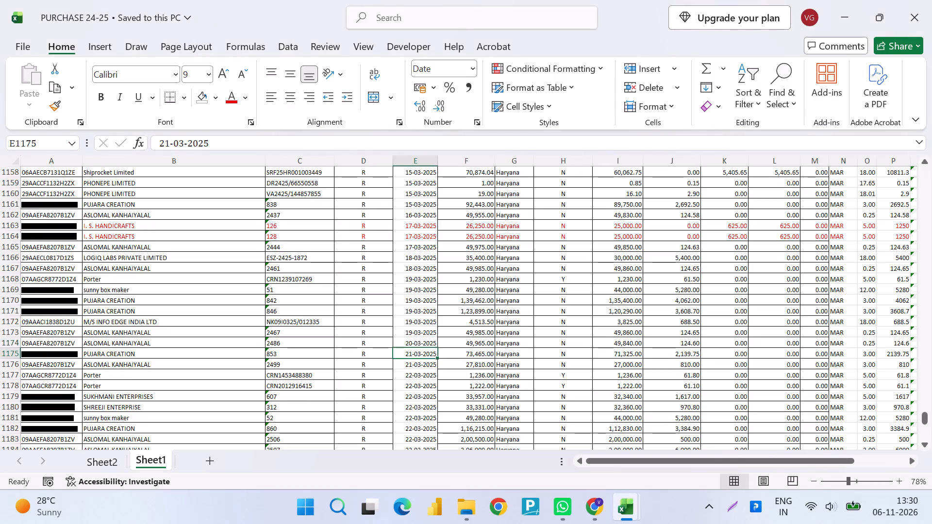
key(shift+Down)
key(alt+Tab)
key(ctrl+d)
key(F2)
key(Left)
key(ctrl+Left)
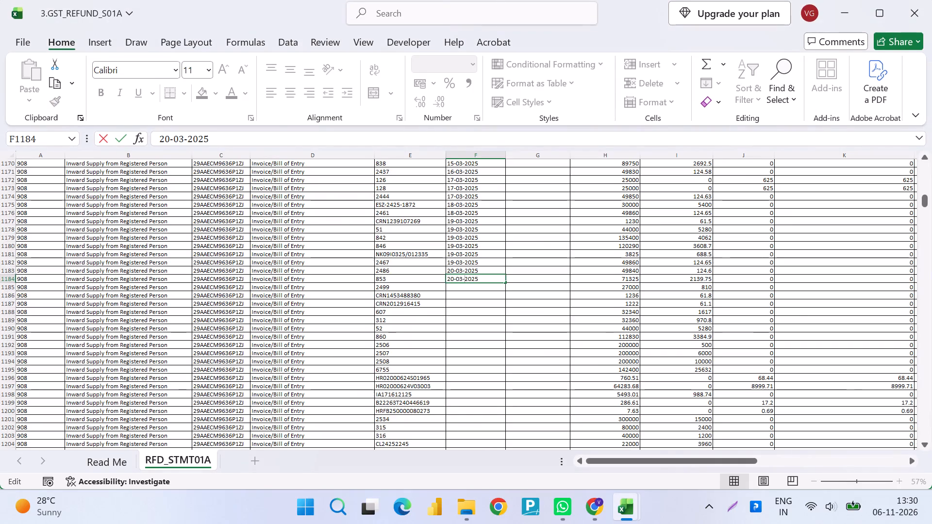
key(ctrl+Left)
key(ctrl+Left)
key(ctrl+Left)
key(BackSpace)
key(1)
key(Return)
key(ctrl+d)
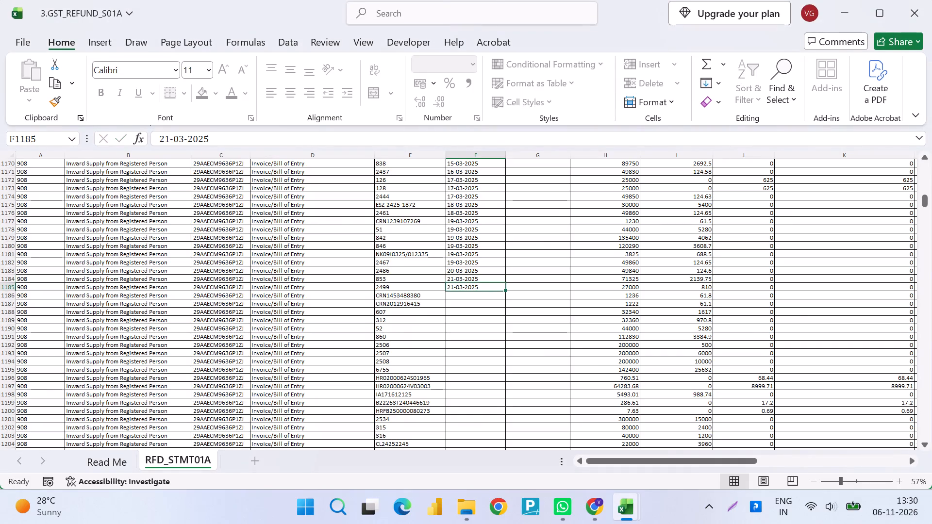
key(ctrl+s)
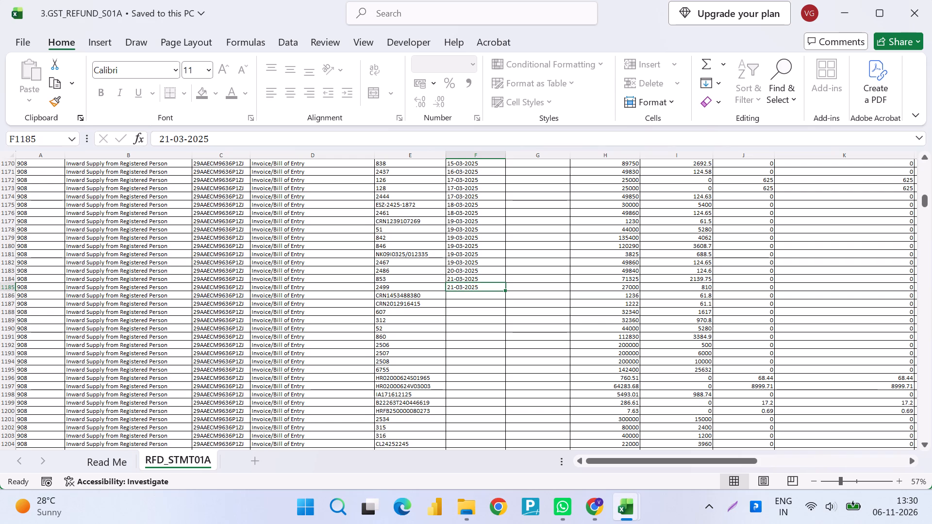
Examine the dates from E1177 downward in PURCHASE 24-25 and select the run sharing one date, E1177 to E1186.
key(Down)
key(alt+Tab)
key(Down)
key(Down)
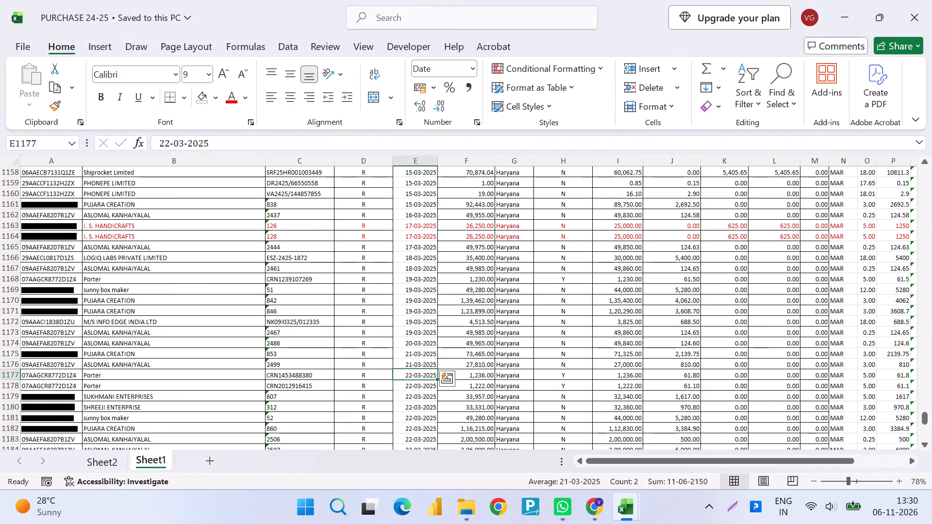
key(shift+Down)
key(shift+Down)
key(shift+Down)
key(shift+Down)
key(shift+Down)
key(shift+Down)
key(shift+Down)
key(shift+Down)
key(shift+Down)
key(shift+Down)
key(shift+Down)
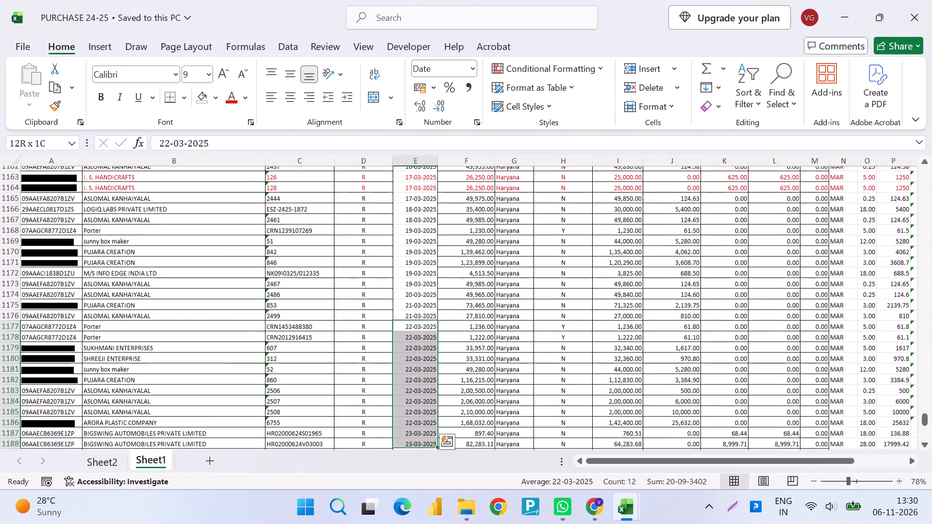
key(shift+Down)
key(shift+Down)
key(shift+Up)
key(shift+Up)
key(shift+Up)
key(shift+Up)
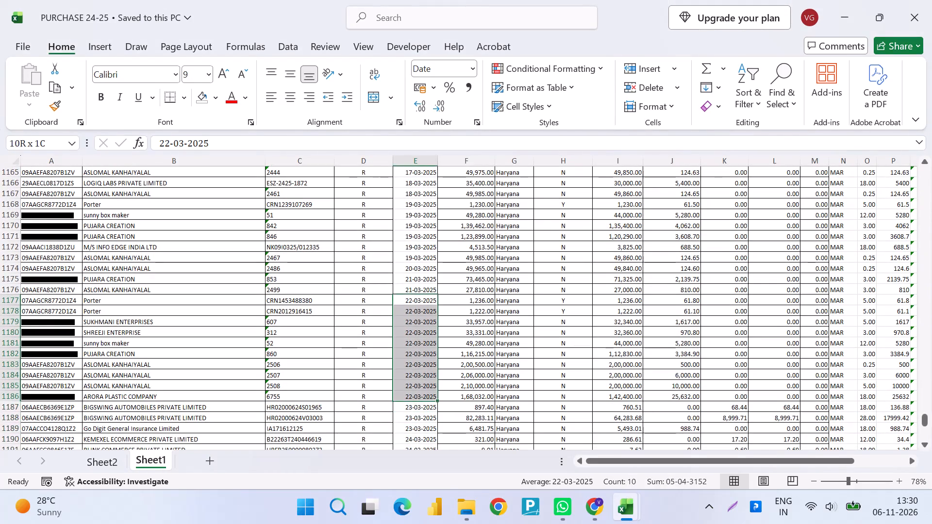
key(alt+Tab)
key(ctrl+d)
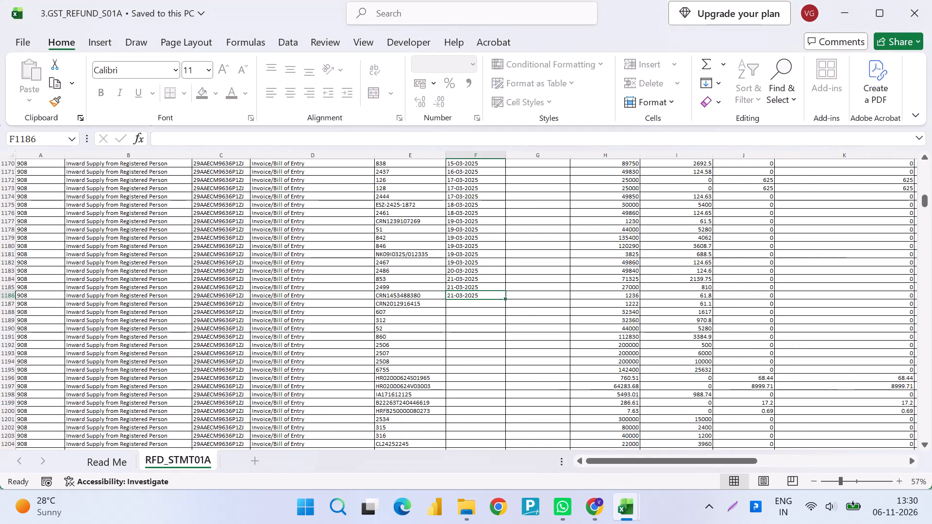
key(F2)
key(ctrl+Left)
key(ctrl+Left)
key(Left)
key(Left)
key(Left)
key(BackSpace)
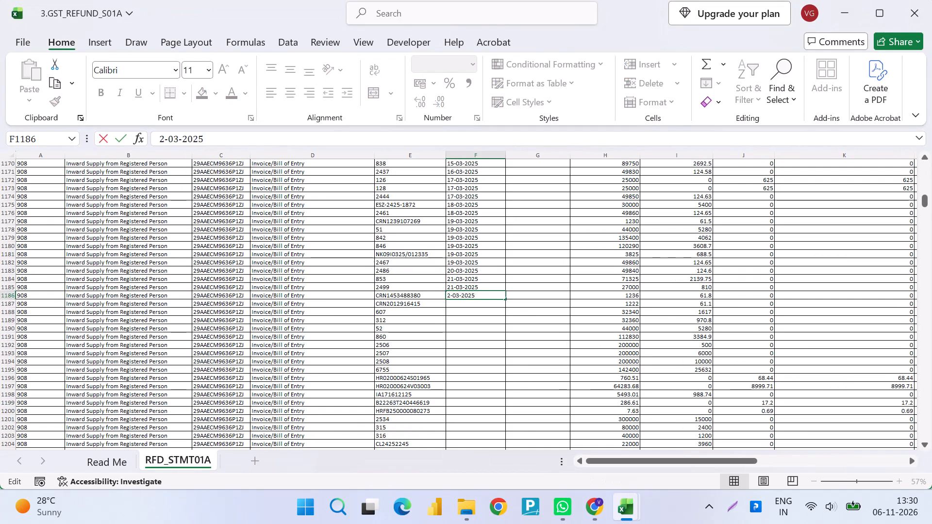
key(2)
key(Return)
Fill 22-03-2025 down from F1186 through F1195, ending at invoice 6755.
key(Up)
key(shift+Down)
key(shift+Down)
key(shift+Down)
key(shift+Down)
key(shift+Down)
key(shift+Down)
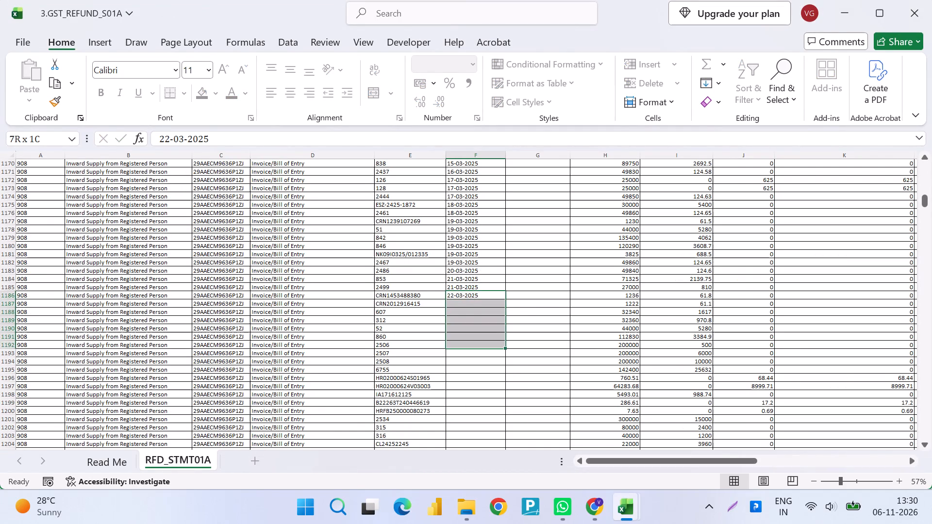
key(ctrl+d)
key(shift+Down)
key(shift+Down)
key(shift+Down)
key(ctrl+d)
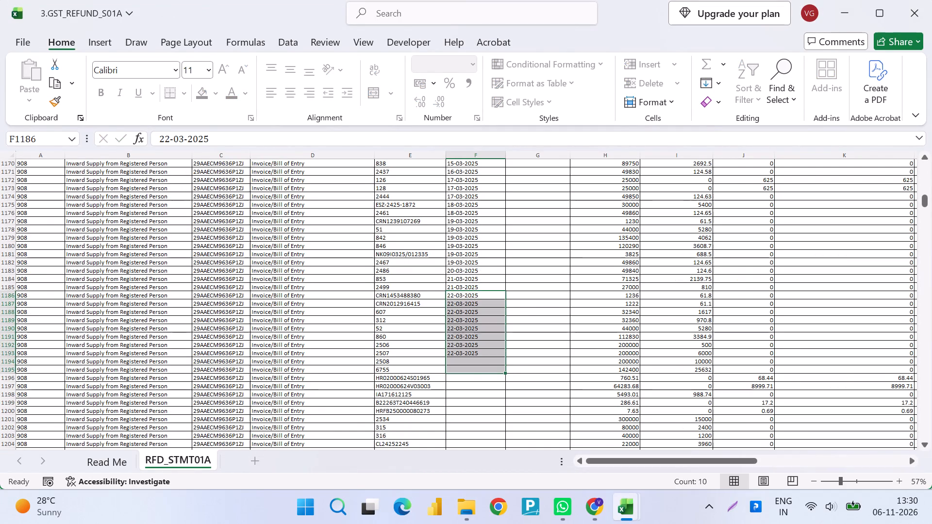
Check the number of filled date cells from F1195 back up to F1186 in the refund statement.
key(ctrl+Down)
key(shift+Up)
key(shift+Up)
key(shift+Up)
key(shift+Up)
key(shift+Up)
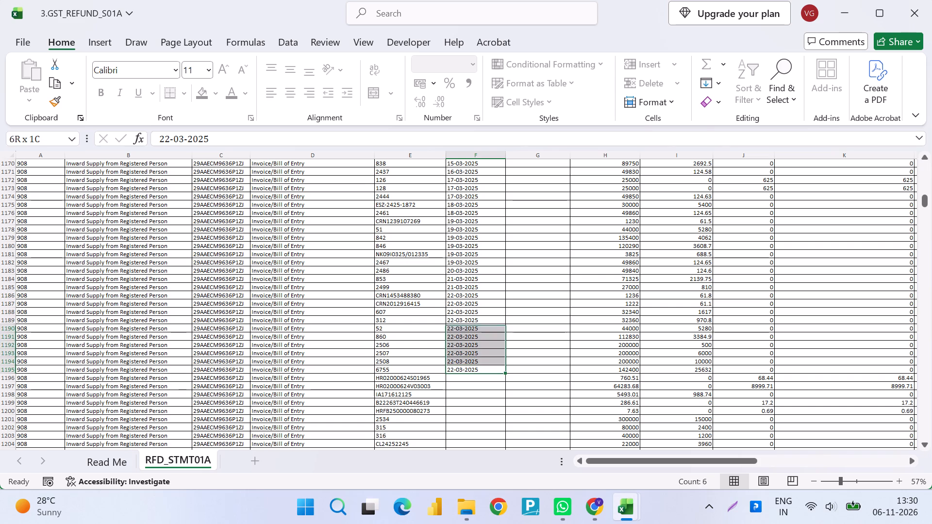
key(shift+Up)
key(shift+Up)
key(shift+Up)
key(shift+Up)
key(Down)
key(Down)
key(Up)
key(ctrl+d)
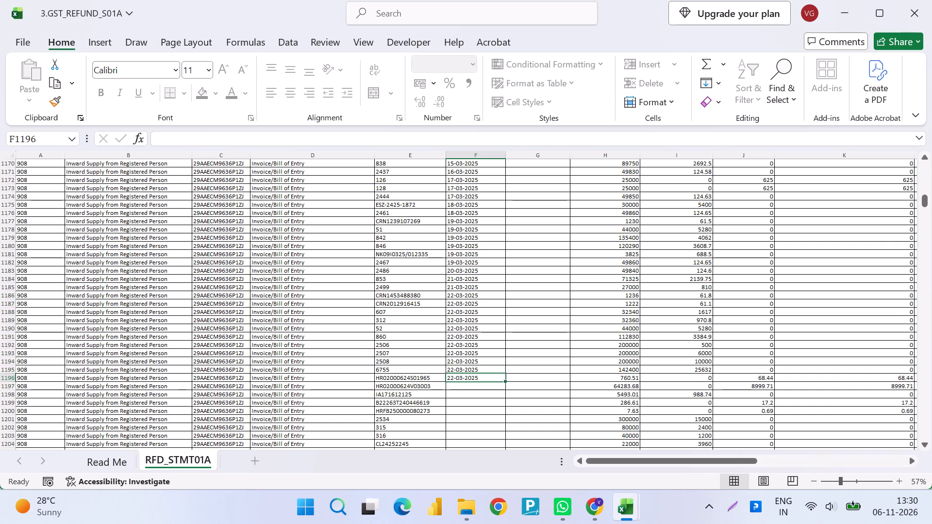
key(F2)
key(ctrl+Left)
key(ctrl+Left)
key(ctrl+Left)
key(ctrl+Left)
key(BackSpace)
key(3)
key(Return)
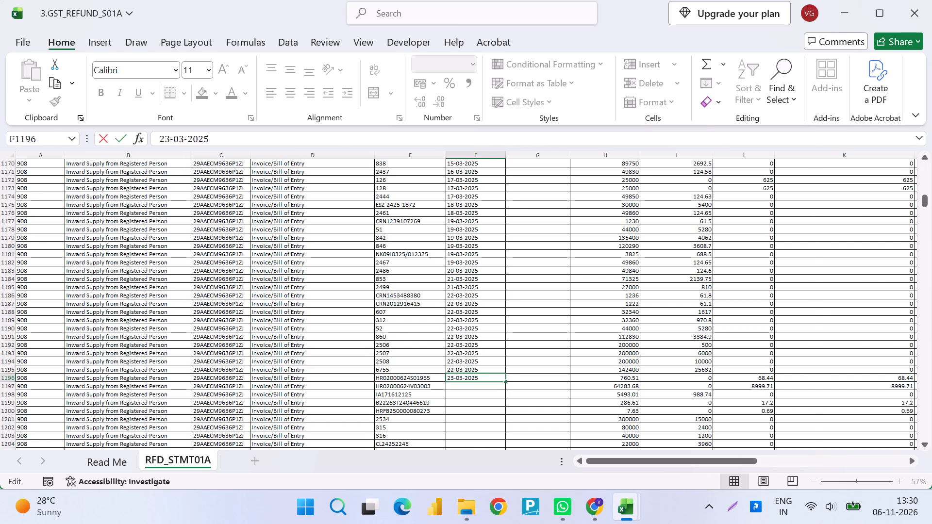
Check the records at E1187 to E1189 in PURCHASE 24-25, and fill 23-03-2025 down into F1197 and F1198 of the refund statement.
key(alt+Tab)
key(Down)
key(Down)
key(Down)
key(Down)
key(Down)
key(Down)
key(Down)
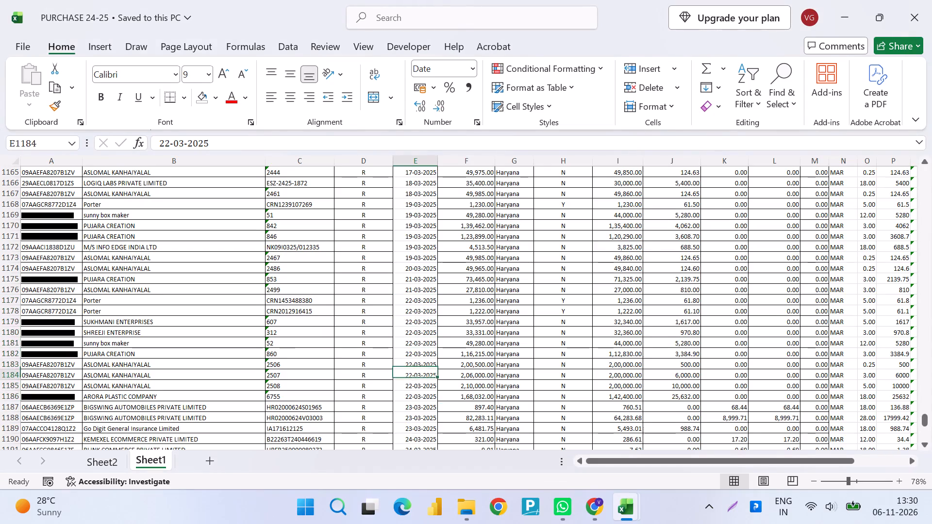
key(Down)
key(Down)
key(Down)
key(shift+Down)
key(shift+Down)
key(alt+Tab)
key(ctrl+d)
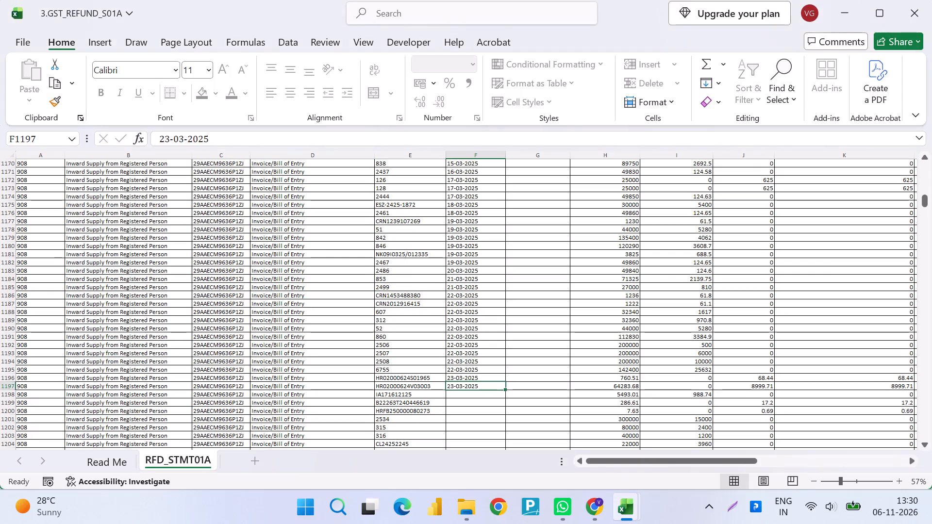
key(Down)
key(ctrl+d)
key(Down)
key(ctrl+d)
key(F2)
key(Left)
key(ctrl+Left)
key(ctrl+Left)
key(ctrl+Left)
key(ctrl+Left)
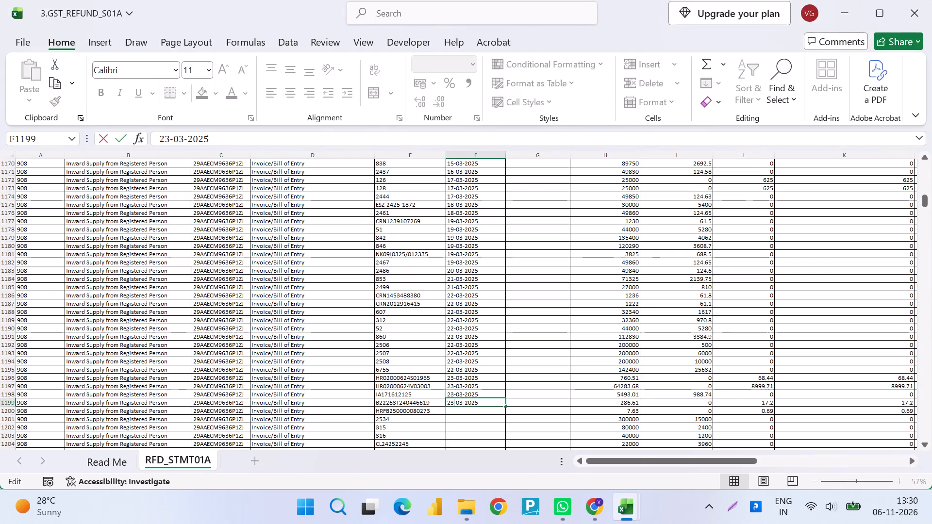
key(BackSpace)
key(4)
key(Return)
Examine the dates from E1190 down to about E1210 in PURCHASE 24-25 to see which records share 24-03-2025.
key(alt+Tab)
key(Down)
key(Down)
key(Down)
key(shift+Down)
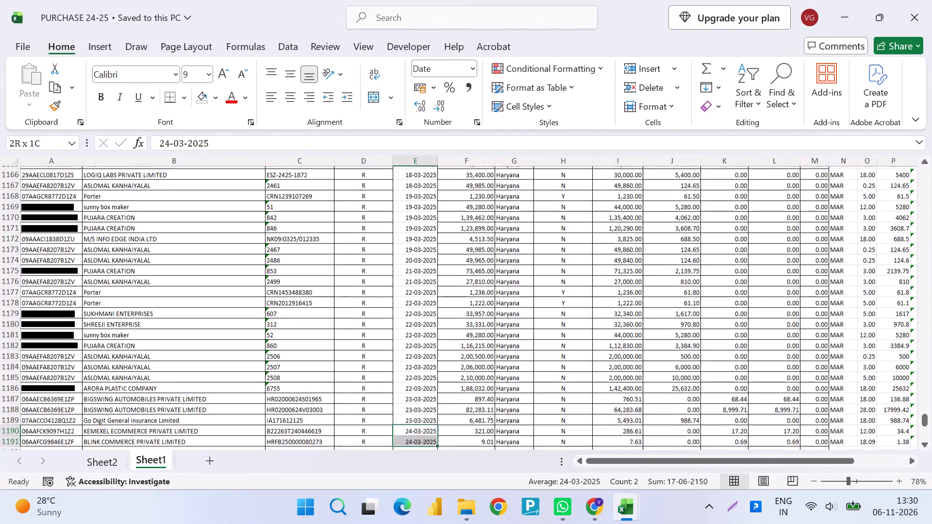
key(shift+Down)
key(shift+Down)
key(shift+Down)
key(shift+Down)
key(shift+Down)
key(shift+Down)
key(shift+Down)
key(shift+Down)
key(shift+Down)
key(shift+Down)
key(shift+Down)
key(shift+Down)
key(shift+Down)
key(shift+Down)
key(shift+Down)
key(shift+Down)
key(shift+Down)
key(shift+Down)
key(shift+Down)
key(shift+Down)
key(shift+Up)
key(shift+Up)
key(shift+Up)
key(shift+Up)
key(shift+Up)
key(shift+Up)
key(shift+Up)
key(shift+Up)
key(shift+Up)
key(shift+Up)
key(shift+Up)
key(shift+Up)
key(shift+Up)
key(shift+Up)
key(shift+Up)
key(shift+Up)
key(shift+Up)
key(shift+Up)
key(shift+Up)
key(shift+Up)
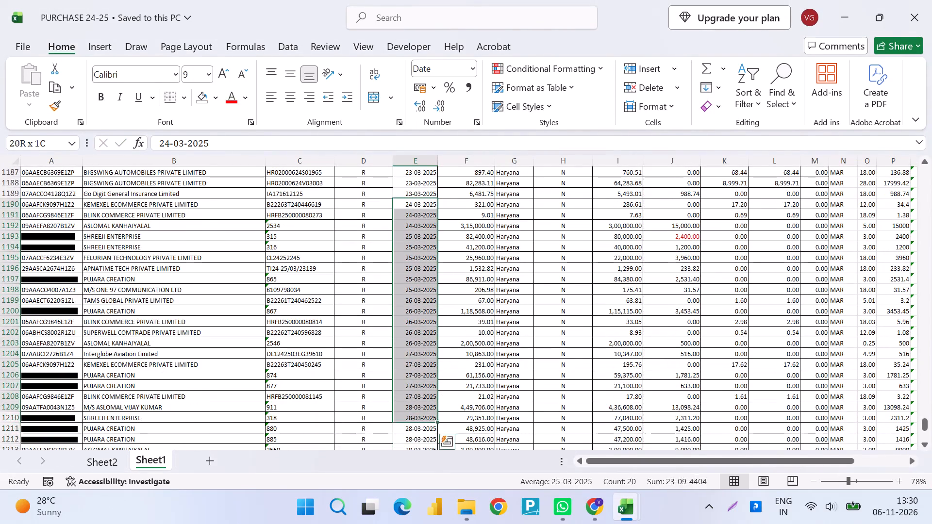
key(shift+Up)
key(shift+Down)
Fill 24-03-2025 down into F1200 and F1201 of the refund statement.
key(alt+Tab)
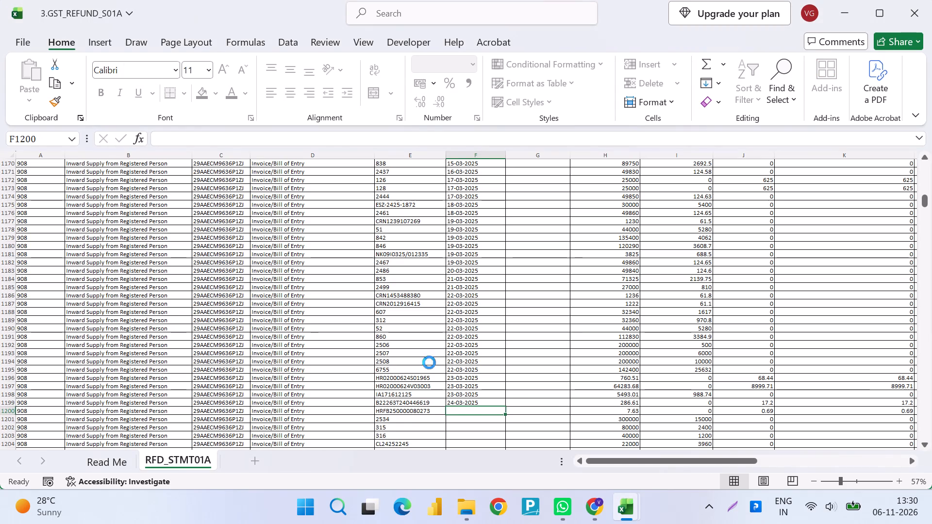
key(ctrl+d)
key(Down)
key(ctrl+d)
key(Down)
Fill the date down into F1202 for invoice 315 and change it to 25-03-2025.
key(ctrl+d)
key(F2)
key(ctrl+Left)
key(ctrl+Left)
key(ctrl+Left)
key(ctrl+Left)
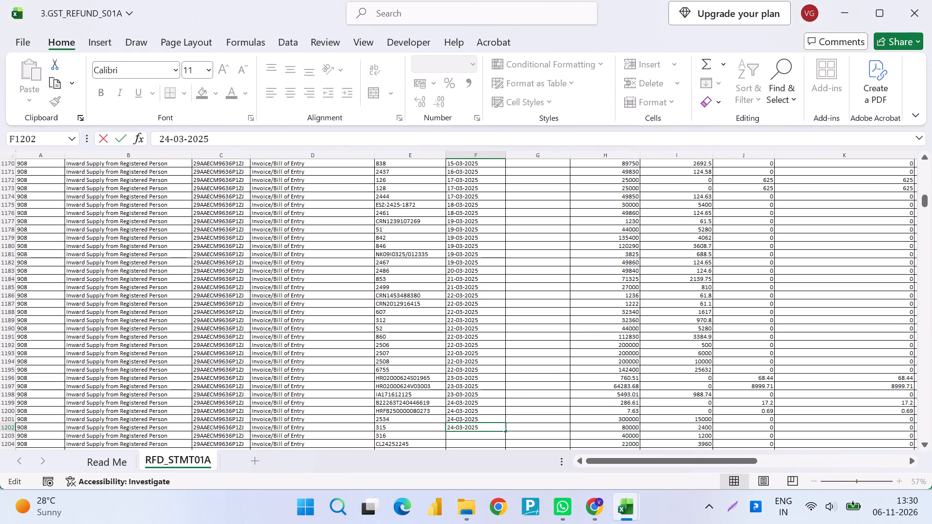
key(BackSpace)
key(5)
key(Return)
Check the run of records dated 25-03-2025 from E1193 to E1198 in PURCHASE 24-25.
key(alt+Tab)
key(Down)
key(Down)
key(Down)
key(Down)
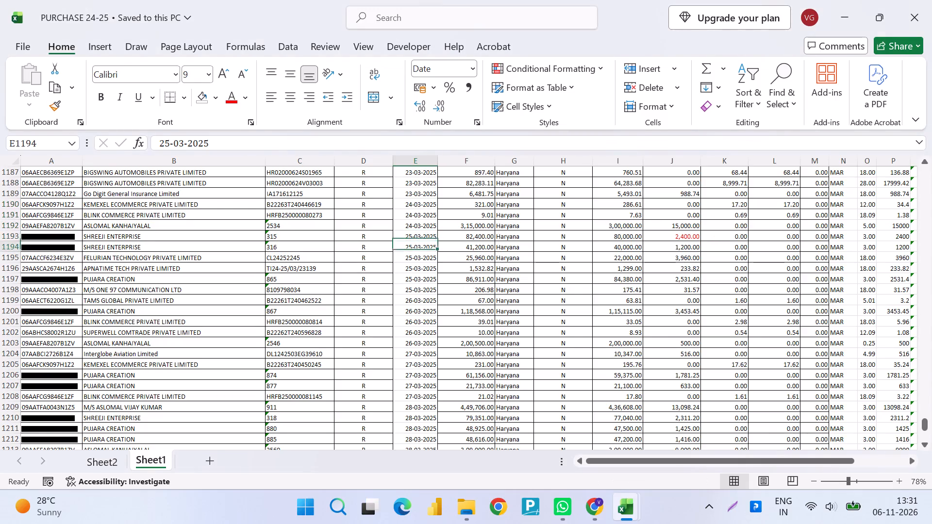
key(Up)
key(shift+Down)
key(shift+Down)
key(shift+Down)
key(shift+Down)
key(shift+Down)
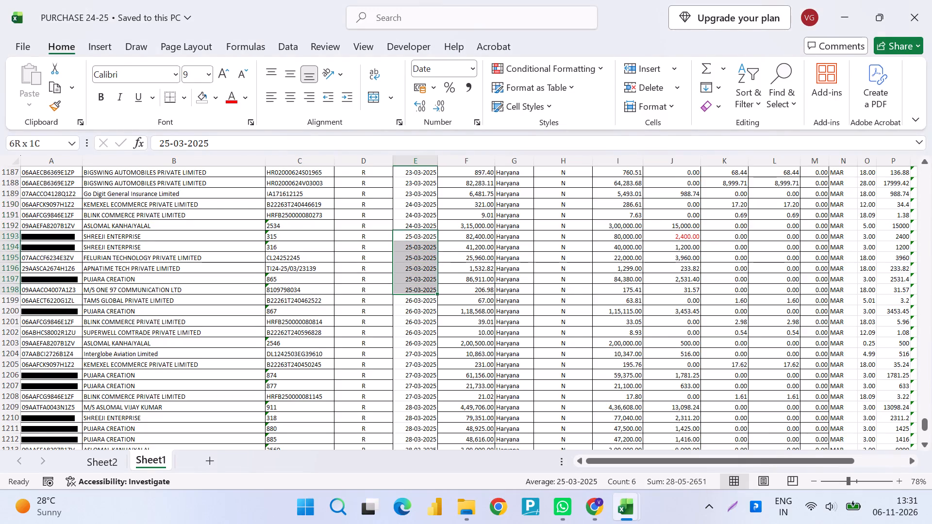
Fill 25-03-2025 down from F1202 through F1207 in the refund statement.
key(alt+Tab)
key(Up)
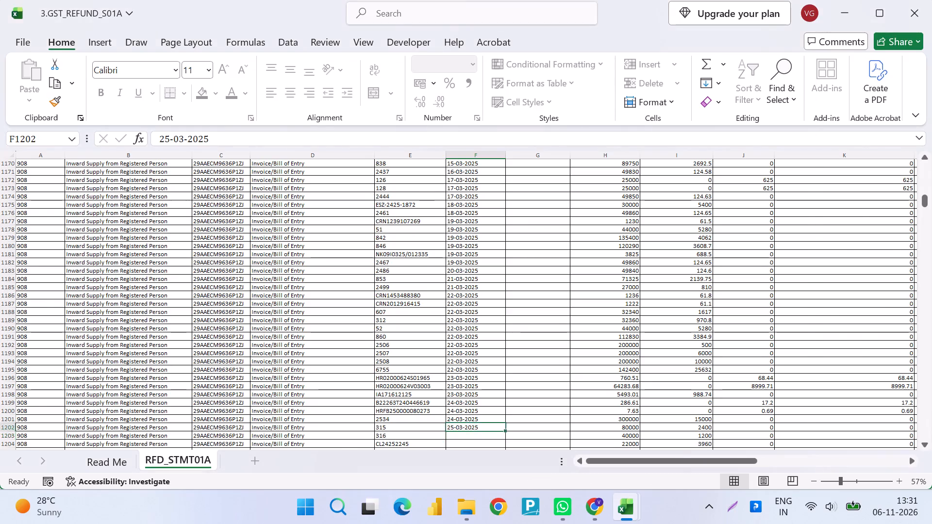
key(alt+Tab)
key(alt+Tab)
key(shift+Down)
key(shift+Down)
key(shift+Down)
key(shift+Down)
key(shift+Down)
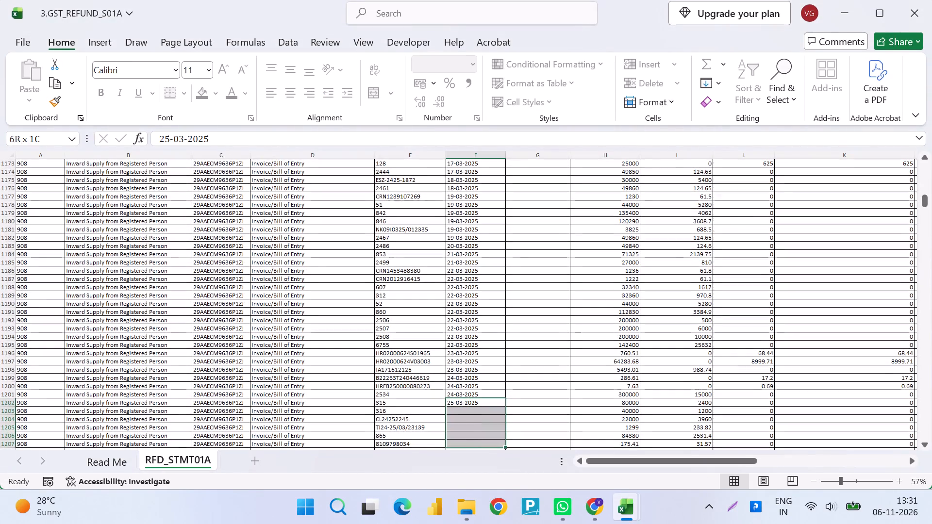
key(ctrl+d)
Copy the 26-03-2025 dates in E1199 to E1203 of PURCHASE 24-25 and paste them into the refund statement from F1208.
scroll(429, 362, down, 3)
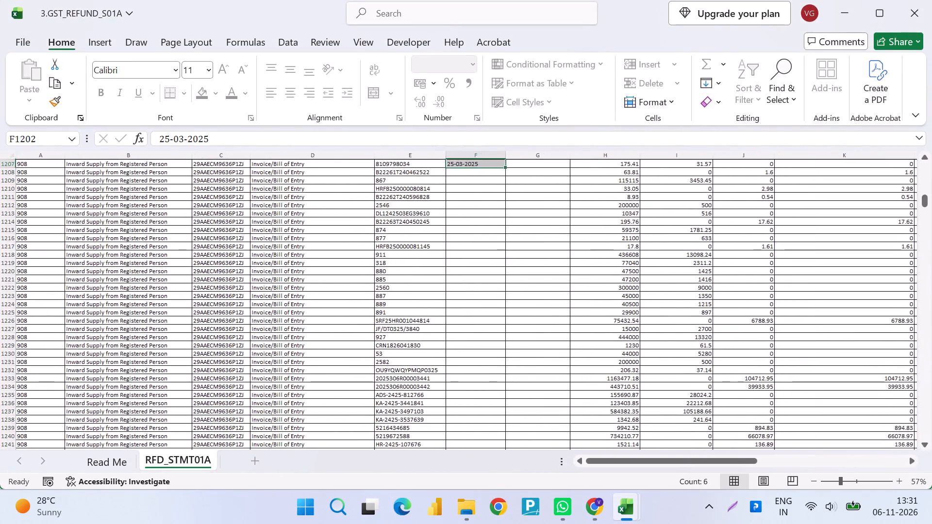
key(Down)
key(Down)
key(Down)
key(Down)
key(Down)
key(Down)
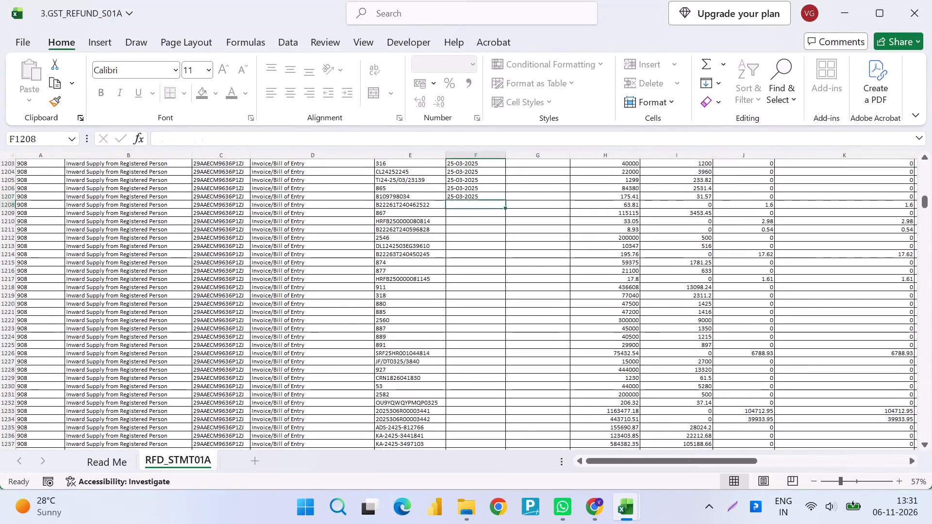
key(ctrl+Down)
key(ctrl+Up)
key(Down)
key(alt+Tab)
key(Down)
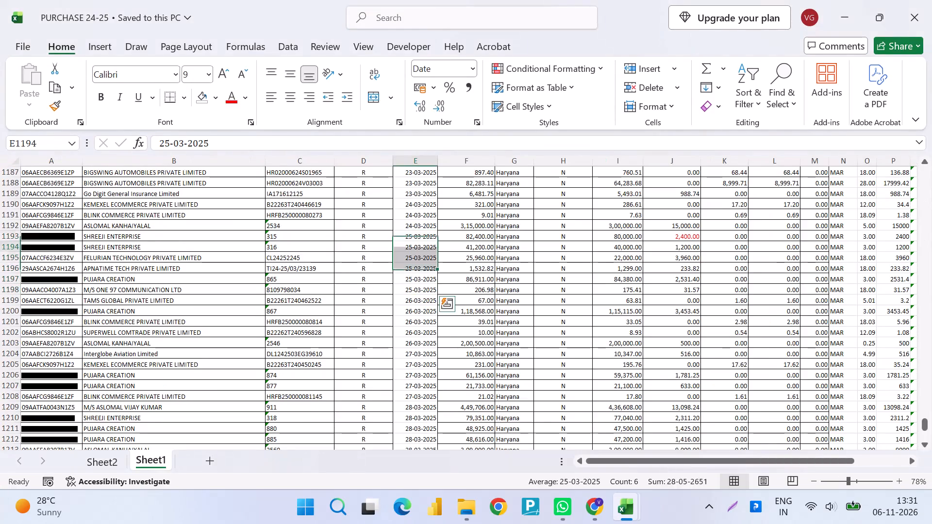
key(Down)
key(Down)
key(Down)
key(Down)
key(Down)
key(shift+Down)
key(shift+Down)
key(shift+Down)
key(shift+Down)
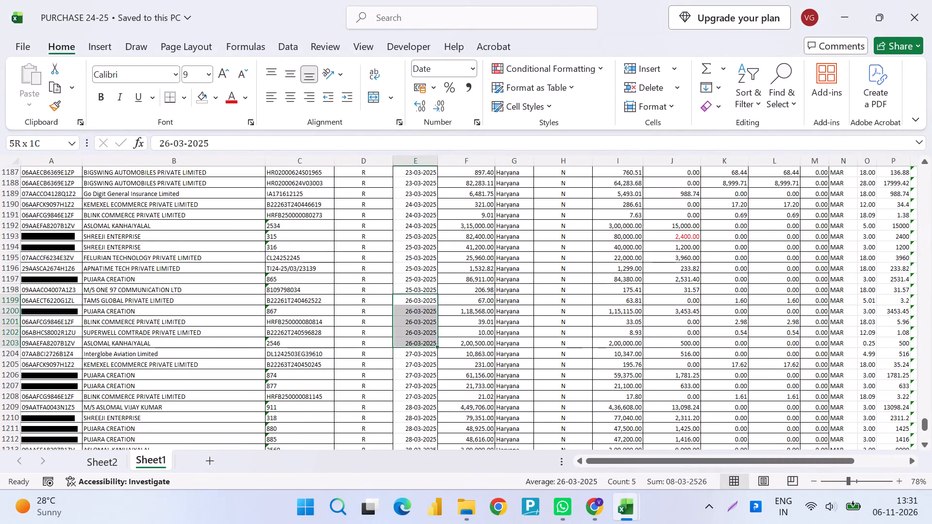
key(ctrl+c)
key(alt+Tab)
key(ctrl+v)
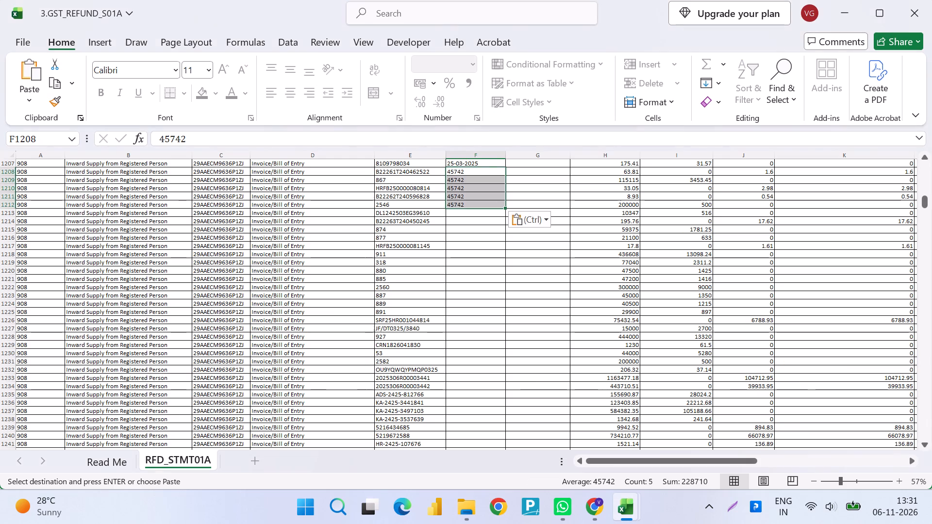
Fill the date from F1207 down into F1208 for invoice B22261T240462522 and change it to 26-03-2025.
key(Up)
key(Down)
key(ctrl+d)
key(F2)
key(Left)
key(ctrl+Left)
key(ctrl+Left)
key(ctrl+Left)
key(ctrl+Left)
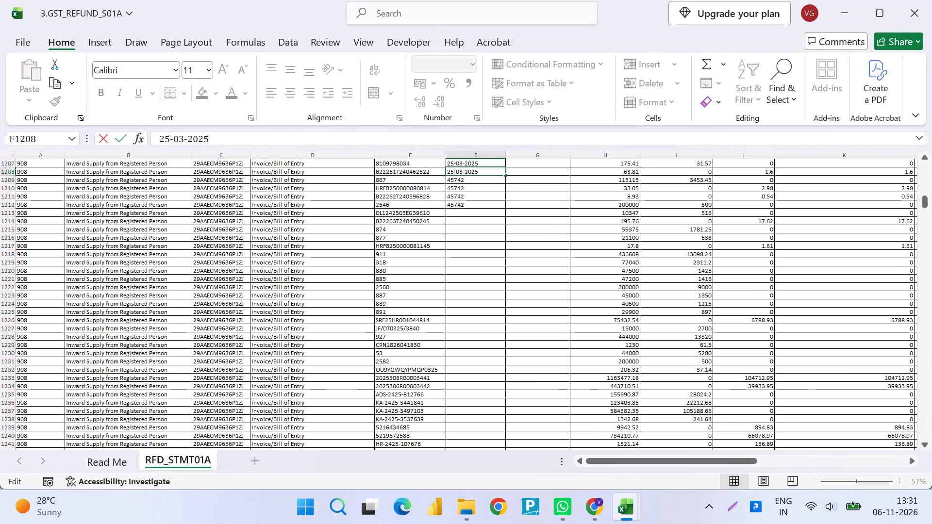
key(Left)
key(BackSpace)
key(6)
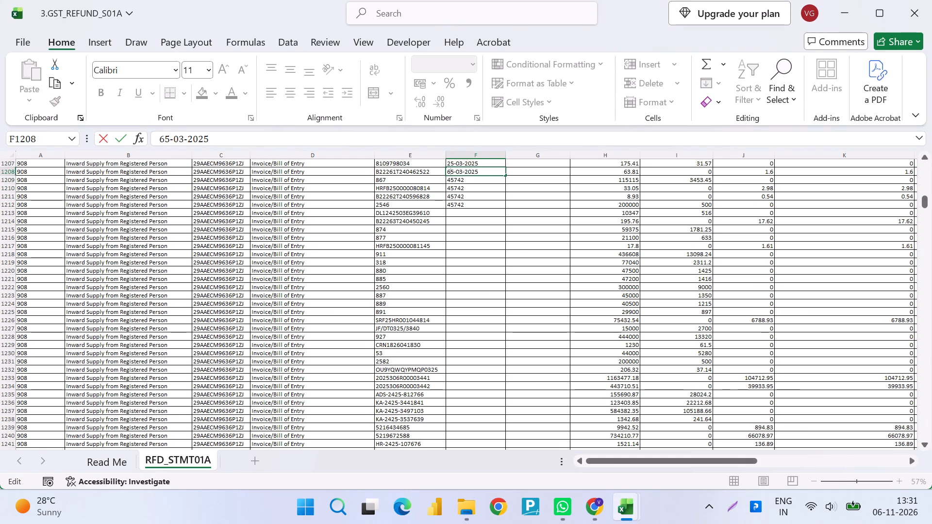
key(Insert)
key(Delete)
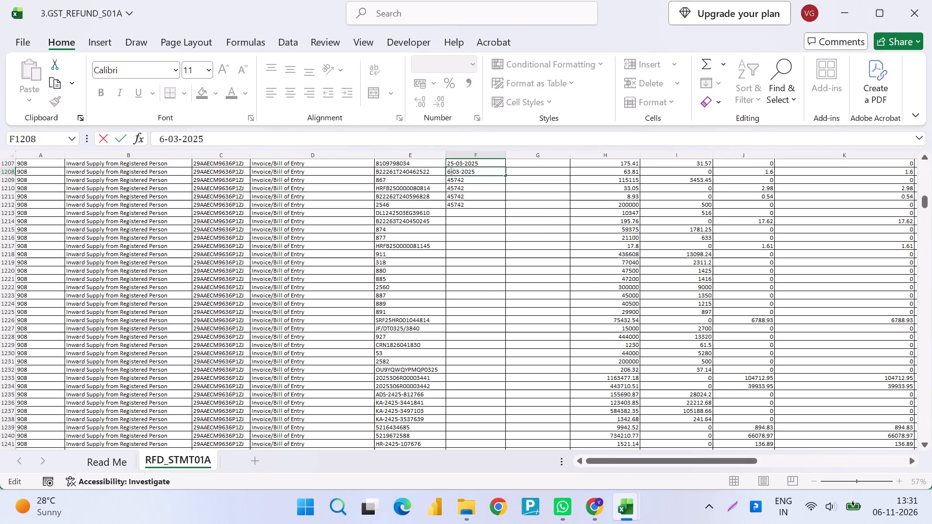
key(Left)
key(Insert)
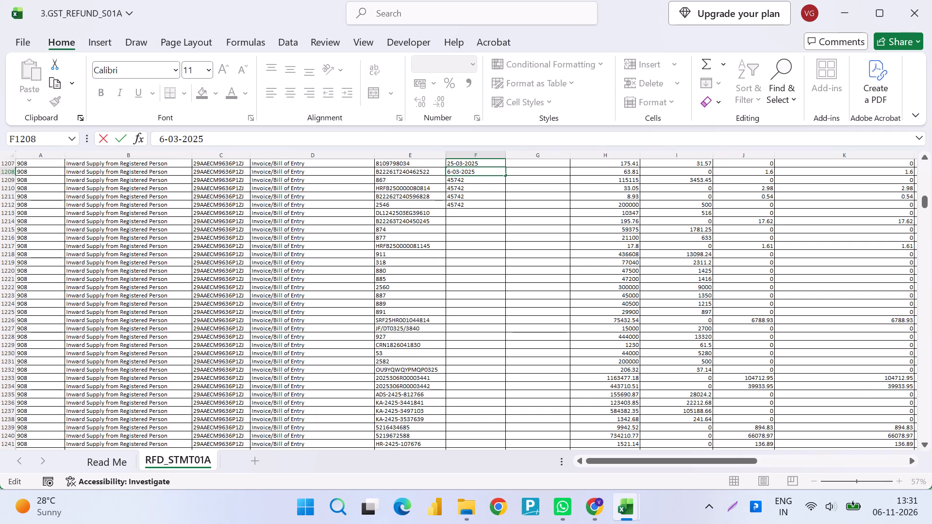
key(2)
key(Return)
Fill 26-03-2025 down from F1208 through F1212 in the refund statement.
key(Up)
key(ctrl+shift+Down)
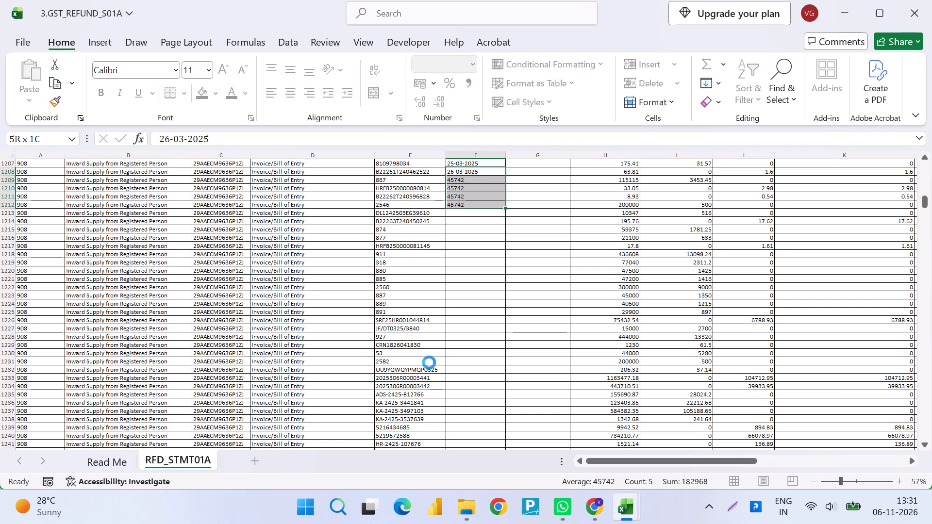
key(ctrl+d)
Copy the 27-03-2025 dates in E1204 to E1208 of PURCHASE 24-25 and paste them into the refund statement from F1213.
key(alt+Tab)
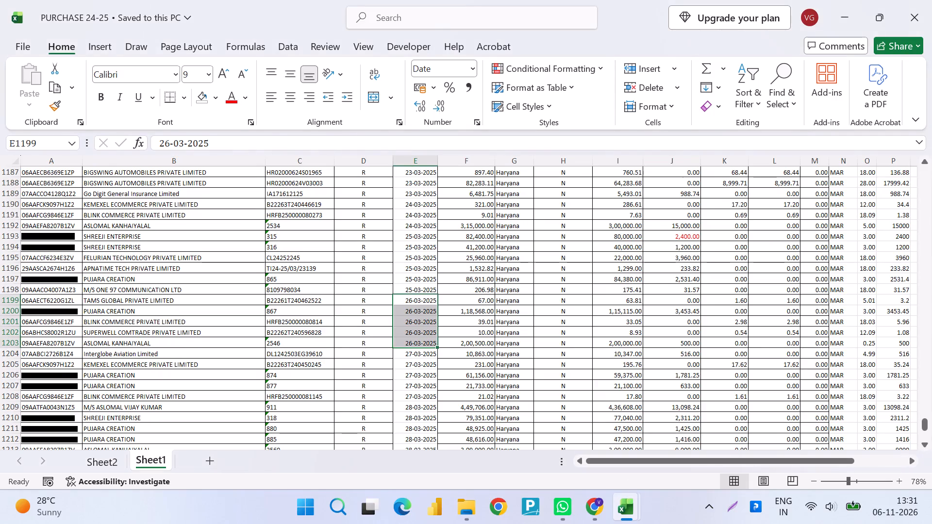
key(Down)
key(Down)
key(Down)
key(Down)
key(Down)
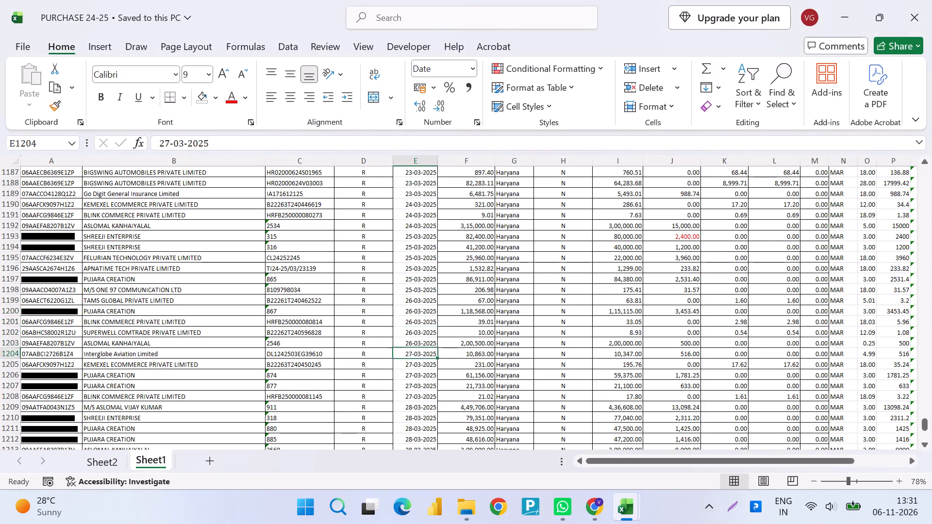
key(shift+Down)
key(shift+Down)
key(shift+Down)
key(shift+Down)
key(shift+Down)
key(shift+Up)
key(ctrl+c)
key(alt+Tab)
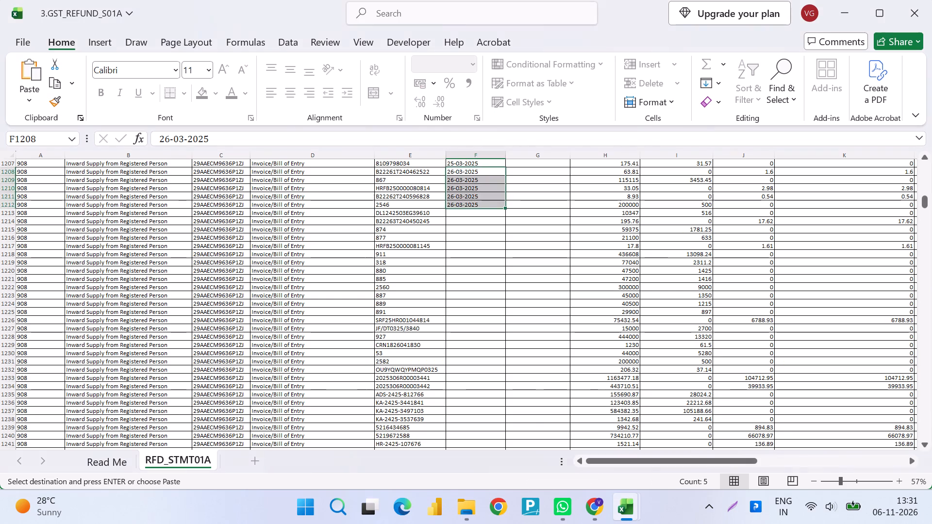
key(Down)
key(Down)
key(Down)
key(Down)
key(Down)
key(ctrl+v)
key(Tab)
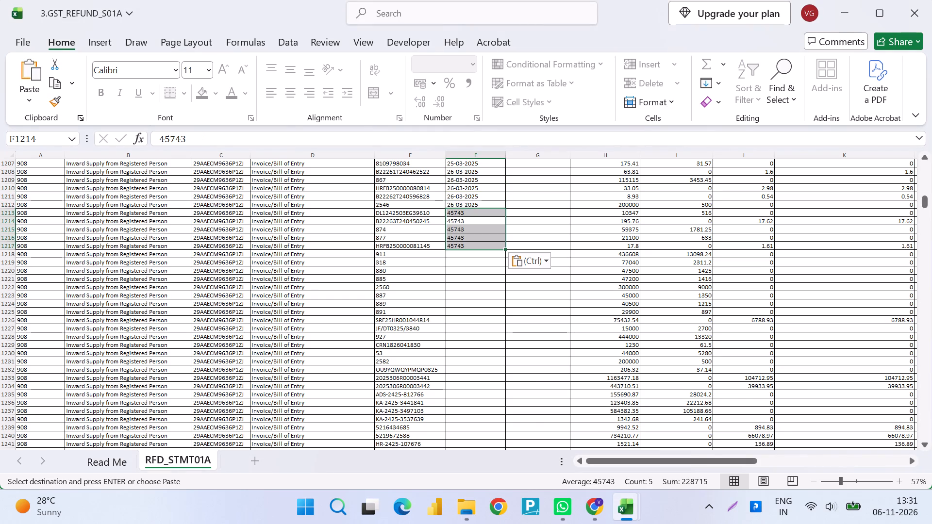
key(Tab)
key(Tab)
key(Tab)
key(Tab)
text(27-02)
key(BackSpace)
text(3-2025)
key(Return)
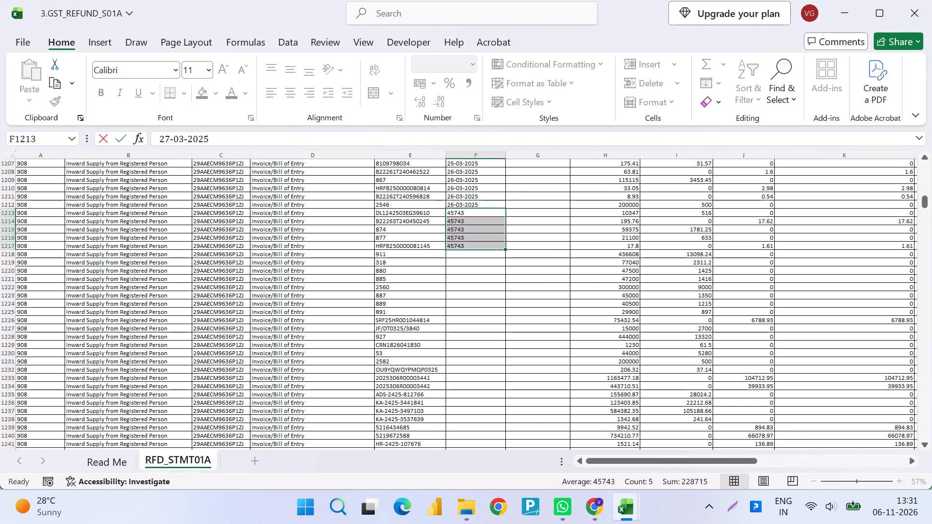
Fill 27-03-2025 down from F1213 through F1217 in the refund statement.
key(ctrl+d)
Check the next date in PURCHASE 24-25, fill the date down into F1218 for invoice 911 and change it to 28-03-2025.
key(alt+Tab)
key(Down)
key(Down)
key(Down)
key(Down)
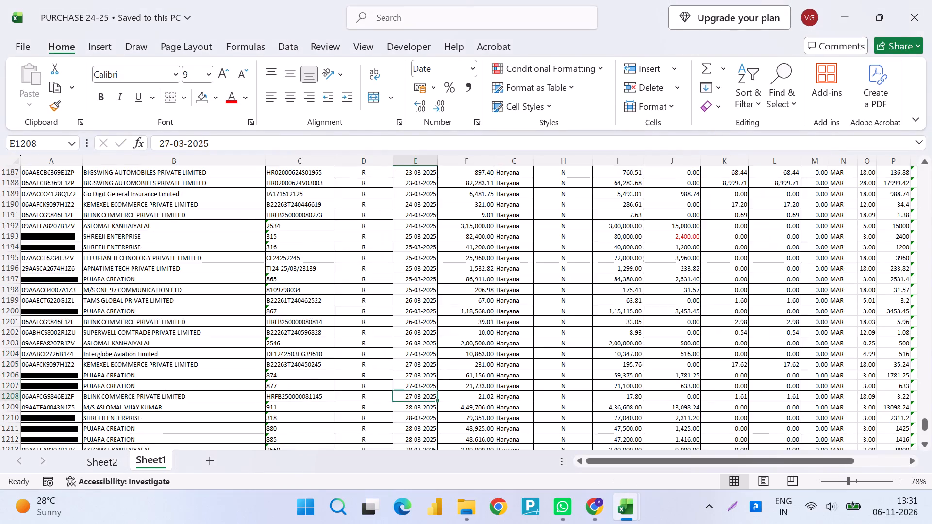
key(Down)
key(alt+Tab)
key(Down)
key(Down)
key(Down)
key(Down)
key(ctrl+d)
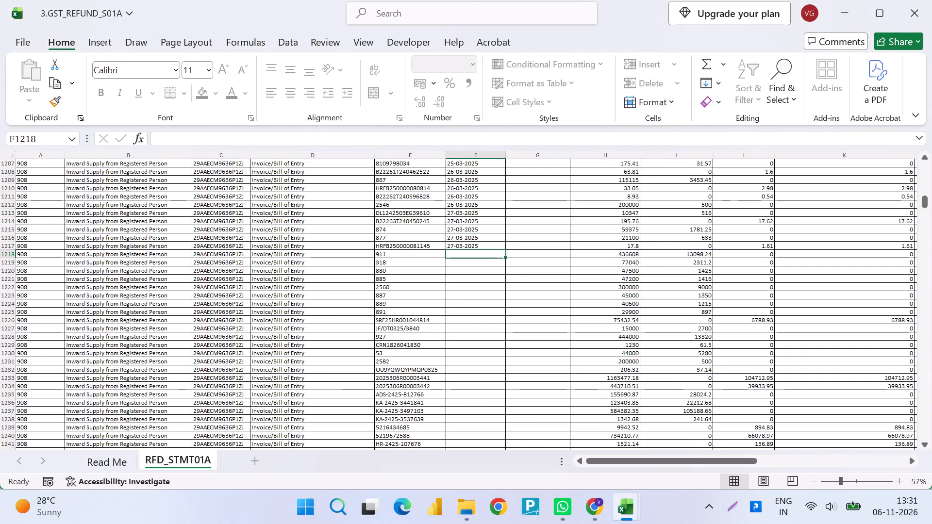
key(F2)
key(ctrl+Left)
key(ctrl+Left)
key(ctrl+Left)
key(ctrl+Left)
key(BackSpace)
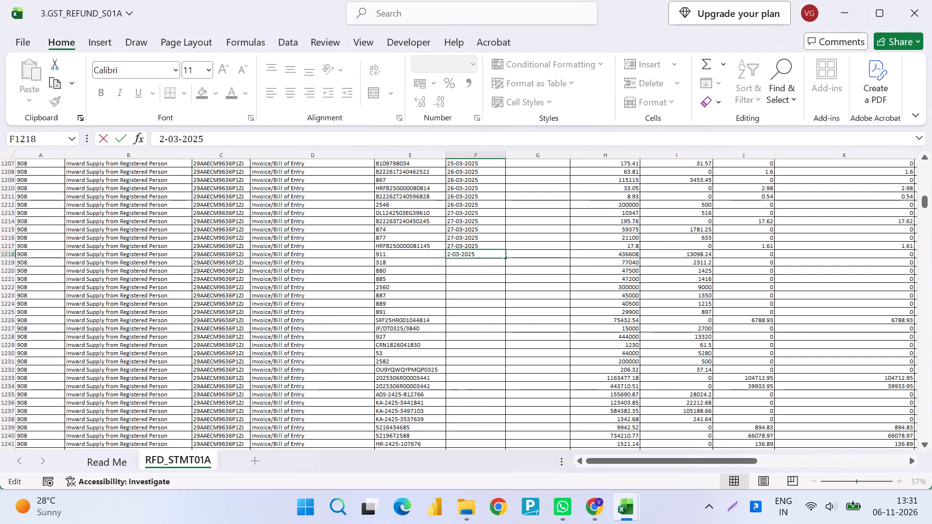
key(8)
key(Return)
Copy the 28-03-2025 dates in E1210 to E1213 of PURCHASE 24-25 and paste them into the refund statement from F1219.
key(alt+Tab)
key(Down)
key(shift+Down)
key(shift+Down)
key(shift+Down)
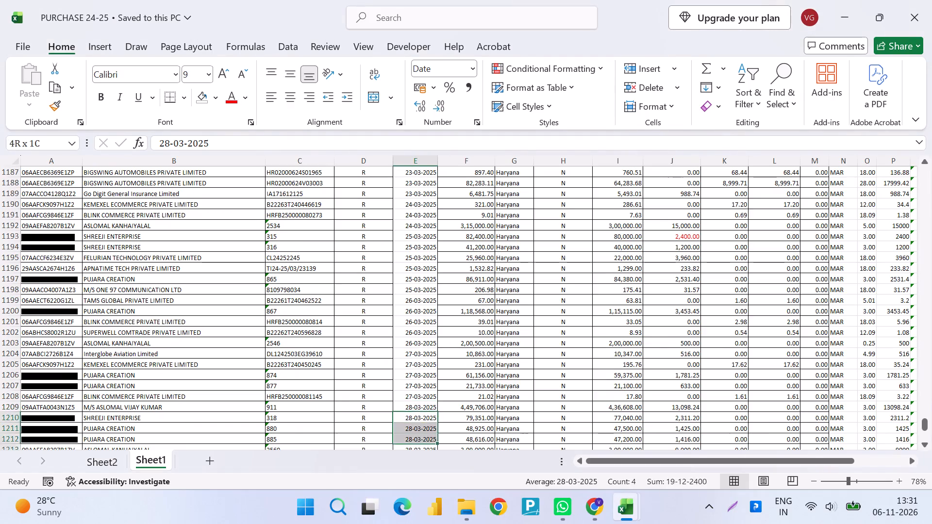
key(shift+Down)
key(shift+Down)
key(shift+Down)
key(shift+Down)
key(shift+Down)
key(shift+Down)
key(shift+Down)
key(shift+Down)
key(shift+Down)
key(shift+Down)
key(shift+Down)
key(shift+Down)
key(shift+Down)
key(shift+Down)
key(shift+Down)
key(shift+Up)
key(shift+Up)
key(shift+Up)
key(shift+Up)
key(shift+Up)
key(shift+Up)
key(shift+Up)
key(shift+Up)
key(shift+Up)
key(shift+Up)
key(shift+Up)
key(shift+Up)
key(shift+Up)
key(shift+Up)
key(shift+Up)
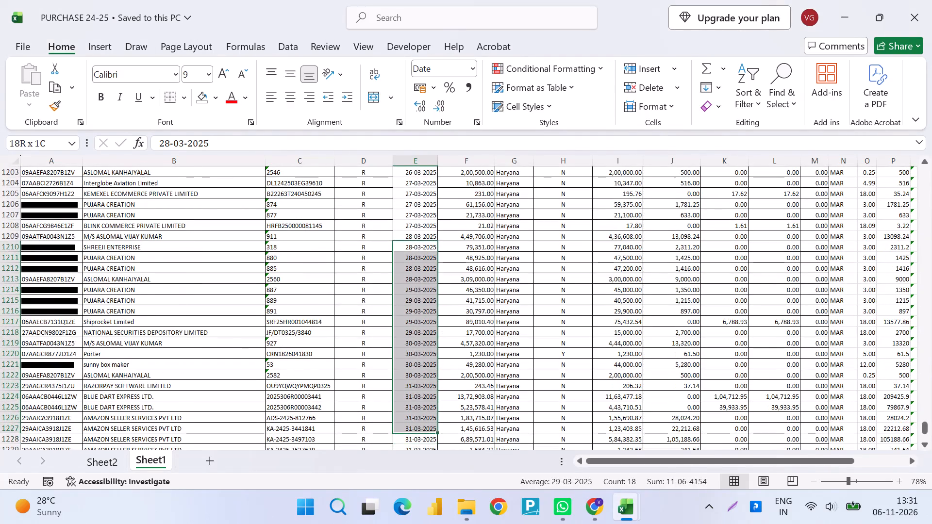
key(ctrl+c)
key(alt+Tab)
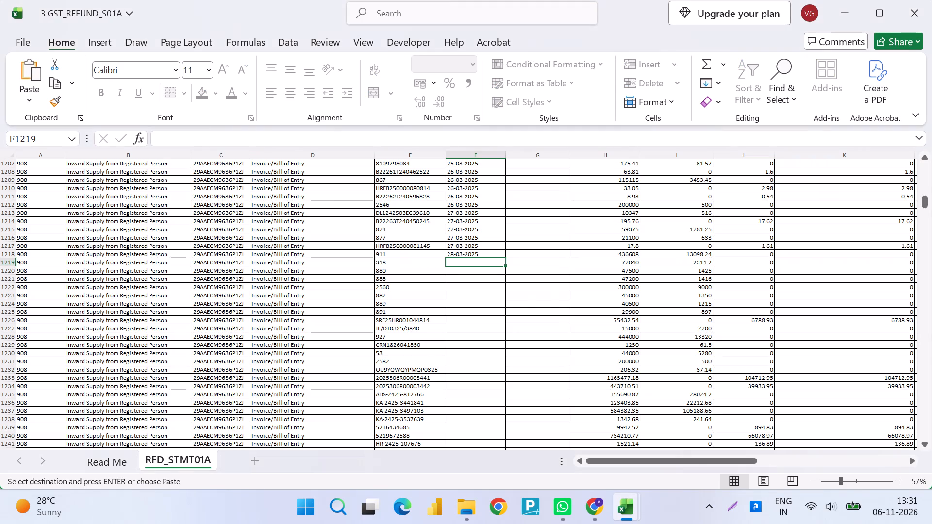
key(ctrl+v)
Fill 28-03-2025 down from F1218 through F1222 in the refund statement.
key(Up)
key(ctrl+shift+Down)
key(ctrl+d)
Fill the date from F1222 down into F1223 for invoice 887 and change it to 29-03-2025.
key(Down)
key(Down)
key(Down)
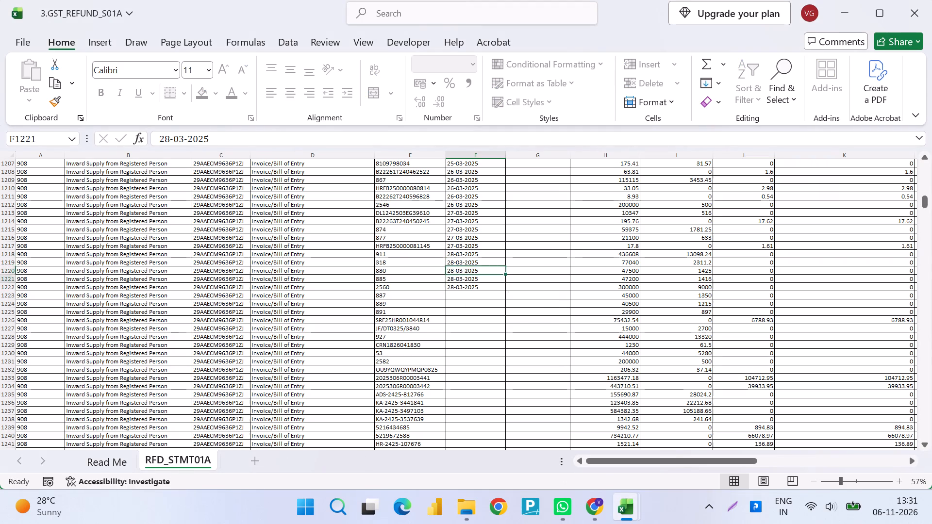
key(Down)
key(Down)
key(ctrl+d)
key(F2)
key(Left)
key(ctrl+Left)
key(ctrl+Left)
key(ctrl+Left)
key(ctrl+Left)
key(BackSpace)
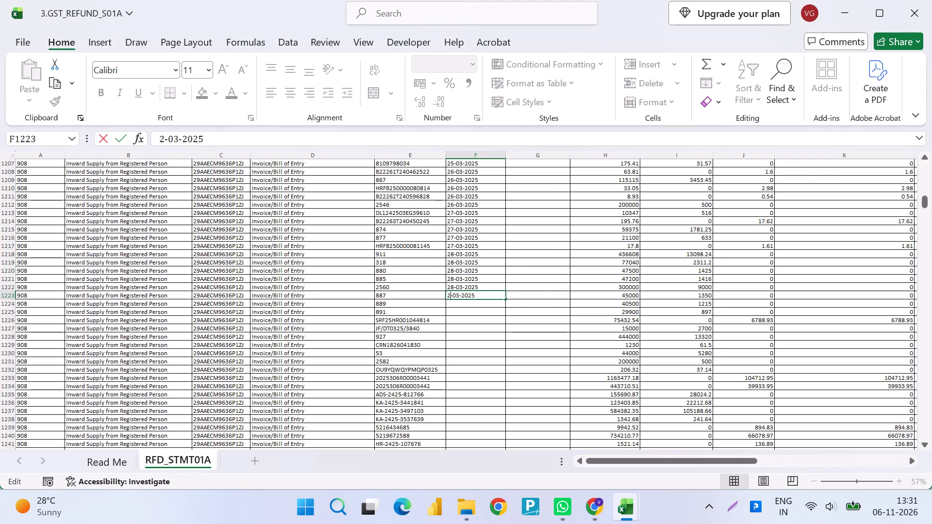
key(9)
key(Return)
Copy the 29-03-2025 dates in E1214 to E1218 of PURCHASE 24-25 and paste them into the refund statement from F1224.
key(alt+Tab)
key(Down)
key(Down)
key(Down)
key(Down)
key(shift+Down)
key(shift+Down)
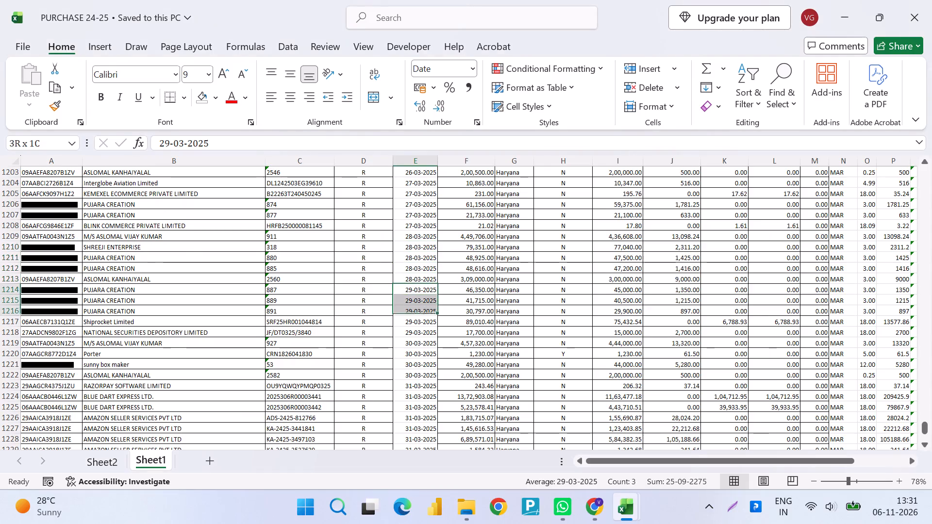
key(shift+Down)
key(shift+Down)
key(shift+Down)
key(shift+Up)
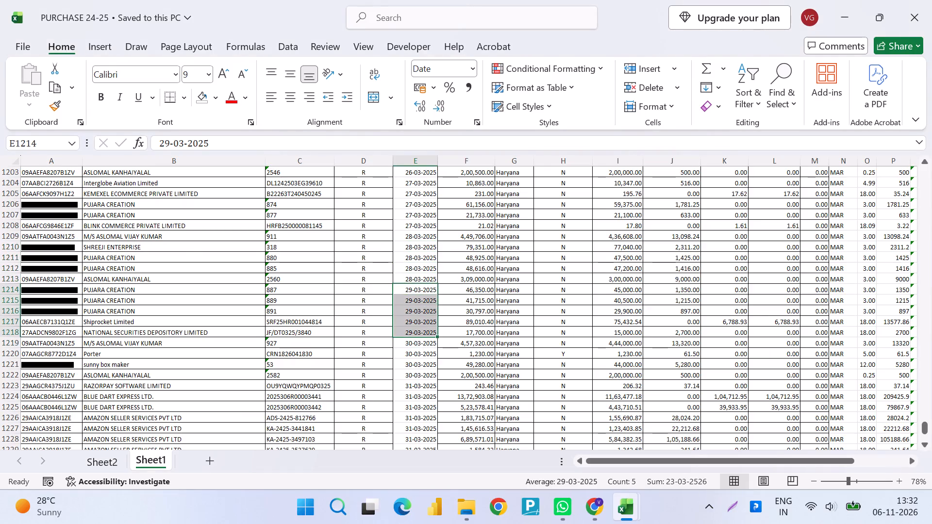
key(ctrl+c)
key(alt+Tab)
key(Down)
key(Up)
key(ctrl+v)
Fill 29-03-2025 down from F1223 through F1228 in the refund statement.
key(Up)
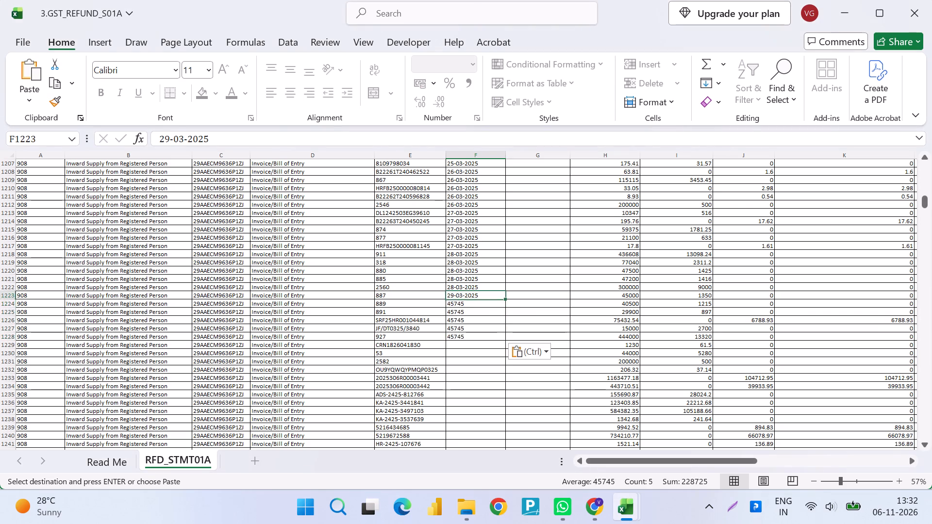
key(ctrl+shift+Down)
key(ctrl+d)
Change the date in F1228 for invoice 927 to 30-03-2025.
key(Down)
key(Down)
key(Down)
key(Down)
key(Down)
key(F2)
key(ctrl+Left)
key(ctrl+Left)
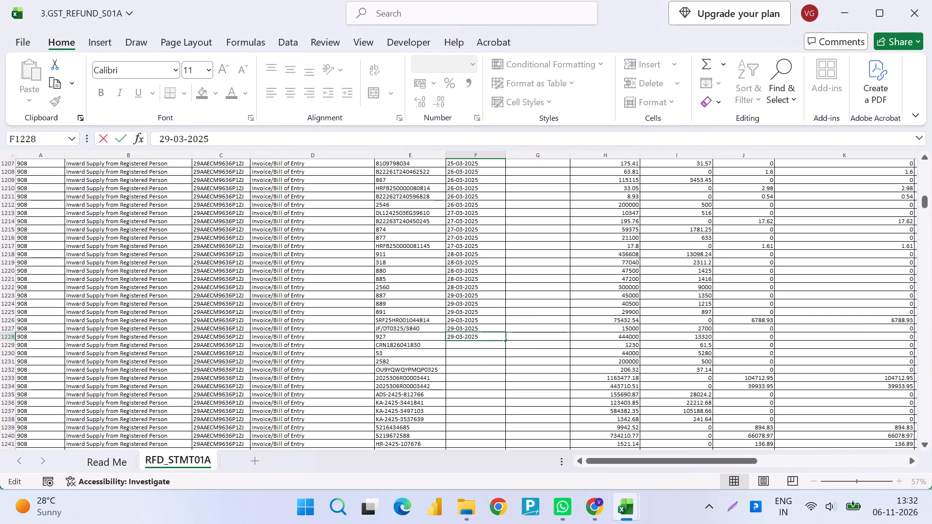
key(ctrl+Left)
key(Left)
key(BackSpace)
key(BackSpace)
text(30)
key(Return)
Check the 30-03-2025 rows in PURCHASE 24-25 and fill 30-03-2025 down from F1228 through F1231 in the refund statement.
key(alt+Tab)
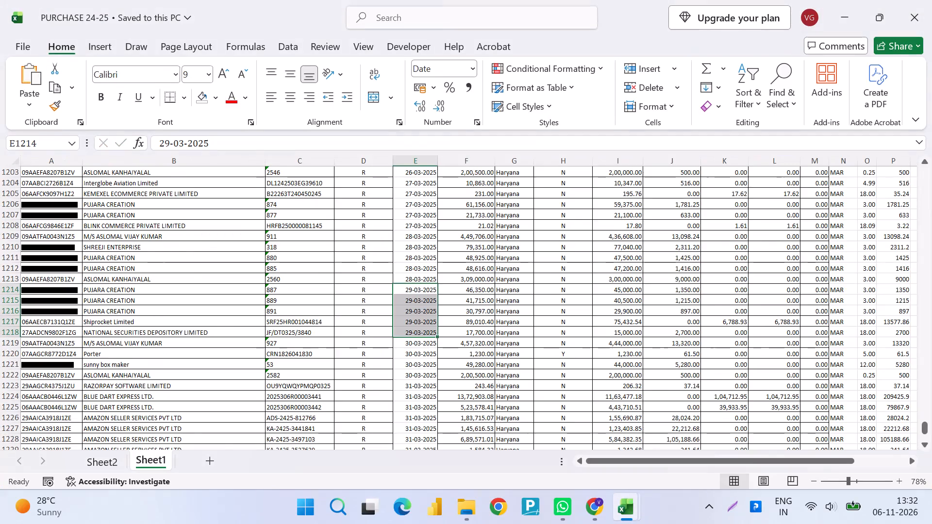
key(Down)
key(Down)
key(Down)
key(Down)
key(Down)
key(shift+Down)
key(shift+Down)
key(shift+Down)
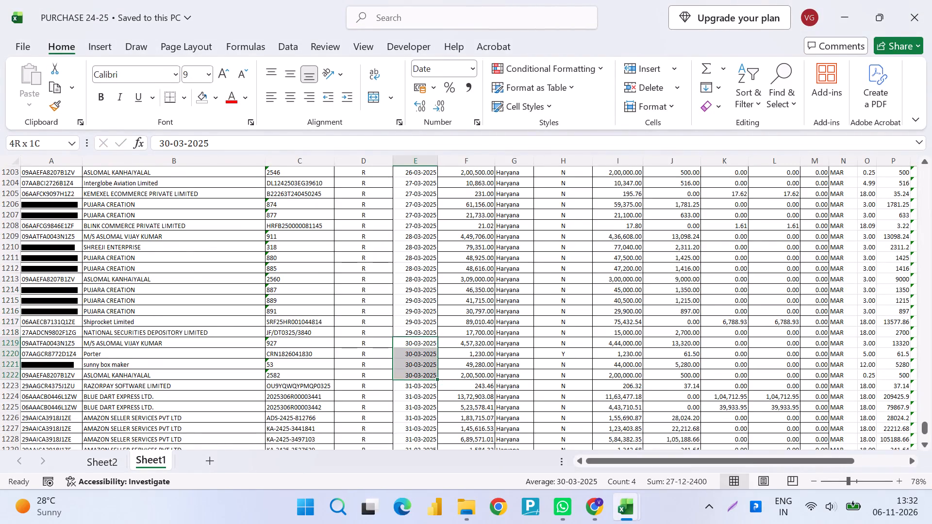
key(alt+Tab)
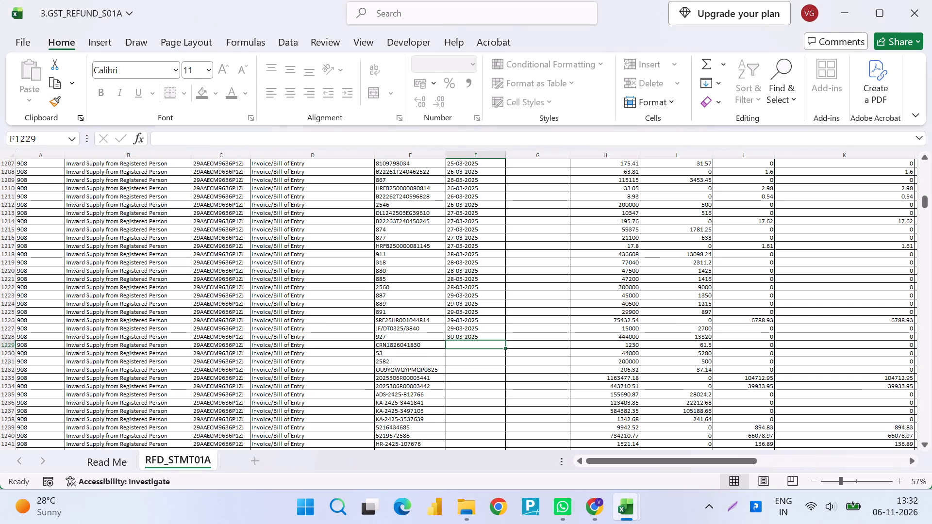
key(Up)
key(shift+Down)
key(shift+Down)
key(shift+Down)
key(ctrl+d)
key(Down)
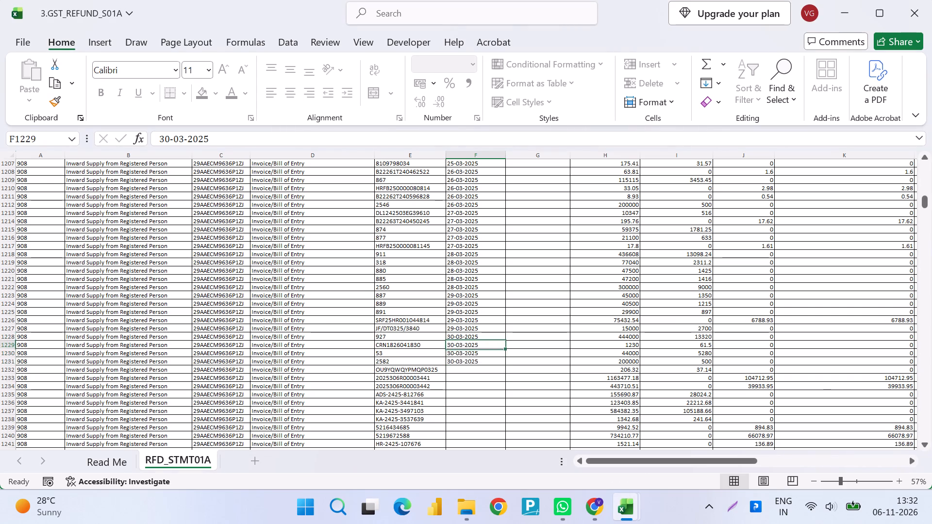
key(Down)
key(Down)
key(Down)
text(31-3-)
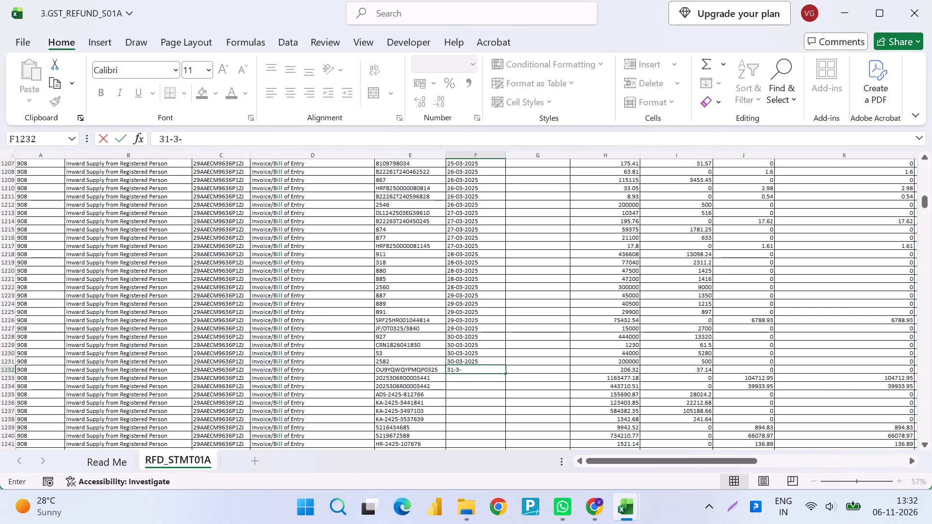
key(Escape)
key(ctrl+d)
key(ctrl+Left)
key(ctrl+Left)
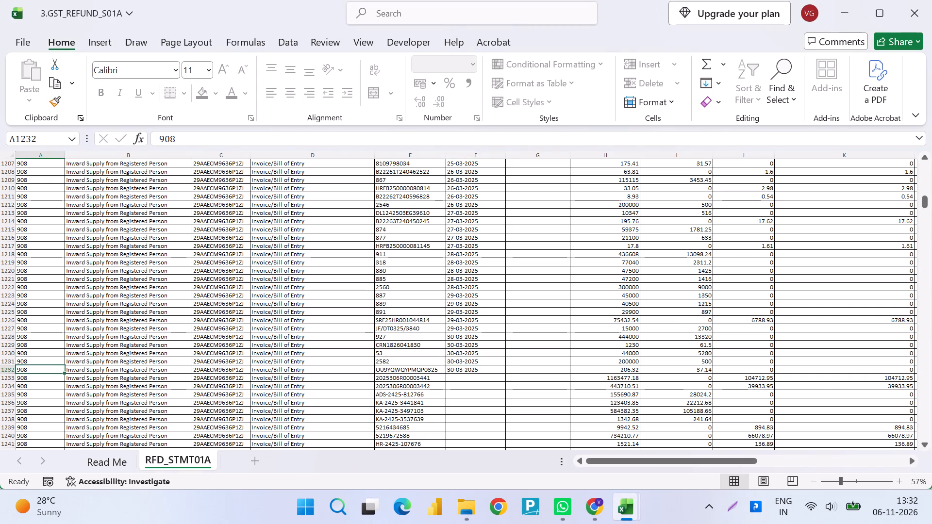
key(Right)
key(Right)
key(Right)
key(Right)
key(Right)
key(Right)
key(Left)
key(F2)
key(Left)
key(ctrl+Left)
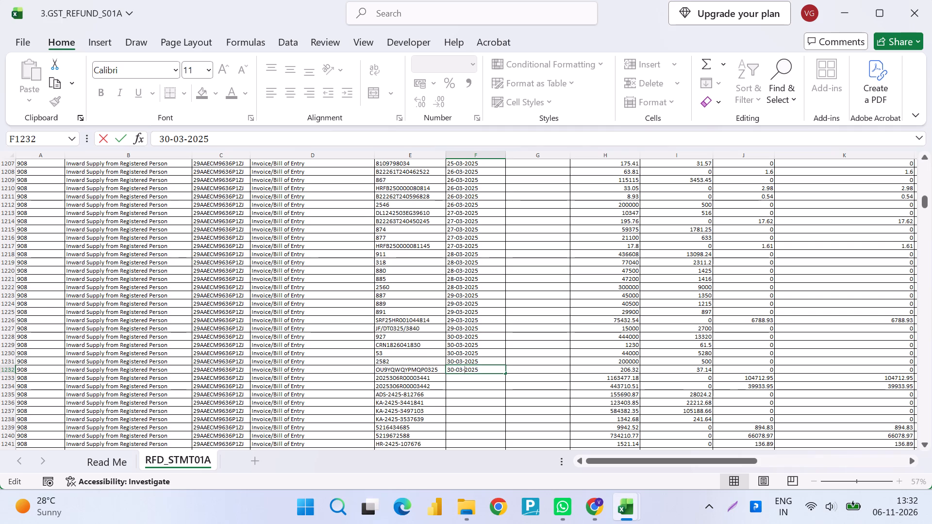
key(ctrl+Left)
key(ctrl+Left)
key(ctrl+Left)
key(BackSpace)
key(1)
key(Return)
Fill 31-03-2025 down from F1232 through the last document row, F1251, in the refund statement.
key(Up)
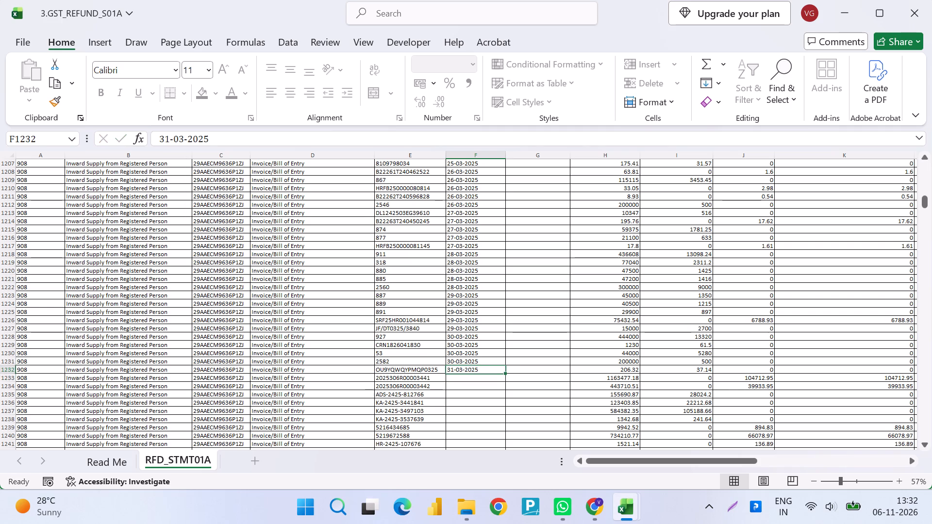
key(Left)
key(Down)
key(ctrl+Down)
key(Right)
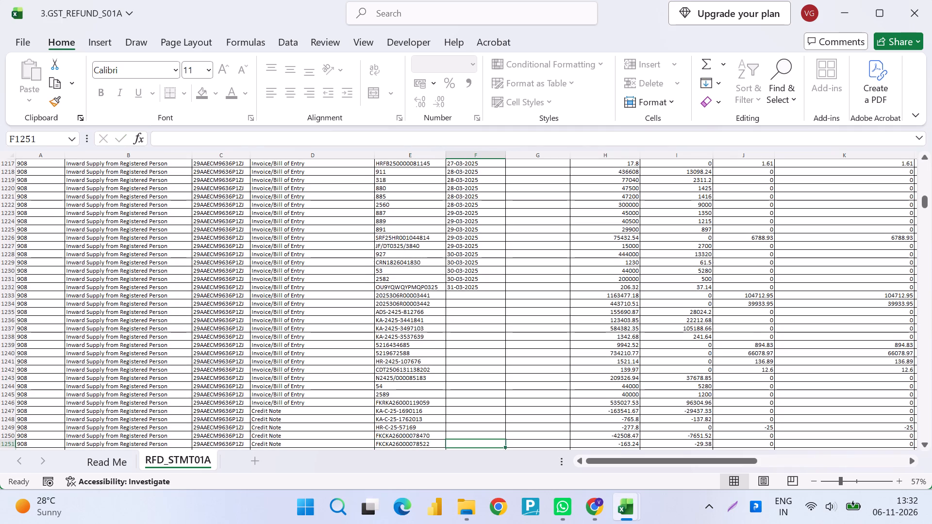
key(ctrl+shift+Up)
key(ctrl+d)
Check the 31-03-2025 rows in PURCHASE 24-25, from invoice OU9YQWQYPMQP0325 through the last record.
key(alt+Tab)
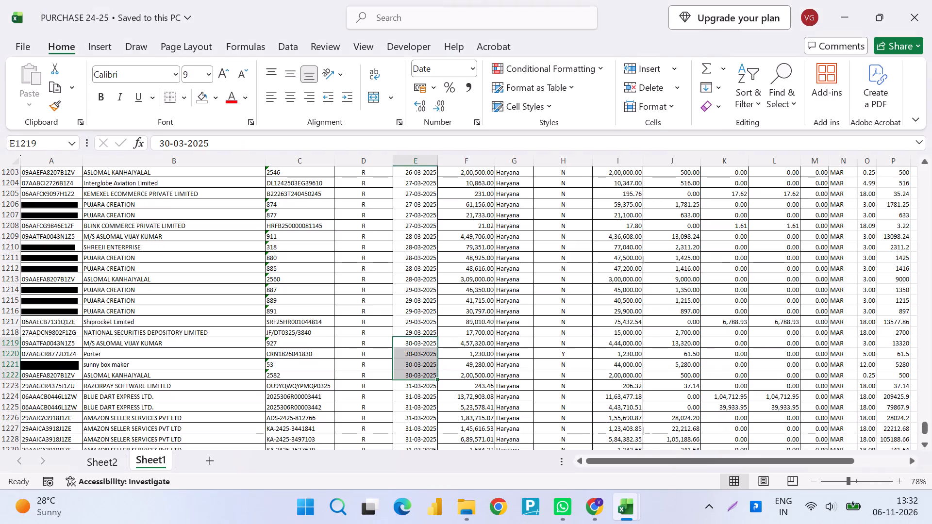
key(Down)
key(Down)
key(Down)
key(Down)
key(ctrl+shift+Down)
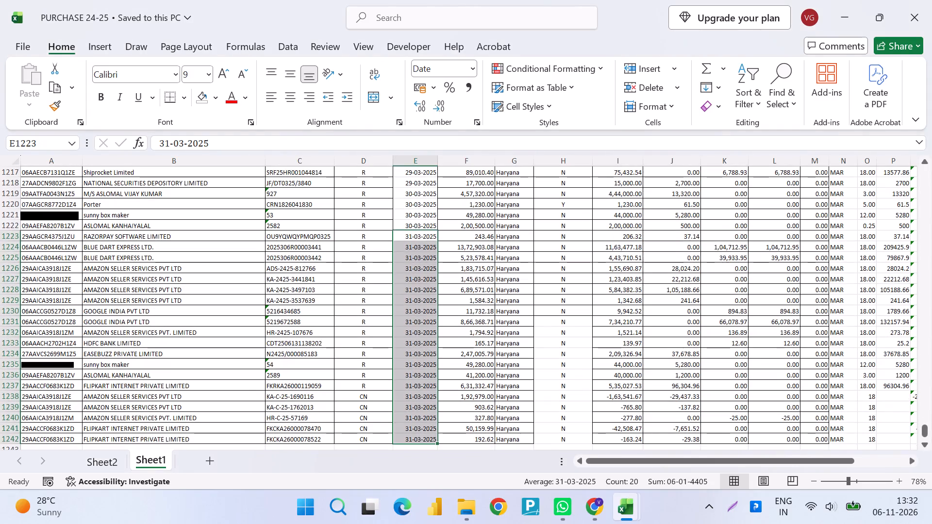
Save PURCHASE 24-25 and the refund statement 3.GST_REFUND_S01A, and close both workbooks.
key(ctrl+s)
key(alt+Tab)
key(ctrl+s)
key(ctrl+s)
key(ctrl+s)
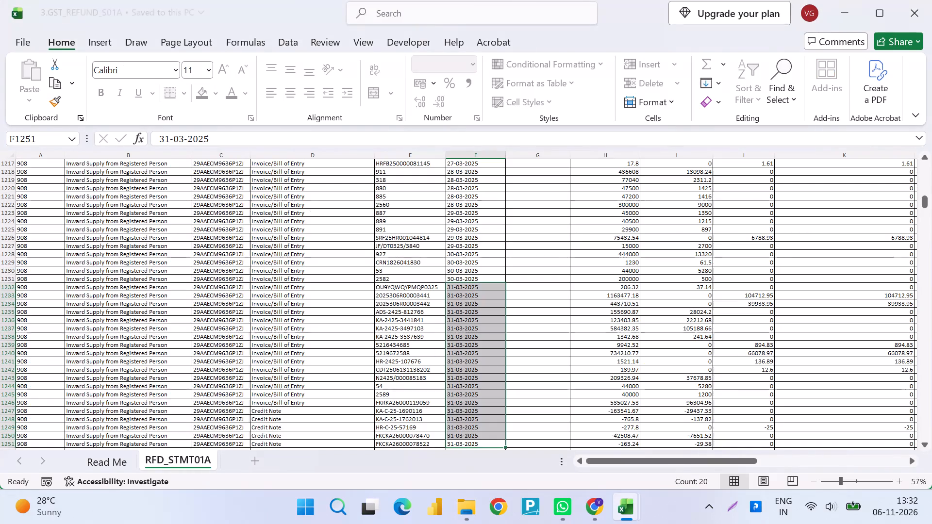
key(alt+Tab)
key(alt+Tab)
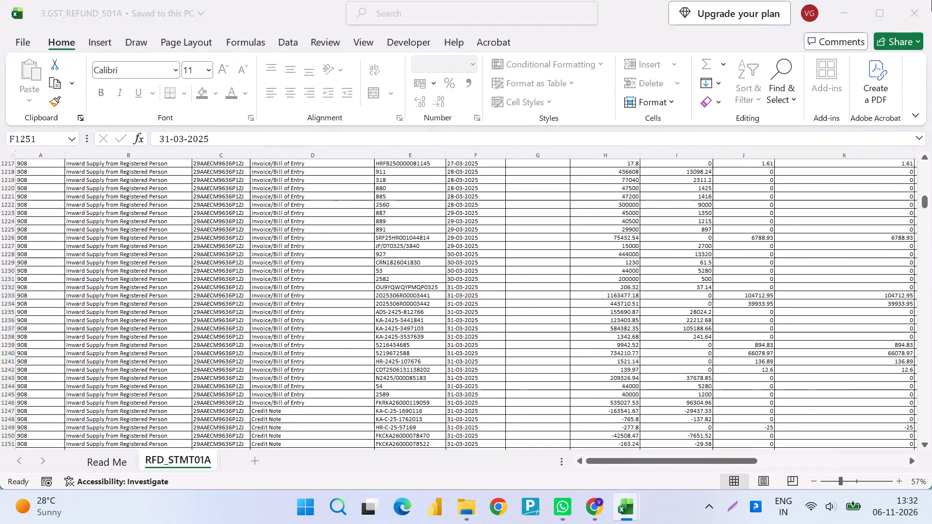
click(931, 0)
click(931, 0)
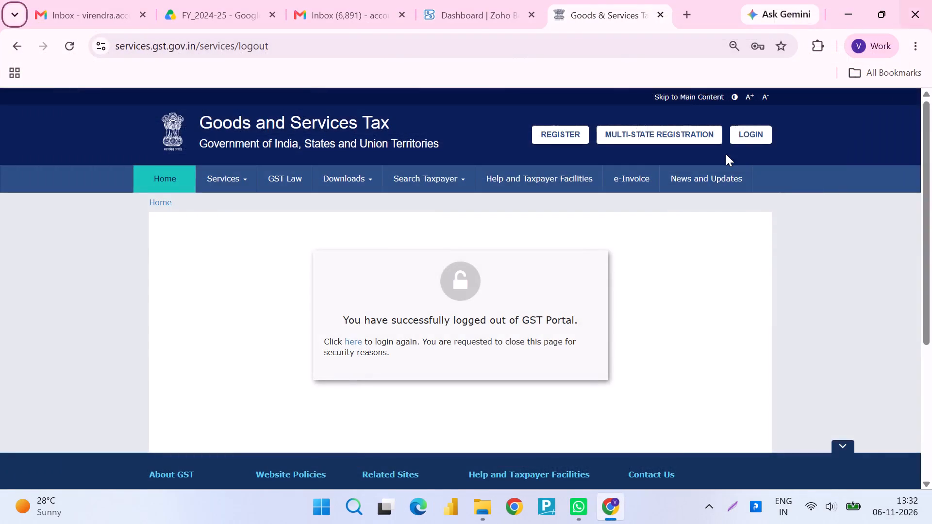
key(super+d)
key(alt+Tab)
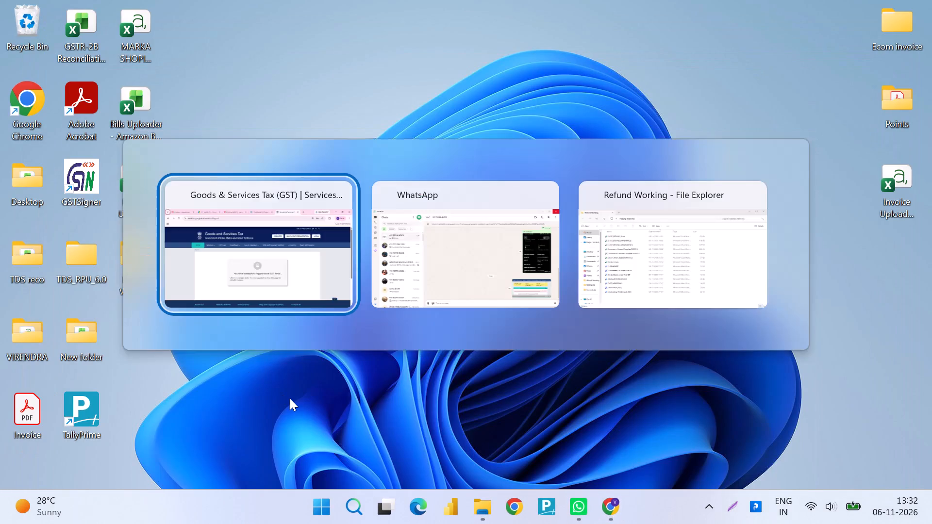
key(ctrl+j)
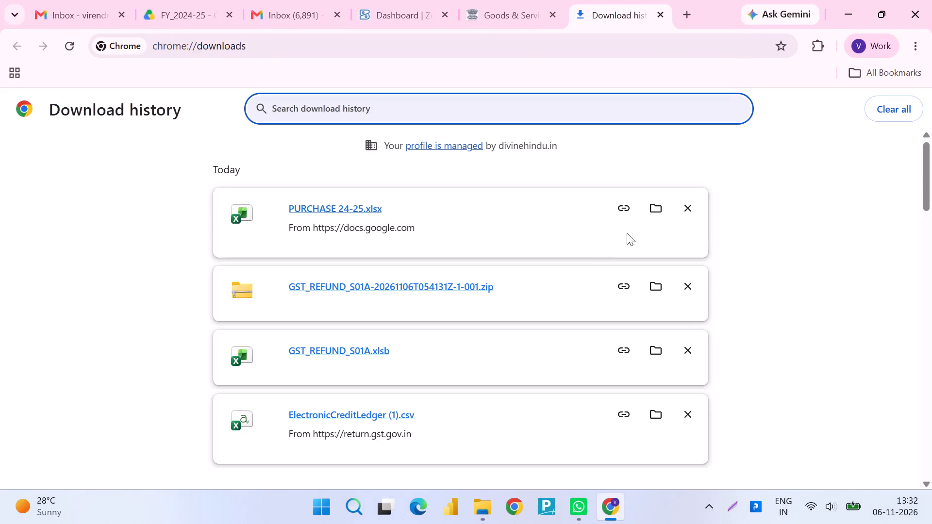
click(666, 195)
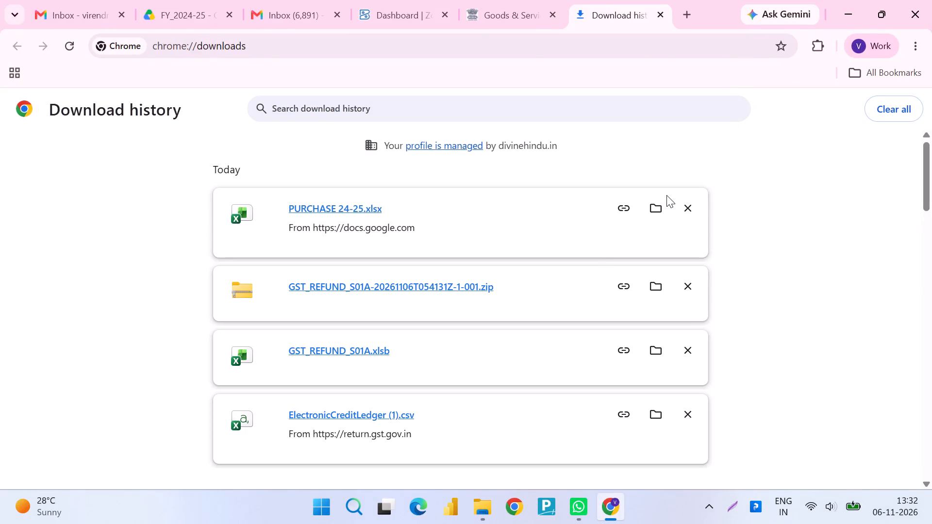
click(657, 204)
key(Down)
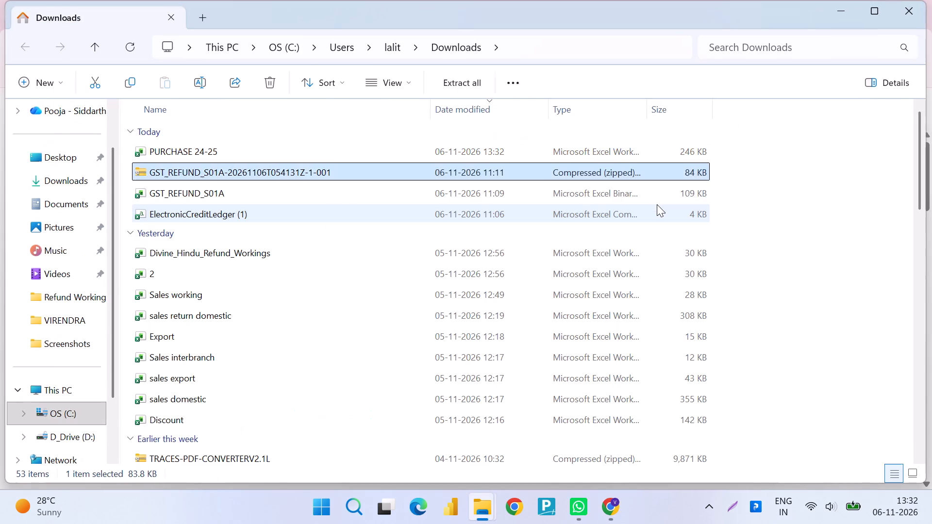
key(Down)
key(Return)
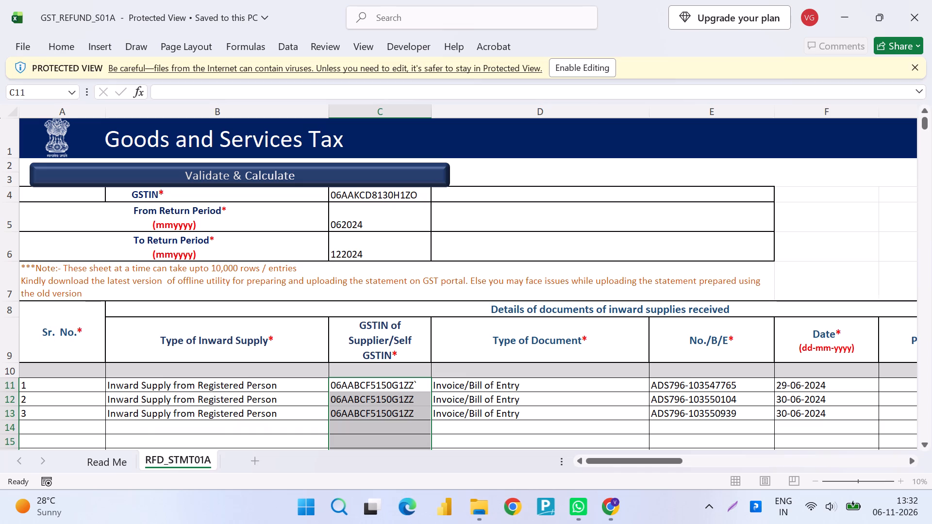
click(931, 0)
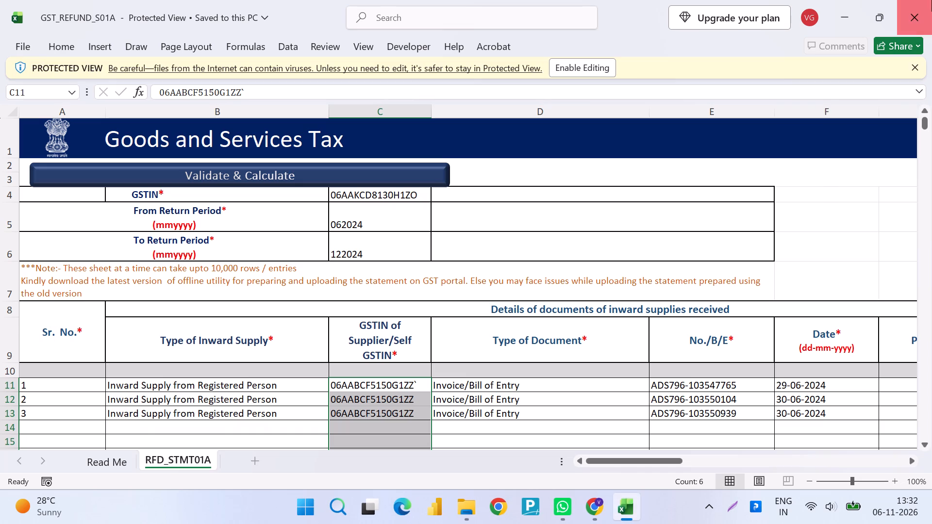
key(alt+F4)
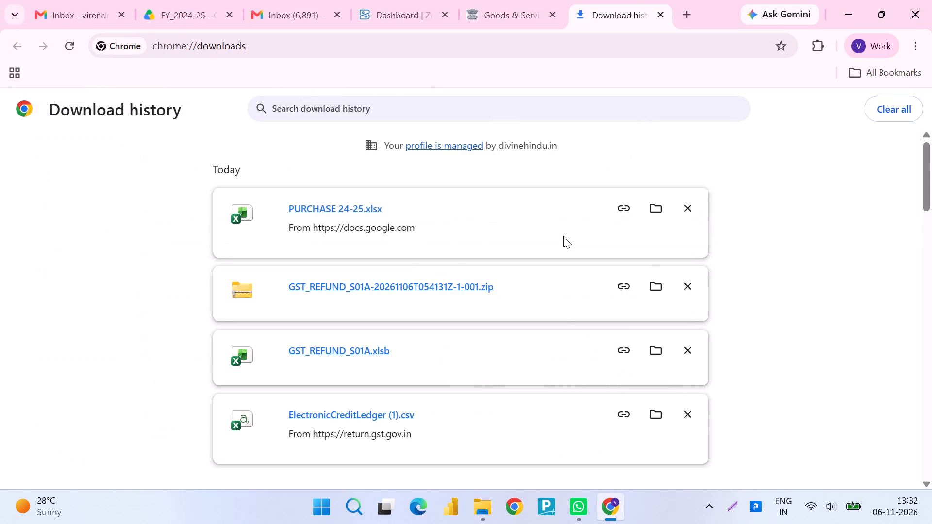
Open the 3.GST_REFUND_S01A workbook from the Refund Working folder on the desktop in a full-size window.
key(super+d)
key(Up)
key(Up)
key(Down)
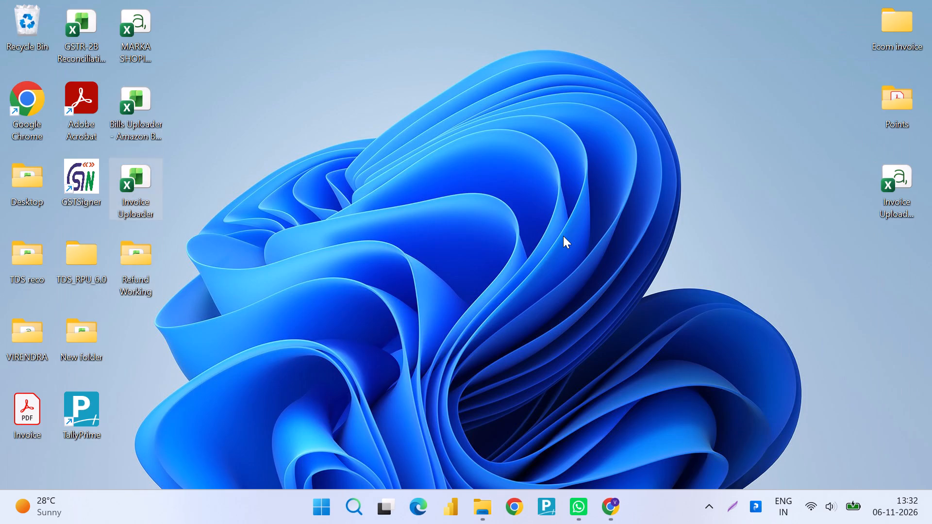
key(Down)
key(Return)
key(Down)
key(Down)
key(Up)
key(Up)
key(Up)
key(Up)
key(Up)
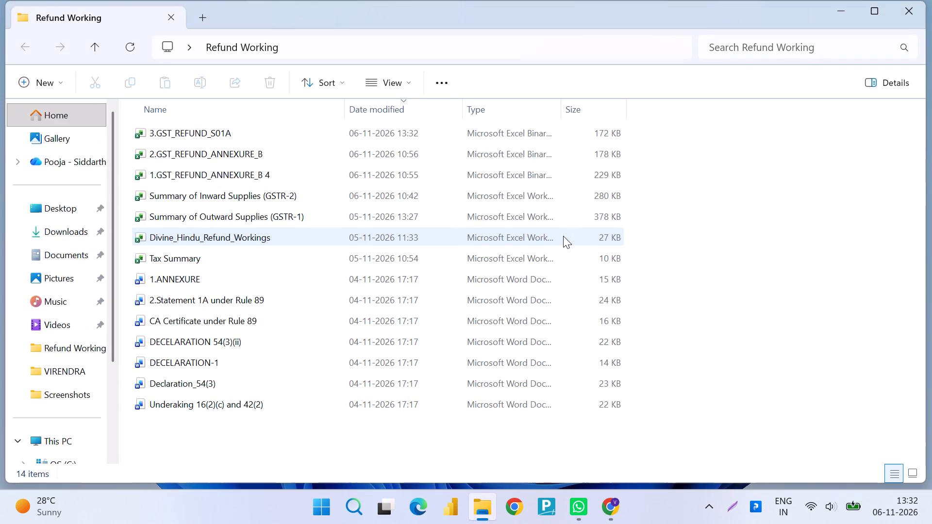
key(Down)
key(Up)
key(Down)
key(Down)
key(Down)
click(523, 234)
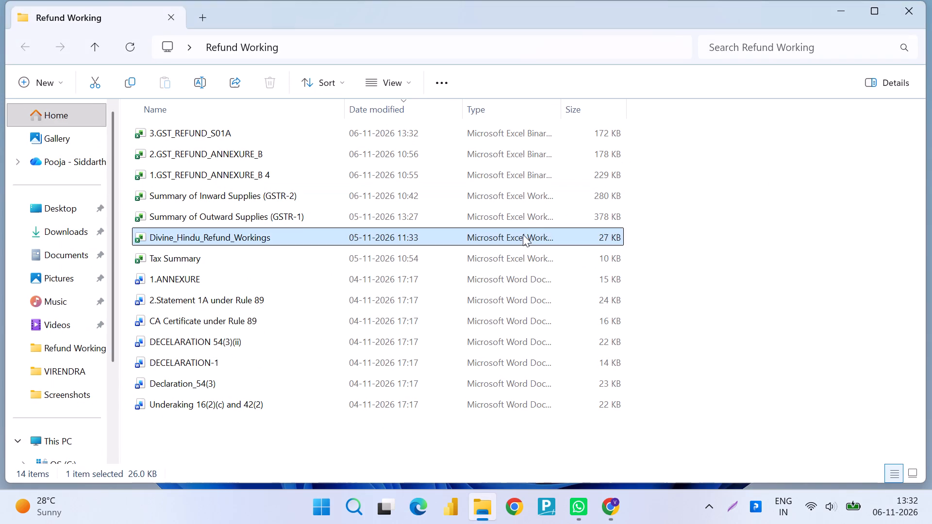
key(Up)
key(Up)
key(Up)
key(Up)
key(Up)
key(Return)
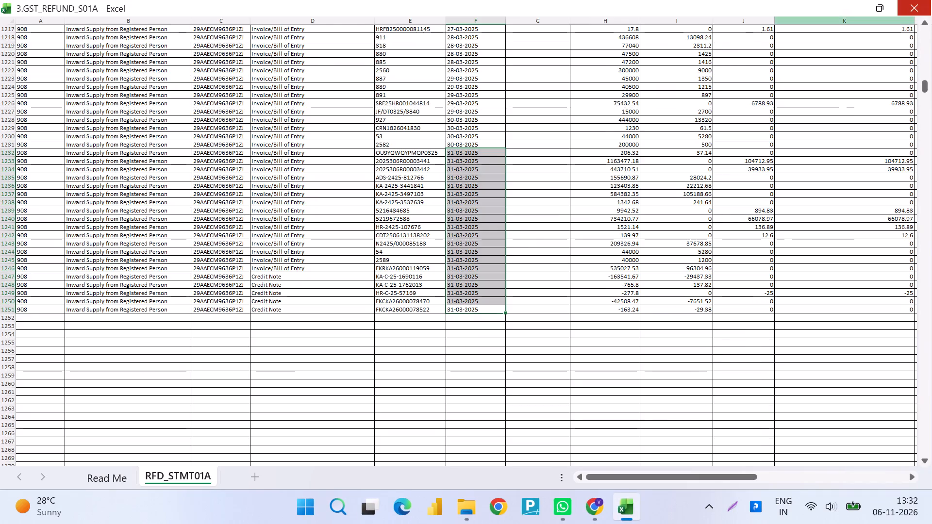
click(884, 8)
Re-enter the existing taxable values in H11 through H26 of RFD_STMT01A, one cell at a time.
key(ctrl+Up)
key(Down)
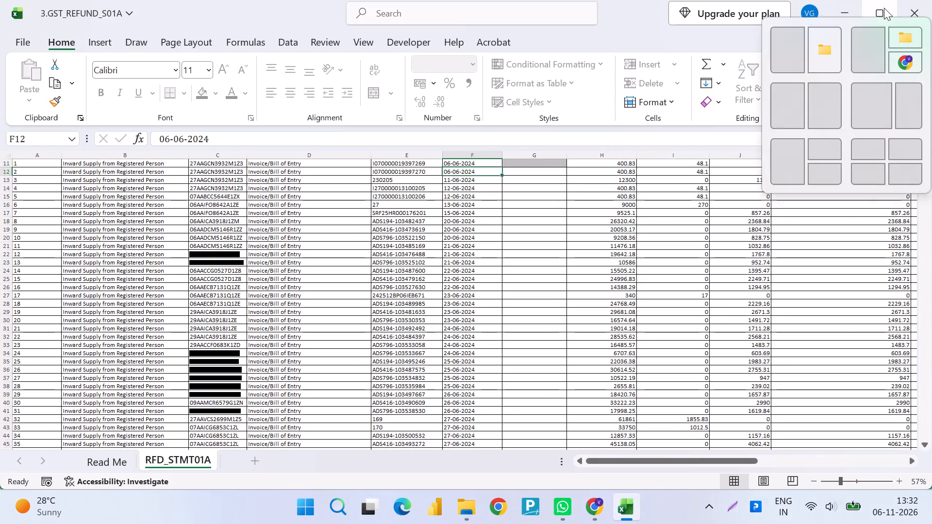
key(Up)
key(ctrl+Up)
key(Right)
key(Right)
key(Right)
key(Right)
key(Up)
key(ctrl+Up)
key(ctrl+Up)
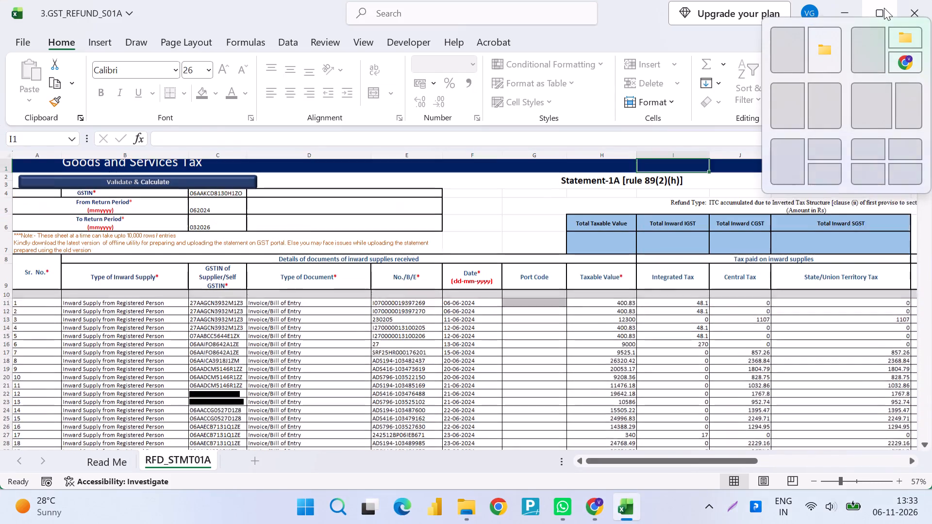
key(Up)
key(Down)
key(Up)
key(Down)
key(Down)
key(Down)
key(Down)
key(Down)
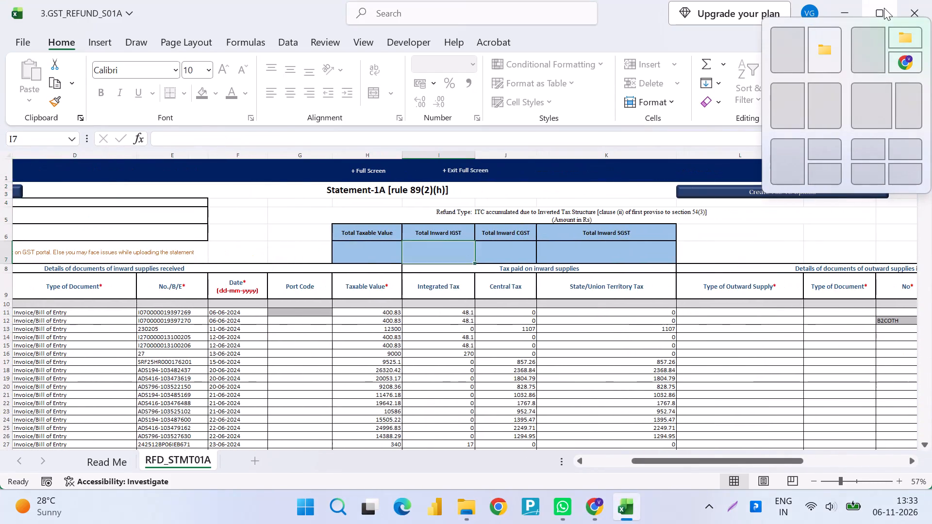
key(Down)
key(Up)
key(Left)
key(Down)
key(Down)
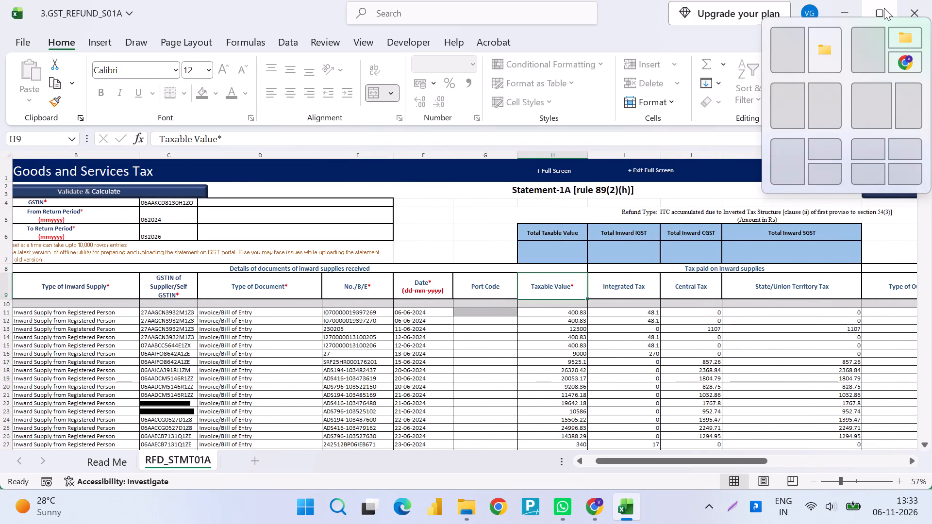
key(Down)
key(Down)
key(F2)
key(Return)
key(F2)
key(Return)
key(F2)
key(Return)
key(F2)
key(Return)
key(F2)
key(Return)
key(F2)
key(Return)
key(F2)
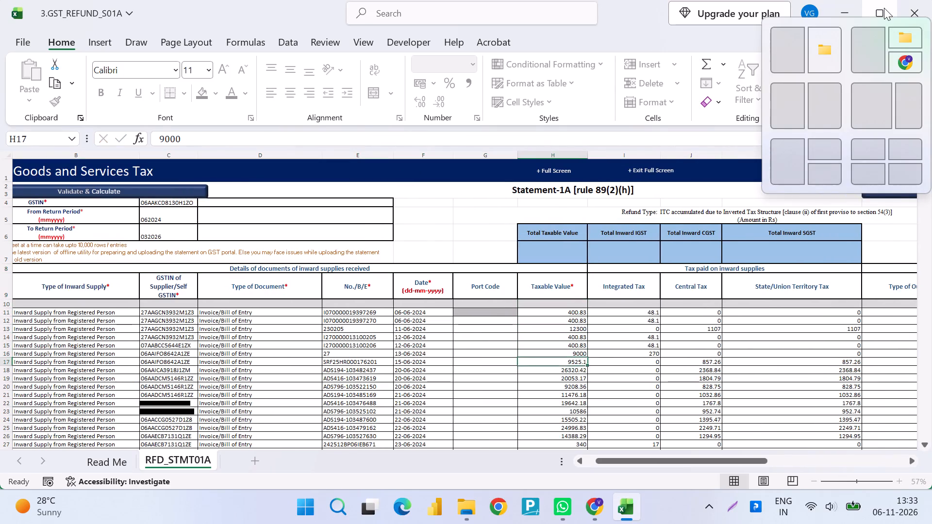
key(Return)
key(F2)
key(Return)
key(F2)
key(Return)
key(F2)
key(Return)
key(F2)
key(Return)
key(F2)
key(Return)
key(F2)
key(Return)
key(F2)
key(Return)
key(F2)
key(Return)
key(F2)
key(Return)
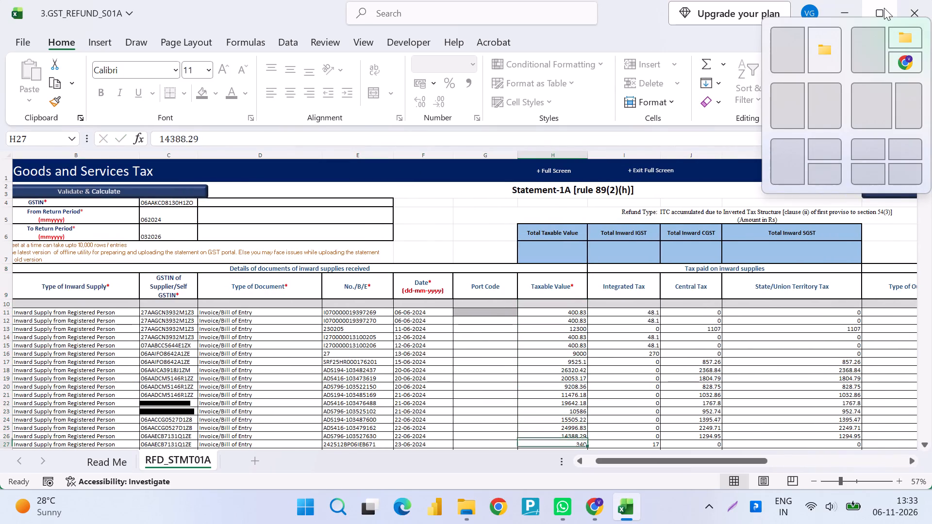
Enter =SUM(H11:H1251) in H7 under Total Taxable Value to total the taxable value column.
key(Down)
key(Down)
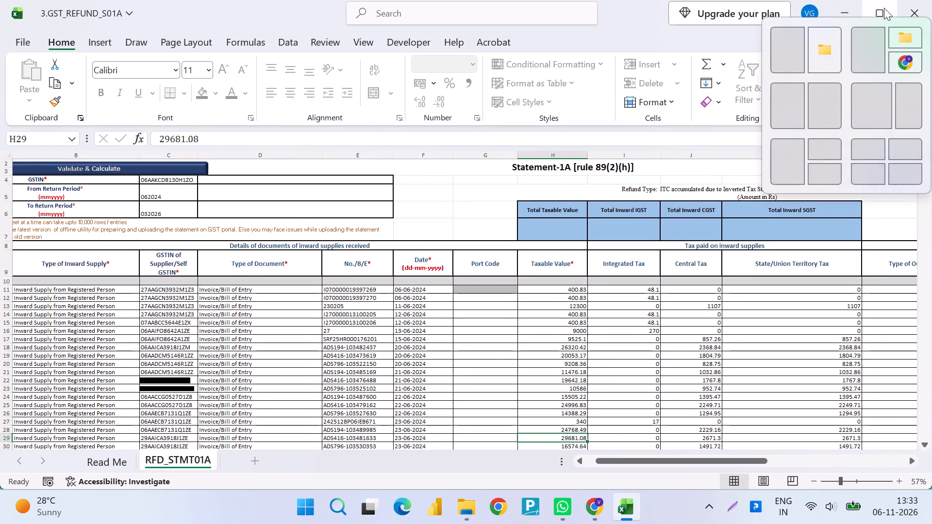
key(ctrl+Down)
key(ctrl+Down)
key(ctrl+Down)
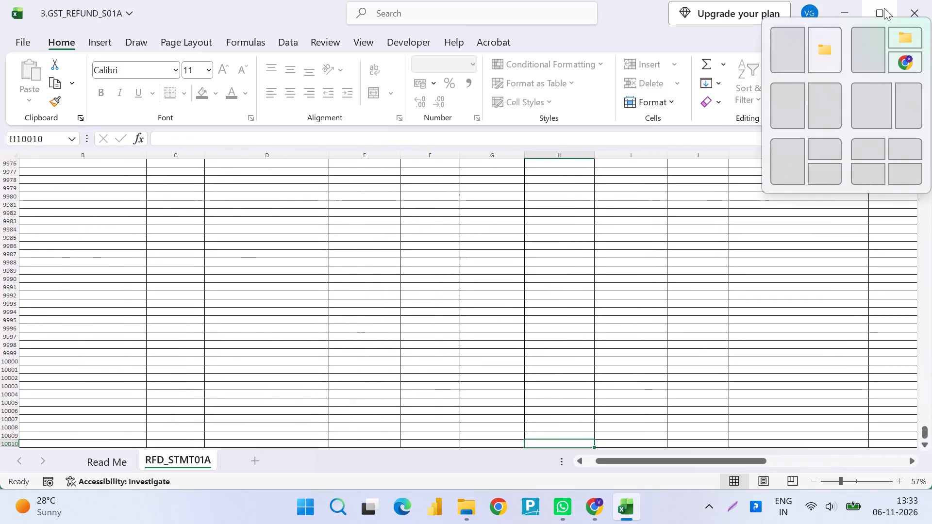
key(ctrl+Up)
key(ctrl+Up)
key(ctrl+Up)
key(ctrl+Up)
key(ctrl+Up)
key(ctrl+Up)
key(ctrl+Up)
key(ctrl+Up)
key(ctrl+Up)
key(ctrl+Up)
key(ctrl+Up)
key(ctrl+Up)
key(ctrl+Up)
key(ctrl+Up)
key(ctrl+Up)
key(Down)
key(Down)
key(Down)
key(Down)
key(Down)
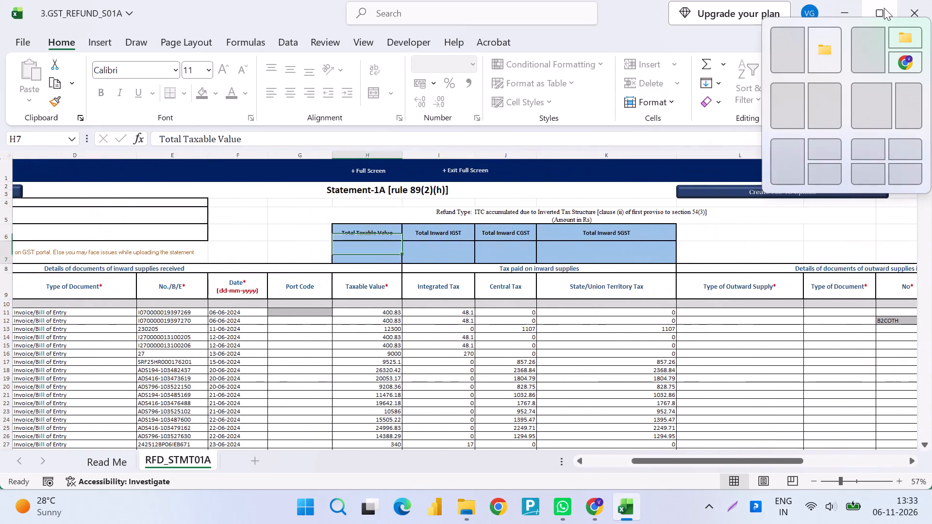
text(=SUM)
key(Tab)
key(Down)
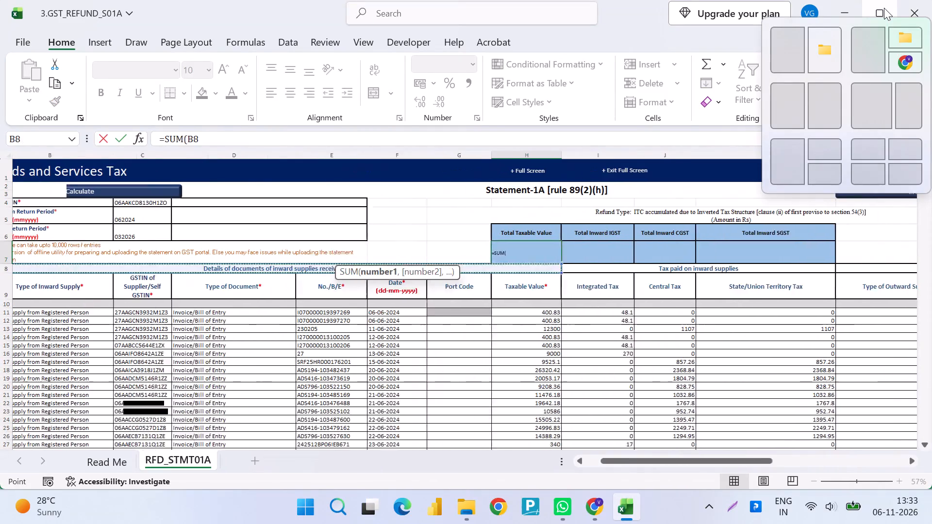
key(Down)
key(Down)
key(Down)
key(Down)
key(Up)
key(ctrl+shift+Down)
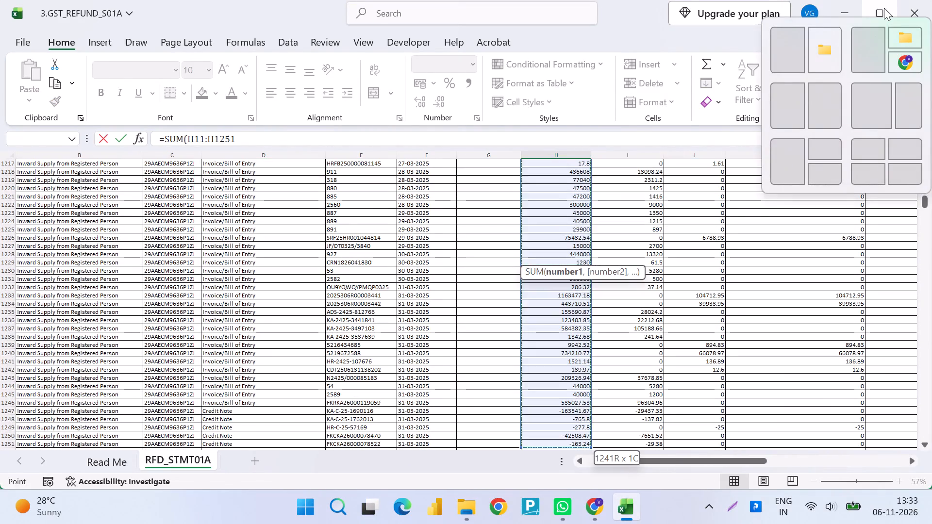
key(Return)
Fill the sum formula from H7 right through K7 for the inward IGST, CGST and SGST totals.
key(Up)
key(shift+Right)
key(shift+Right)
key(shift+Right)
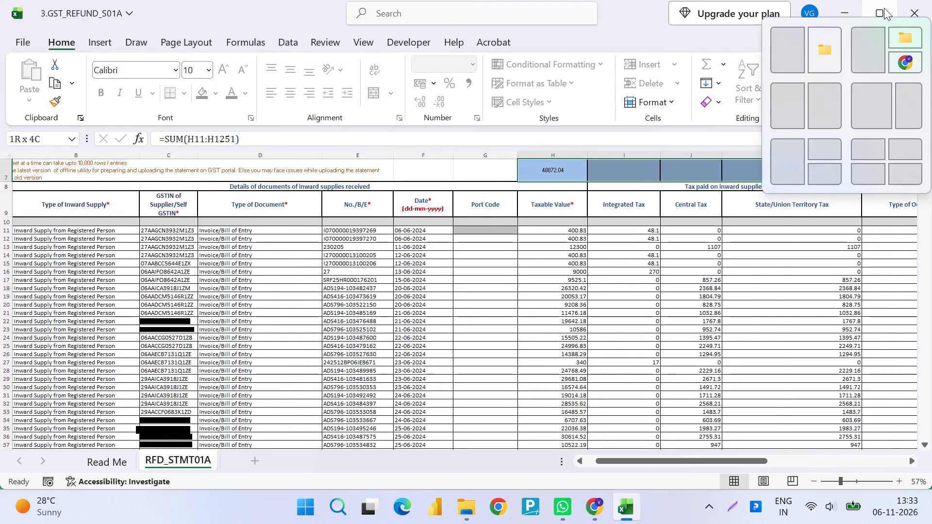
key(shift+Right)
key(shift+Left)
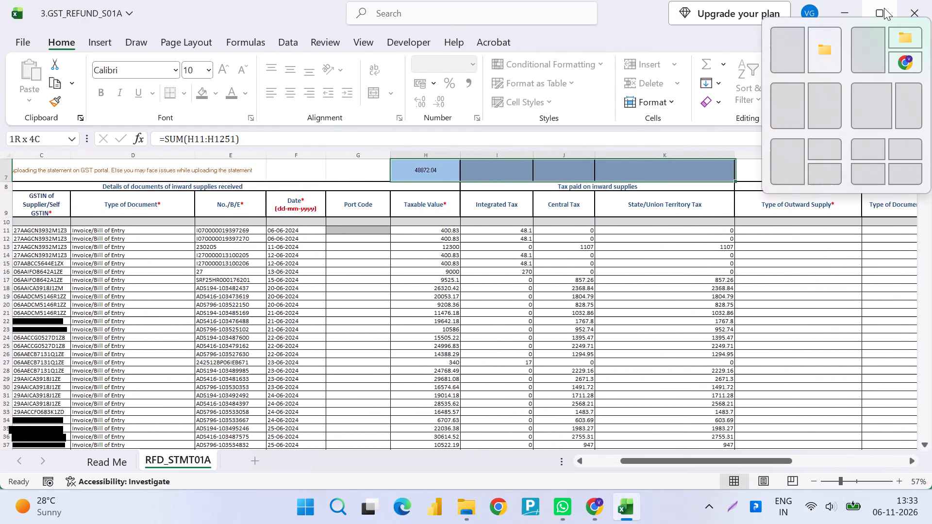
key(ctrl+r)
key(ctrl+Up)
key(Up)
key(Down)
key(Down)
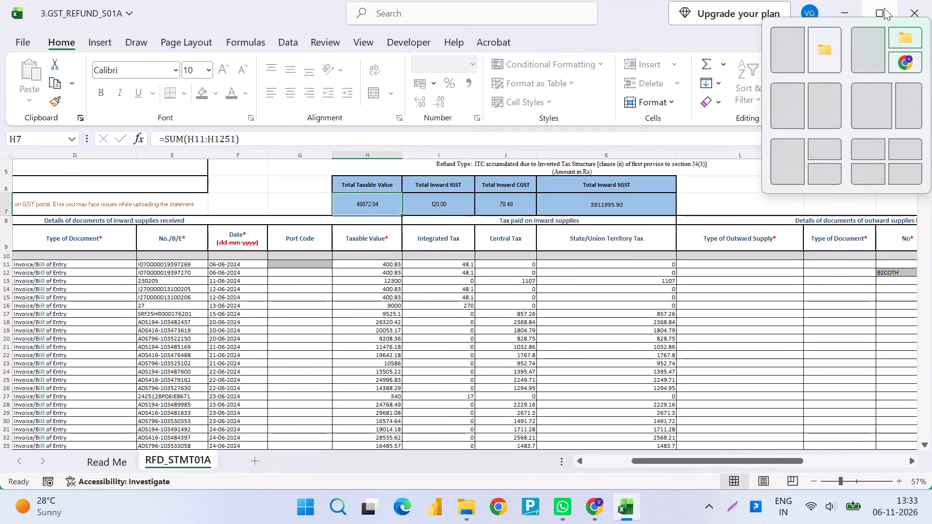
Check the sum of the Integrated Tax column from I11 down against Total Inward IGST in I7.
key(Right)
key(Down)
key(Down)
key(Down)
key(Down)
key(ctrl+shift+Down)
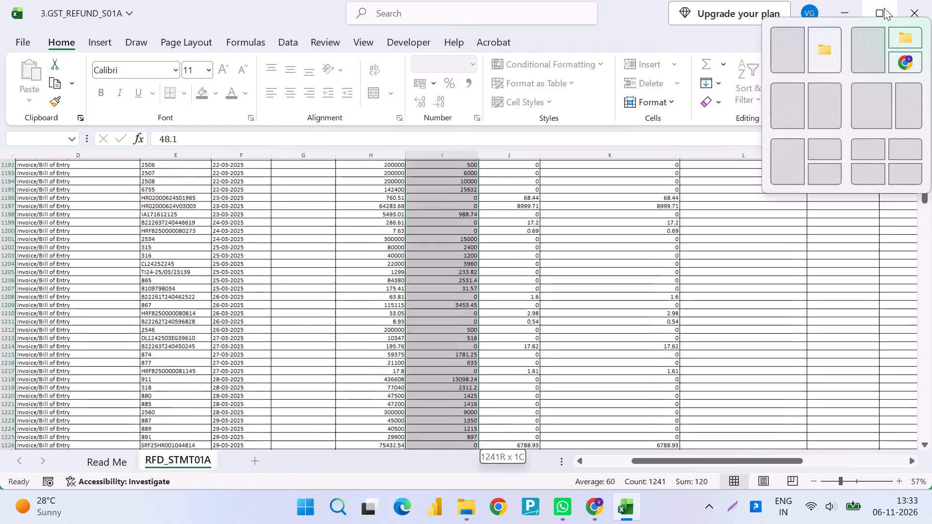
key(ctrl+Up)
key(Up)
key(Up)
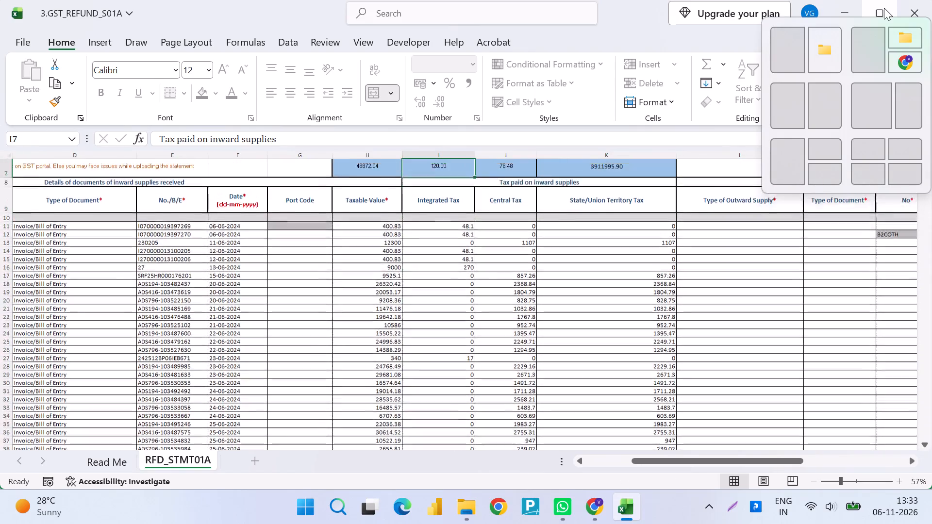
Save the 3.GST_REFUND_S01A workbook.
key(ctrl+Up)
key(ctrl+Up)
key(ctrl+Up)
key(ctrl+s)
key(ctrl+s)
Look over the statement header of RFD_STMT01A, including the inward and outward total cells.
key(ctrl+Left)
key(ctrl+Left)
key(ctrl+Left)
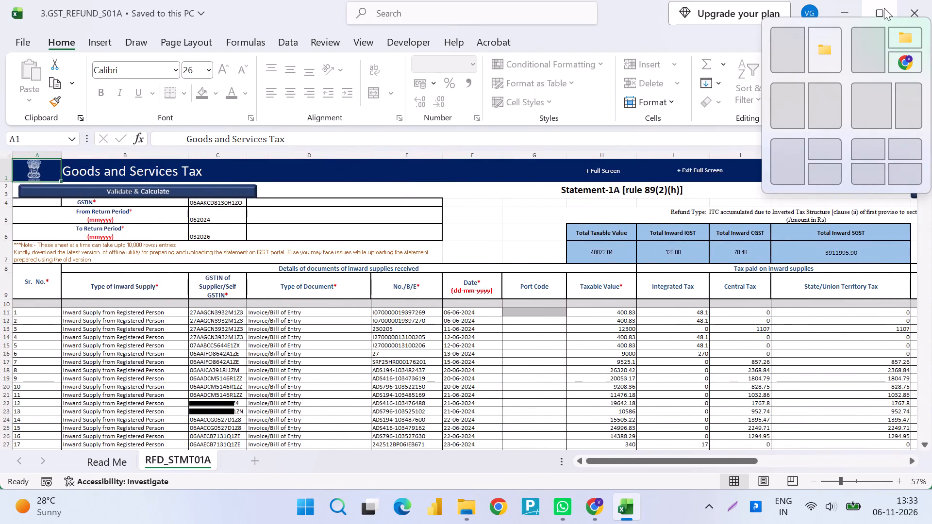
key(Down)
key(Right)
key(Right)
key(Down)
key(Left)
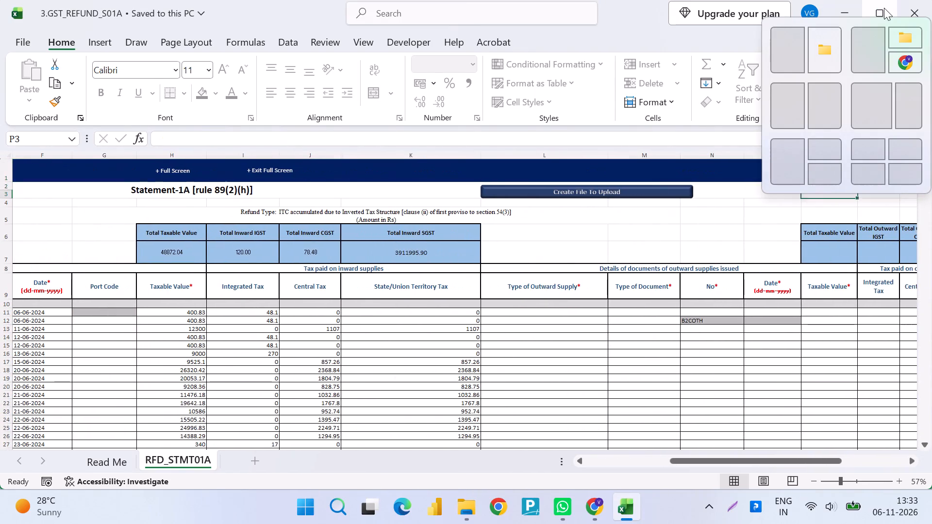
key(Left)
key(Left)
key(Left)
key(Right)
key(Right)
key(Down)
key(Down)
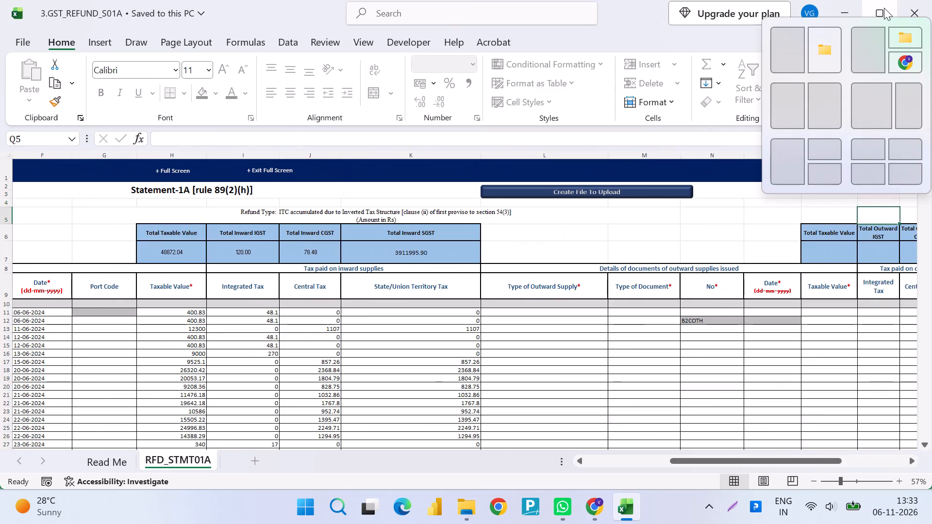
key(Left)
key(Left)
key(Left)
key(Left)
key(Left)
key(Down)
key(Down)
key(Down)
key(Up)
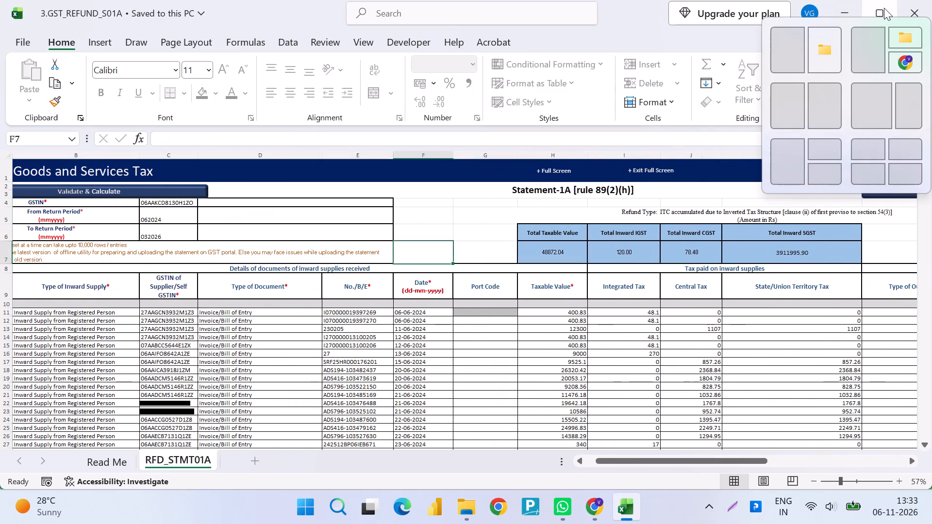
Check the sum of the Central Tax column from J11 down against Total Inward CGST.
key(Right)
key(Right)
key(Right)
key(Down)
key(Down)
key(Down)
key(Down)
key(Right)
key(ctrl+shift+Down)
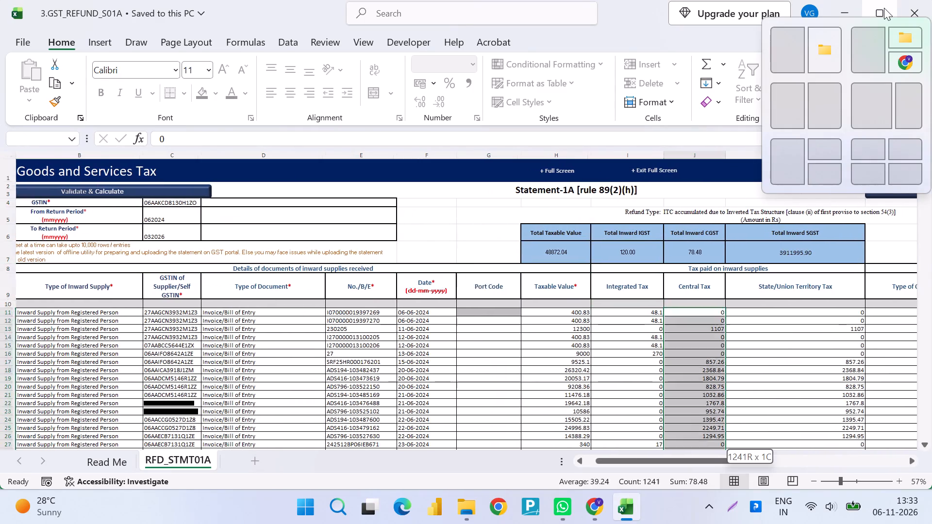
key(Up)
Check the sum of the State/Union Territory Tax column from K11 down against Total Inward SGST.
key(Right)
key(Down)
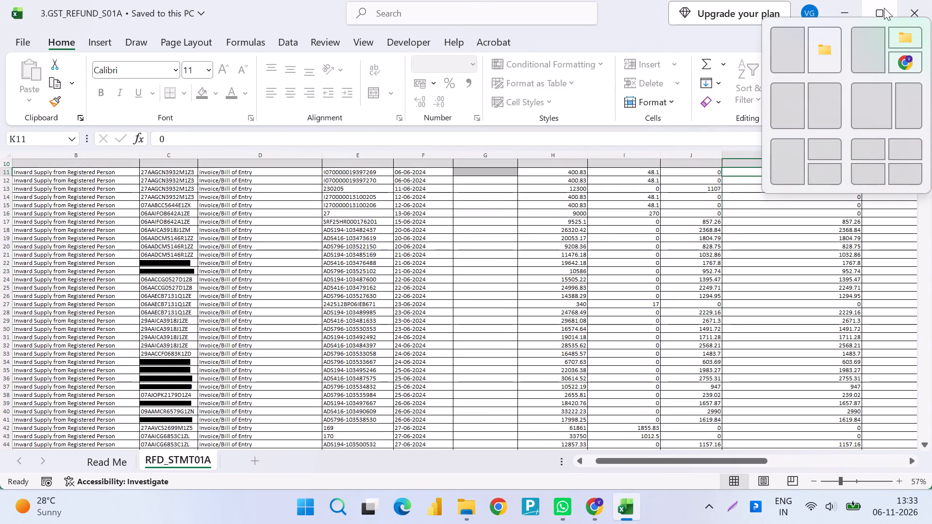
key(Up)
key(Down)
key(ctrl+shift+Down)
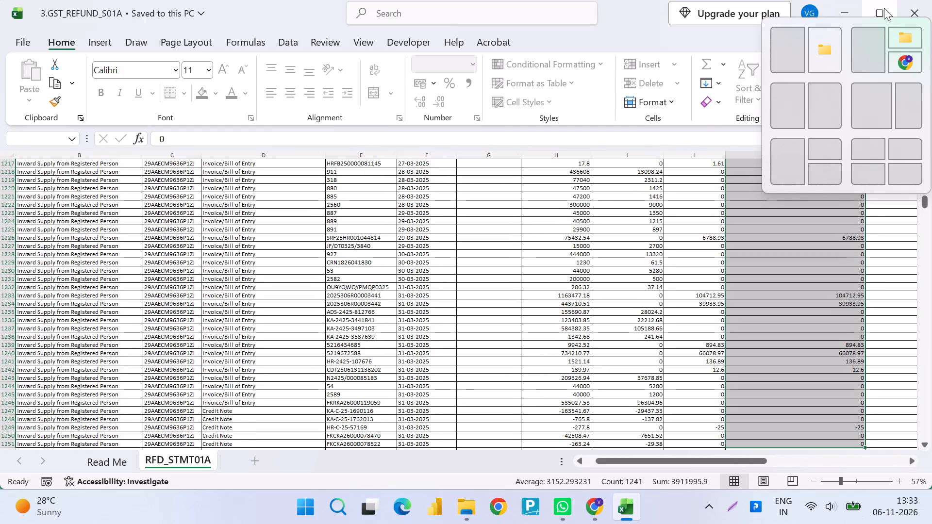
key(ctrl+Up)
key(Down)
click(801, 205)
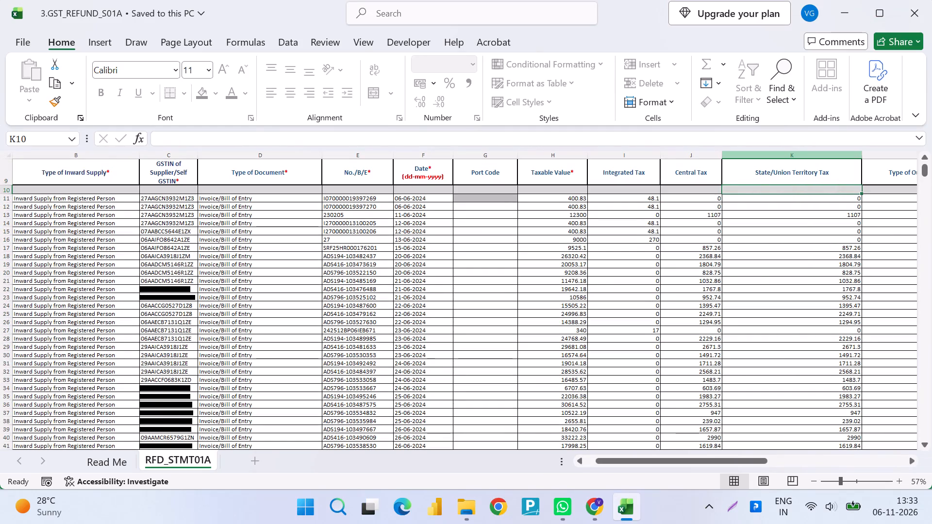
Examine the tax entries from row 11 down, mainly the Integrated Tax column, and compare them with Total Inward IGST.
key(Down)
key(Down)
key(Down)
key(Down)
key(Down)
key(Down)
key(Down)
key(Down)
key(Down)
key(Down)
key(Down)
key(Down)
key(Down)
key(Down)
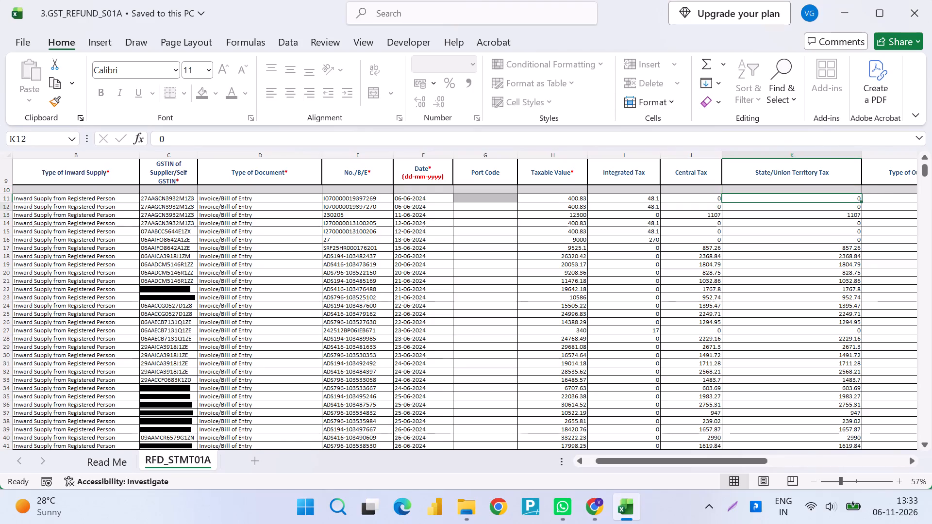
key(Left)
key(Down)
key(Down)
key(Left)
key(Down)
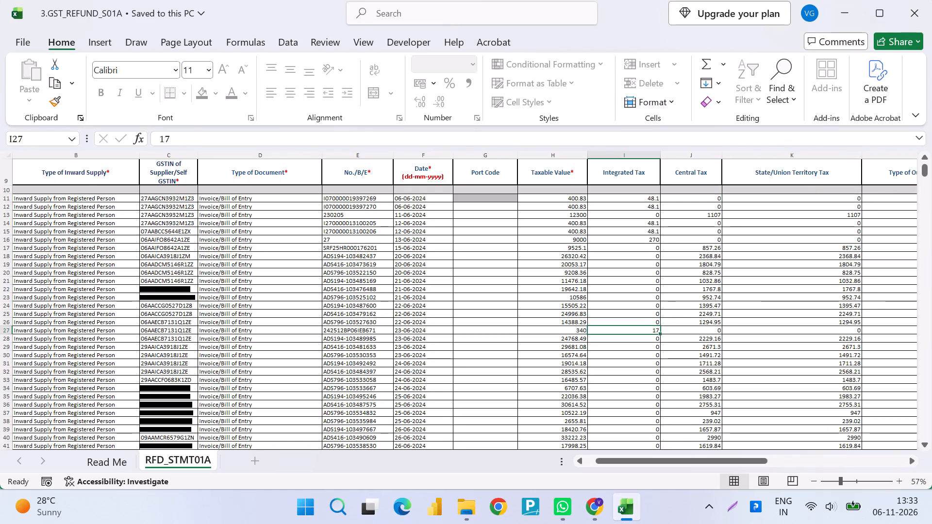
key(Down)
key(Down)
key(Down)
key(Down)
key(Down)
key(Down)
key(Down)
key(Down)
key(Down)
key(Down)
key(Down)
key(Down)
key(Down)
key(Down)
key(Down)
key(Down)
key(Down)
key(Down)
key(Down)
key(Down)
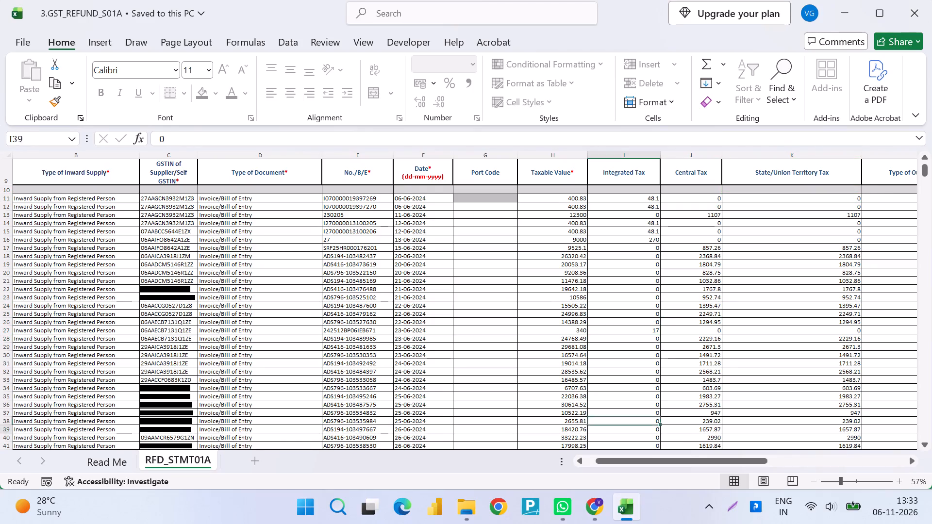
key(Down)
key(Down)
key(Down)
key(Down)
key(Down)
key(Down)
key(Down)
key(Down)
key(Down)
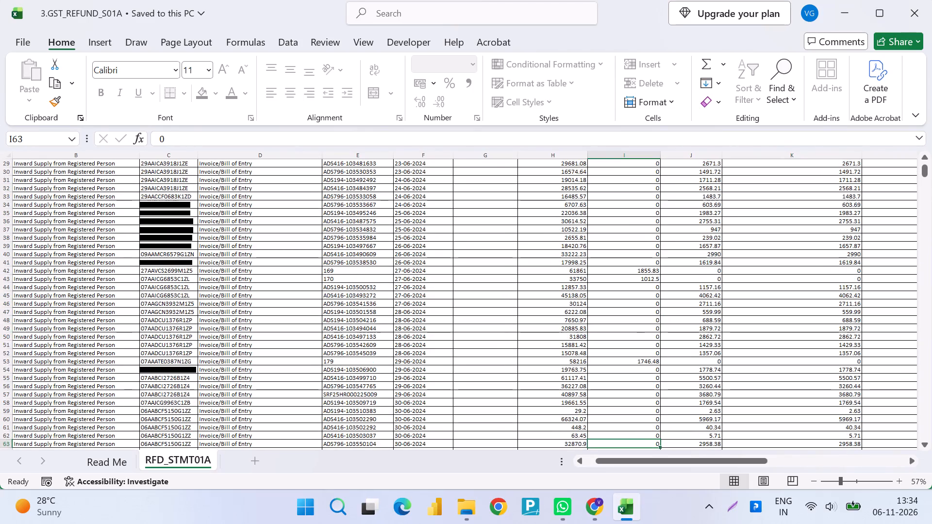
key(Down)
key(Down)
key(Down)
key(Down)
key(Down)
key(Down)
key(Down)
key(Down)
key(Down)
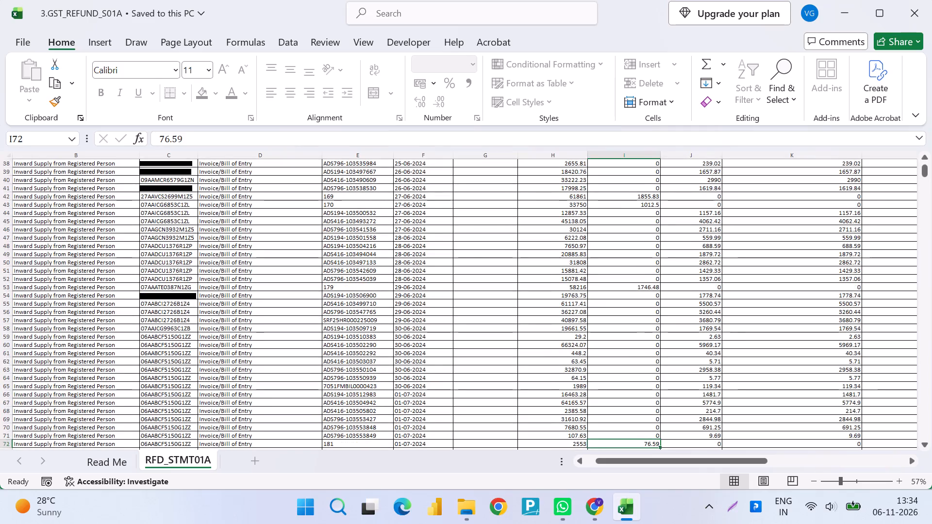
key(Down)
key(Down)
key(Down)
key(Down)
key(Down)
key(Down)
key(Down)
key(Down)
key(Down)
key(Down)
key(Down)
key(Down)
key(Down)
key(Down)
key(Down)
key(Down)
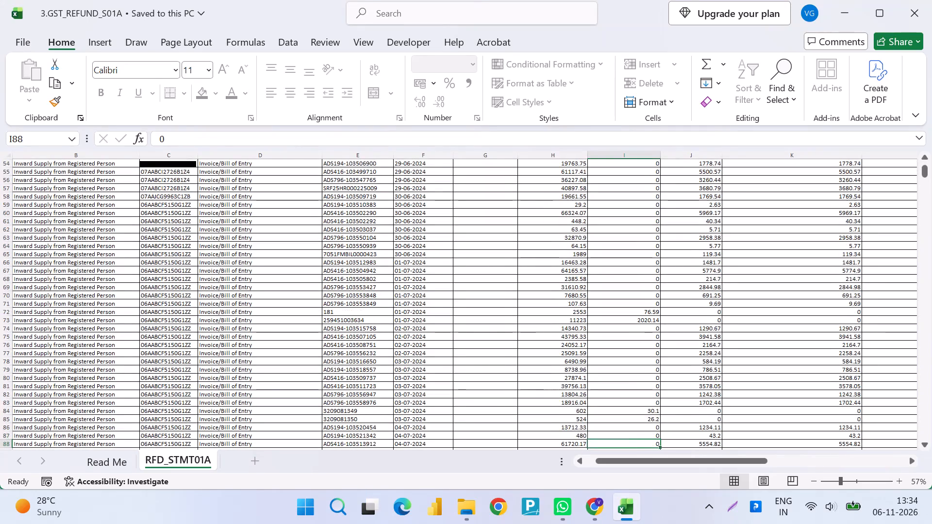
key(Down)
key(Down)
key(Down)
key(Down)
key(Down)
key(Down)
key(Down)
key(Down)
key(Down)
key(Down)
key(Down)
key(Down)
key(Down)
key(Down)
key(Down)
key(Down)
key(Down)
key(ctrl+Up)
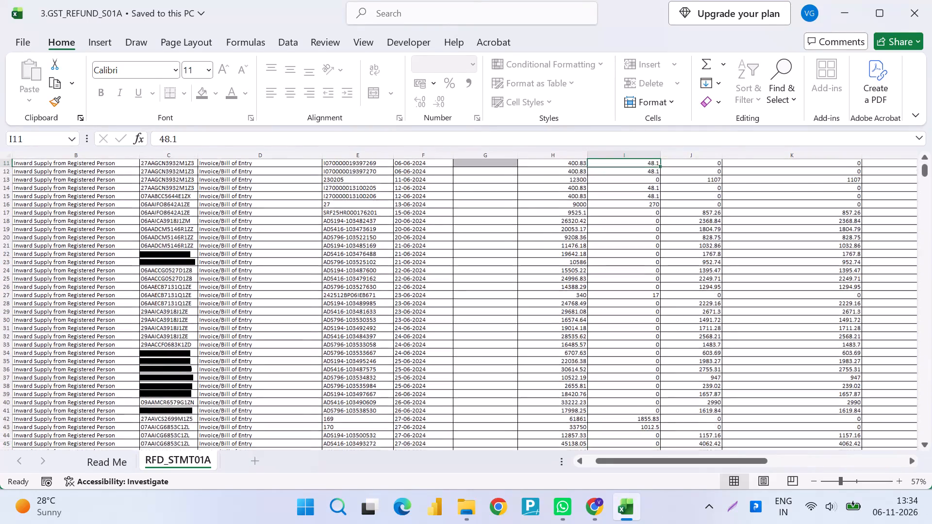
key(ctrl+Up)
key(ctrl+Up)
key(ctrl+Up)
key(ctrl+Up)
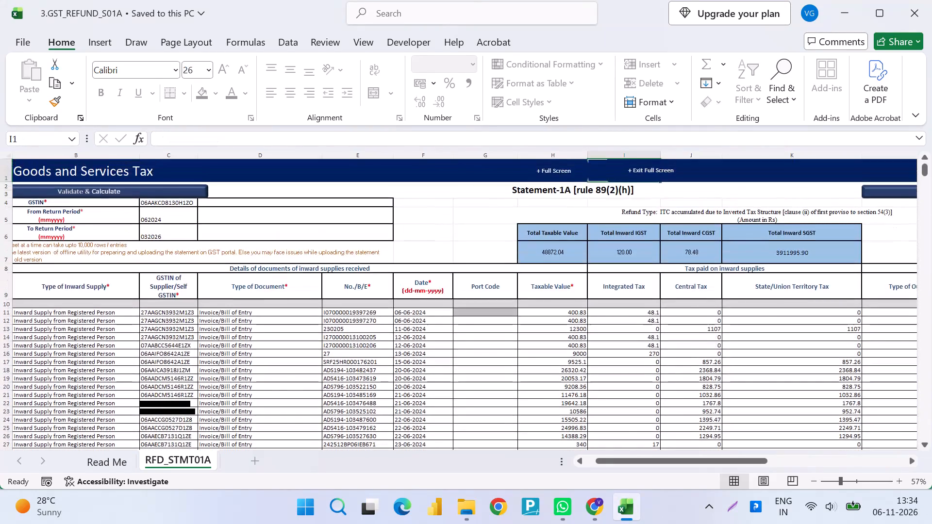
key(Down)
key(Down)
key(Down)
key(Down)
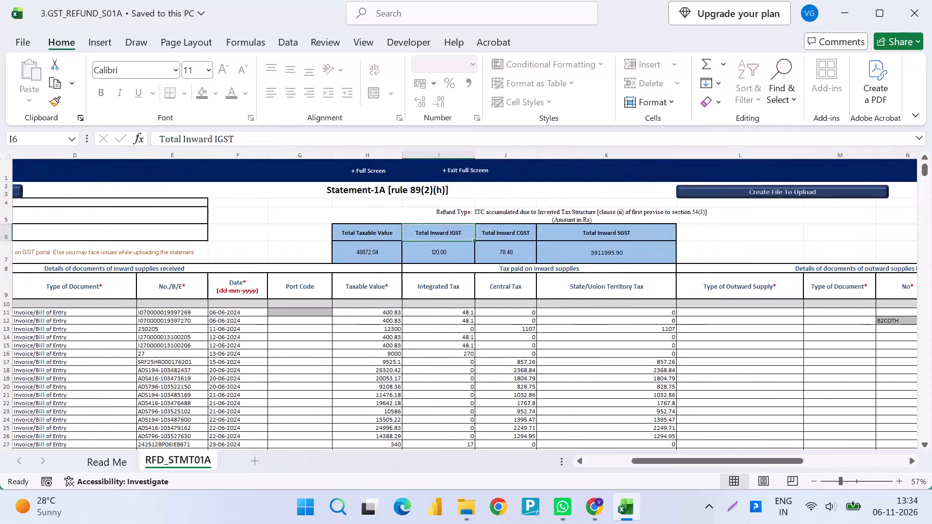
Look through the inward supply rows down to the August 2024 entries and return to the first entry in row 11.
scroll(373, 387, down, 5)
scroll(373, 387, left, 2)
scroll(373, 387, down, 3)
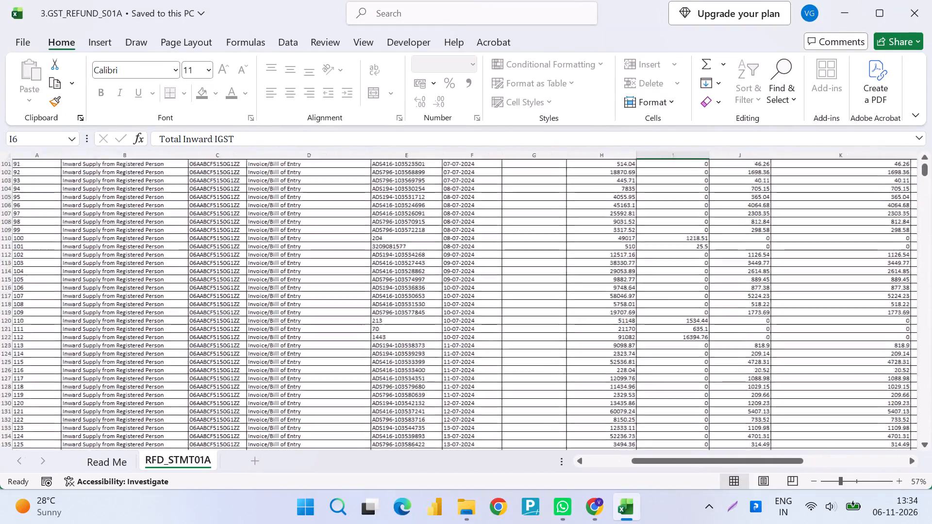
scroll(373, 387, down, 6)
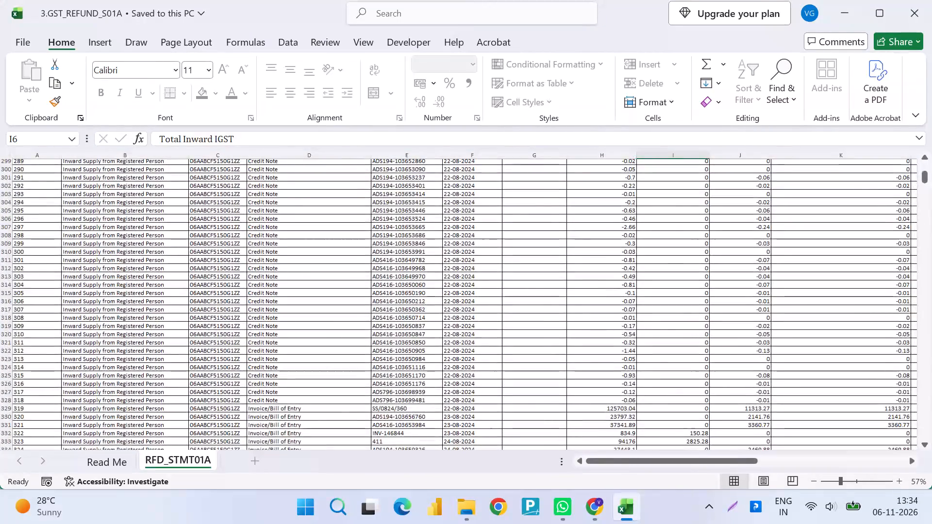
scroll(373, 387, up, 1)
click(544, 394)
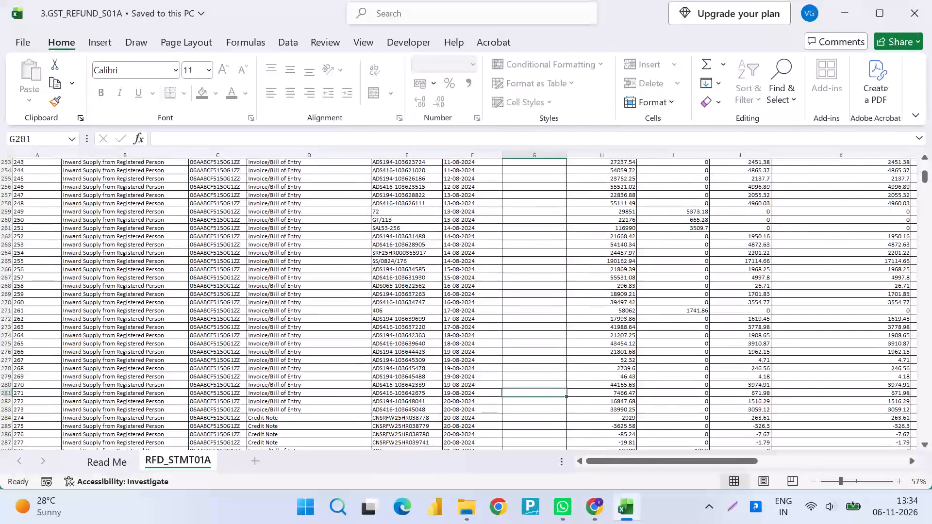
key(ctrl+Up)
key(ctrl+Up)
key(Up)
key(Right)
key(Down)
key(Down)
key(Down)
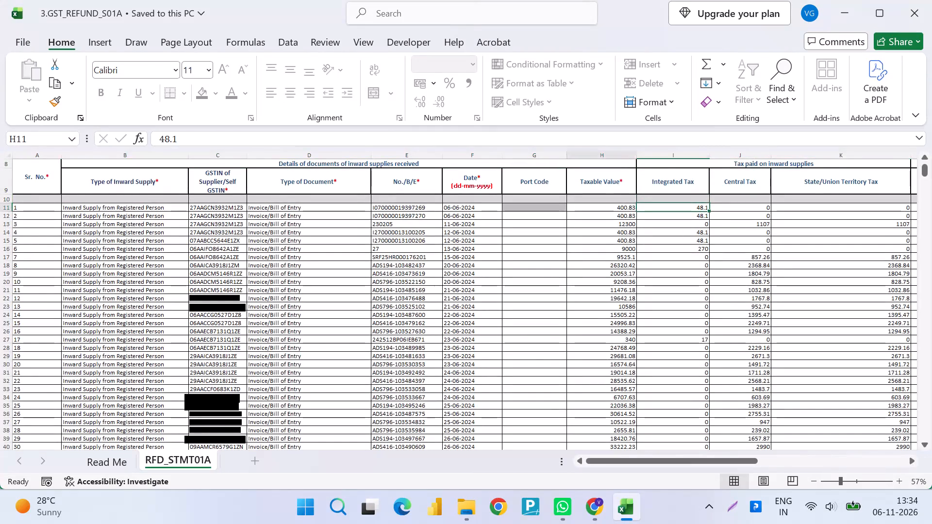
Save the GST refund statement workbook.
key(Left)
key(Up)
key(Up)
key(shift+space)
key(ctrl+shift+Down)
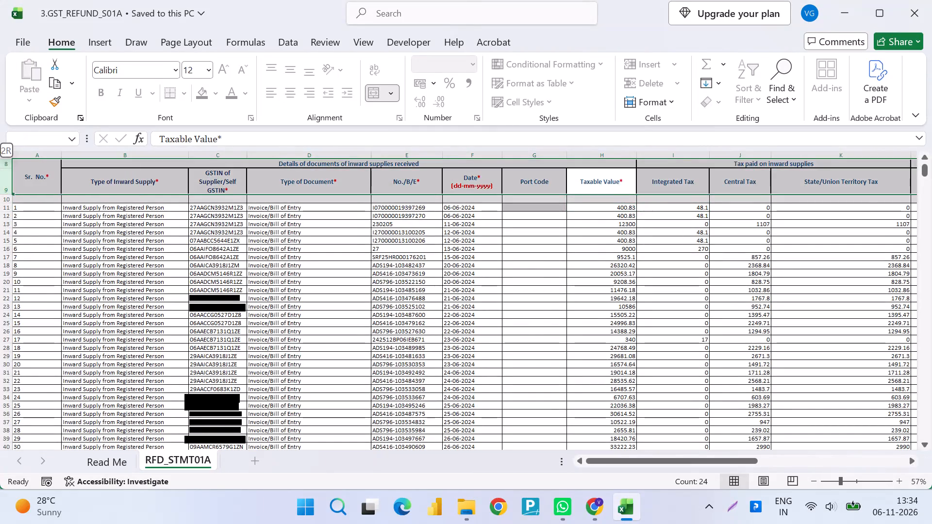
key(Down)
key(ctrl+s)
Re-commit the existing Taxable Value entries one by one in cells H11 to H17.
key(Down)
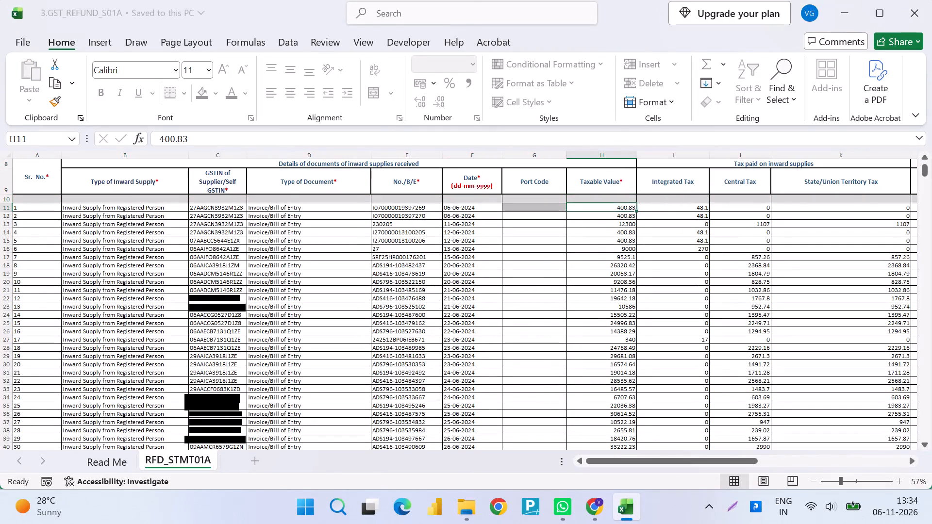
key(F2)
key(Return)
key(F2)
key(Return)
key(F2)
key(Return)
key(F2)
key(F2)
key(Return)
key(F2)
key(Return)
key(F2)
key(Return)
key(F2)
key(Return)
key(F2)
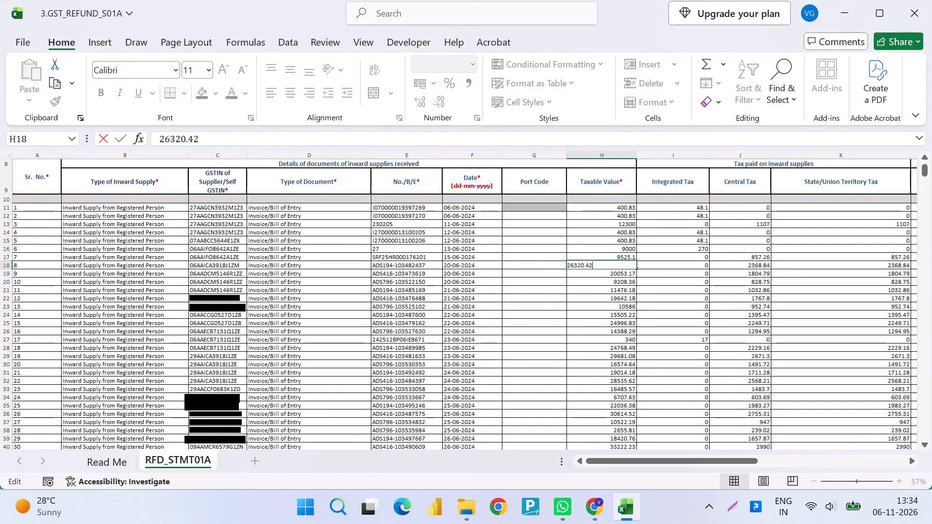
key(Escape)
Restart from the first entry and re-commit the existing Taxable Value entries in cells H11 to H17.
key(Up)
key(Up)
key(Up)
key(Up)
key(Up)
key(Up)
key(Up)
key(F2)
key(Return)
key(F2)
key(Return)
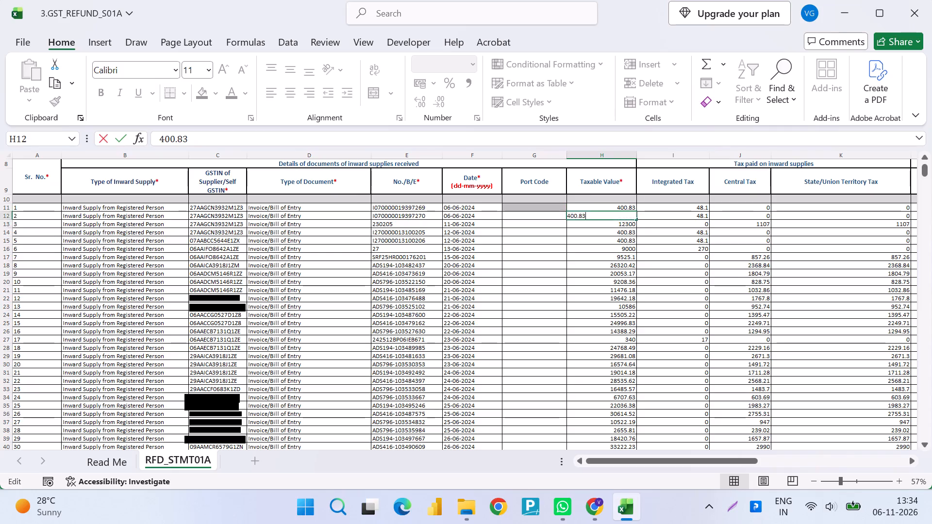
key(F2)
key(Return)
key(F2)
key(F2)
key(Return)
key(F2)
key(Return)
key(F2)
key(Return)
key(F2)
key(Return)
Re-commit the existing Taxable Value entries one by one in cells H18 to H25.
key(F2)
key(Return)
key(F2)
key(F2)
key(Return)
key(F2)
key(Return)
key(F2)
key(Return)
key(F2)
key(Return)
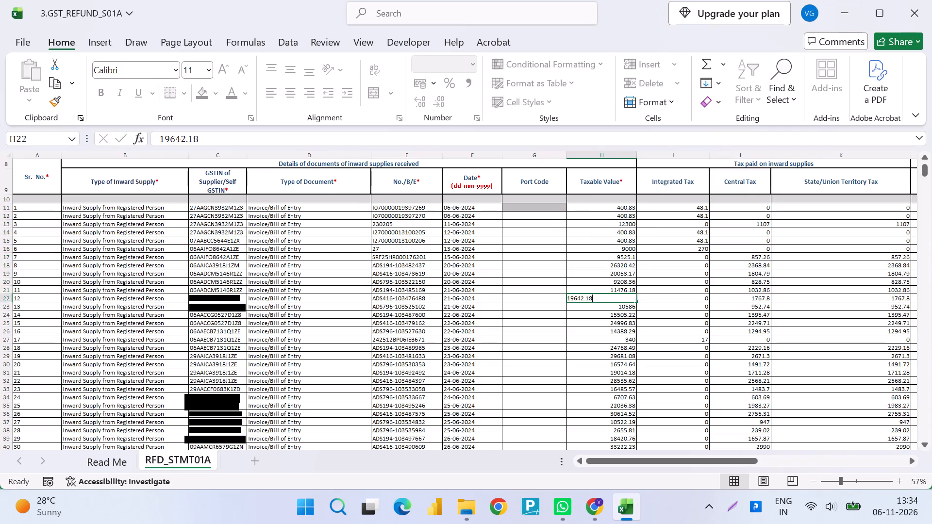
key(F2)
key(Return)
key(F2)
key(Return)
key(F2)
key(Return)
Re-commit the existing Taxable Value entries one by one in cells H26 to H32.
key(F2)
key(F2)
key(Return)
key(F2)
key(Return)
key(F2)
key(Return)
key(F2)
key(Return)
key(F2)
key(Return)
key(F2)
key(Return)
key(F2)
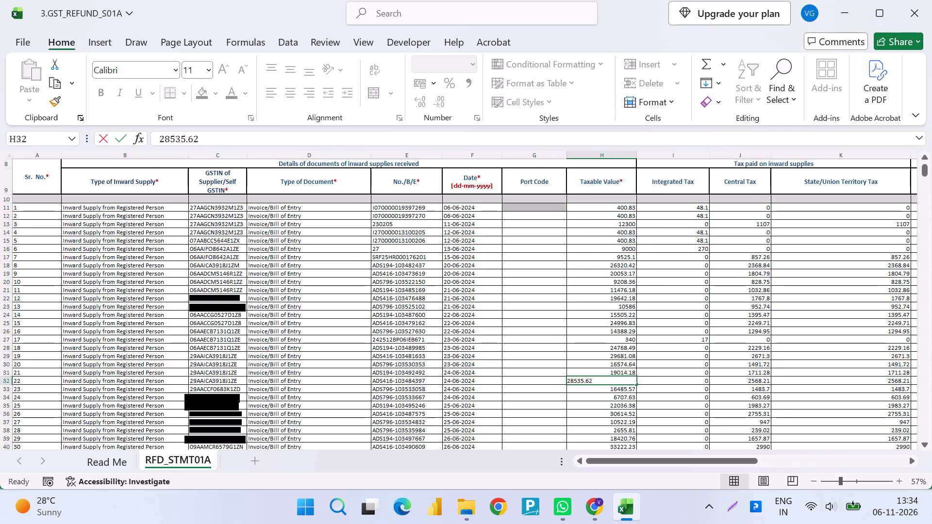
key(Return)
Re-commit the existing Taxable Value entries one by one in cells H33 to H41.
key(F2)
key(F2)
key(Return)
key(F2)
key(Return)
key(F2)
key(Return)
key(F2)
key(Return)
key(F2)
key(F2)
key(Return)
key(F2)
key(Return)
key(F2)
key(Return)
key(F2)
key(Return)
key(F2)
key(Return)
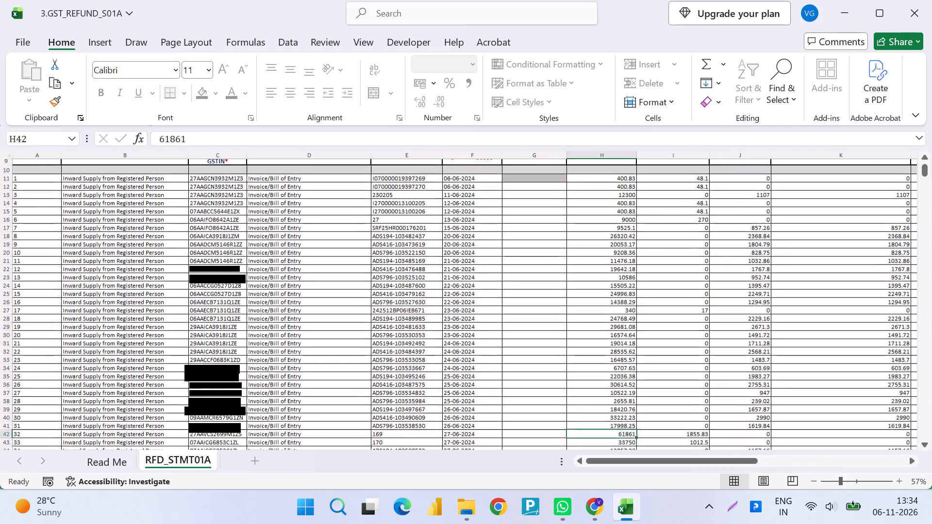
Re-commit the existing Taxable Value entries one by one in cells H42 to H49.
key(F2)
key(Return)
key(F2)
key(Return)
key(F2)
key(Return)
key(F2)
key(Return)
key(F2)
key(Return)
key(F2)
key(Return)
key(F2)
key(Return)
key(F2)
key(Return)
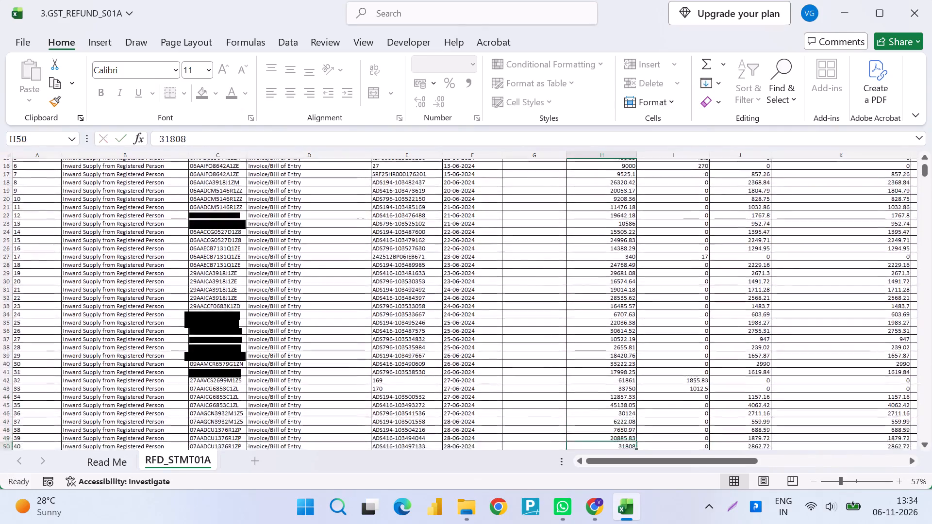
Re-commit the existing Taxable Value entries one by one in cells H50 to H57.
key(F2)
key(Return)
key(F2)
key(Return)
key(F2)
key(Return)
key(F2)
key(Return)
key(F2)
key(Return)
key(F2)
key(Return)
key(F2)
key(Return)
key(F2)
key(Return)
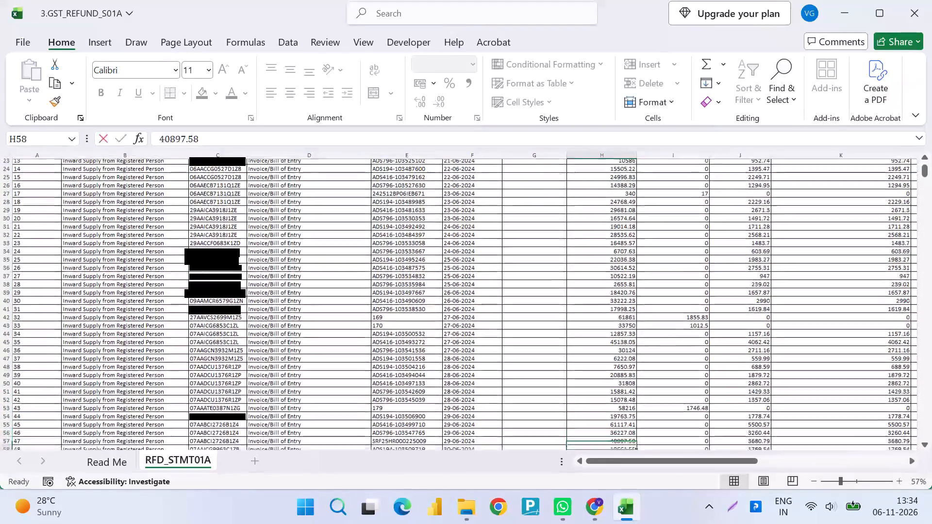
Re-commit the existing Taxable Value entries one by one in cells H58 to H64.
key(F2)
key(Return)
key(F2)
key(Return)
key(F2)
key(Return)
key(F2)
key(Return)
key(F2)
key(Return)
key(F2)
key(Return)
key(F2)
key(Return)
Re-commit the existing Taxable Value entries one by one in cells H65 to H70.
key(F2)
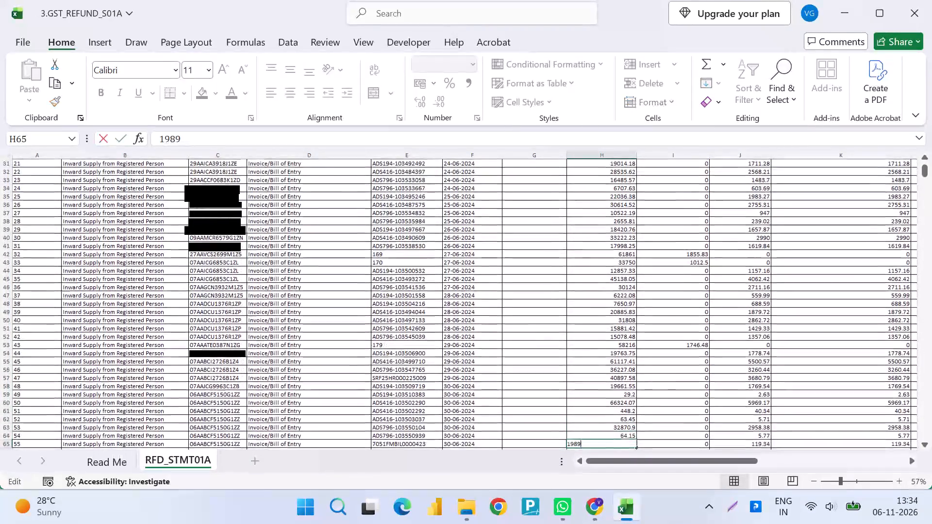
key(Return)
key(F2)
key(Return)
key(F2)
key(Return)
key(F2)
key(Return)
key(F2)
key(Return)
key(F2)
key(Return)
Re-commit the existing Taxable Value entries one by one in cells H71 to H76.
key(F2)
key(Return)
key(F2)
key(Return)
key(F2)
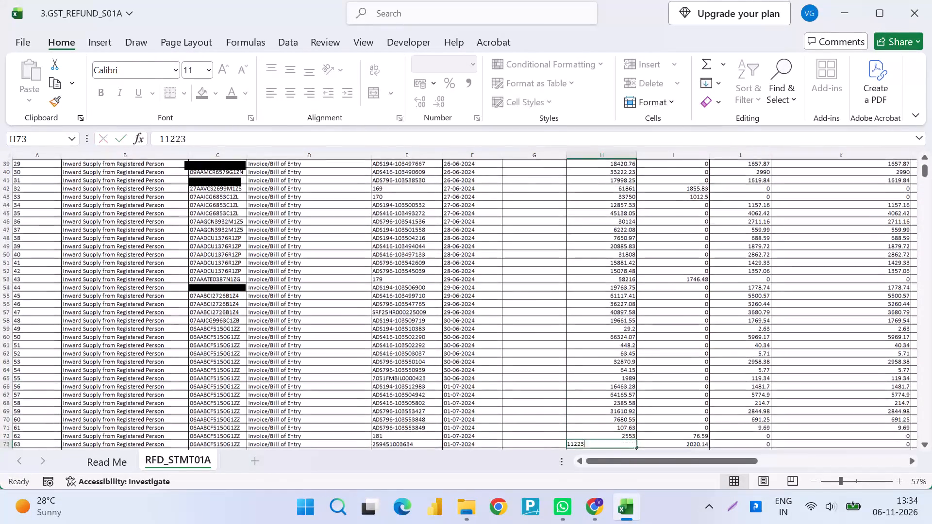
key(Return)
key(F2)
key(Return)
key(F2)
key(Return)
key(F2)
key(Return)
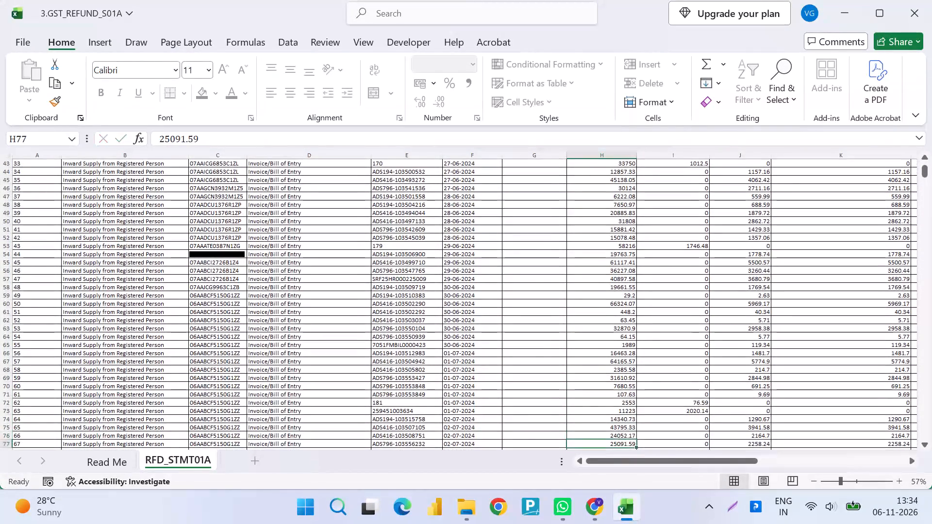
Select the Taxable Value entries from H77 down to H1251 and re-commit H77 to H82 one by one within the selection.
key(ctrl+shift+Down)
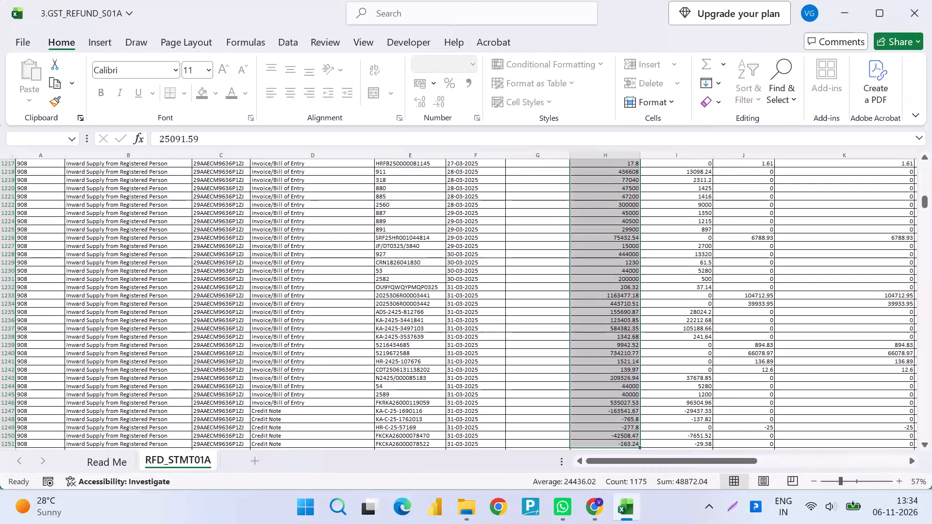
key(F2)
key(Return)
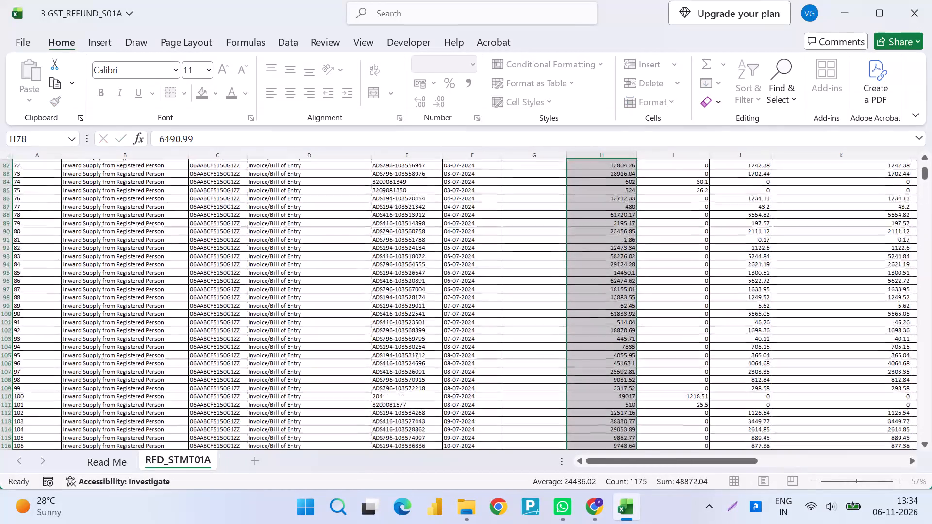
key(F2)
key(Return)
key(F2)
key(Return)
key(F2)
key(Return)
key(F2)
key(Return)
key(F2)
key(Return)
Re-commit the existing Taxable Value entries one by one in cells H83 to H89, keeping the column range selected.
key(F2)
key(Return)
key(F2)
key(Return)
key(F2)
key(Return)
key(F2)
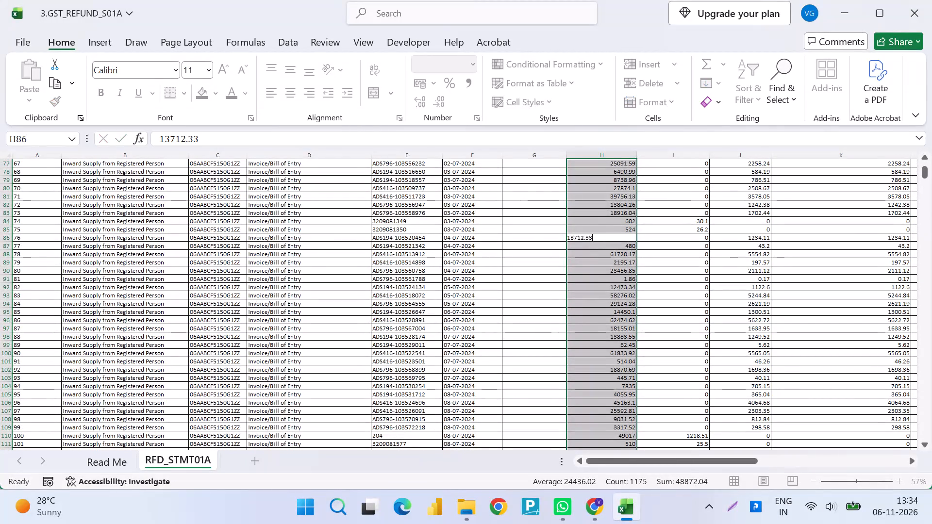
key(Return)
key(F2)
key(Return)
key(F2)
key(Return)
key(F2)
key(Return)
Re-commit the existing Taxable Value entries one by one in cells H90 to H96 of the selected range.
key(F2)
key(Return)
key(F2)
key(Return)
key(F2)
key(Return)
key(F2)
key(Return)
key(F2)
key(Return)
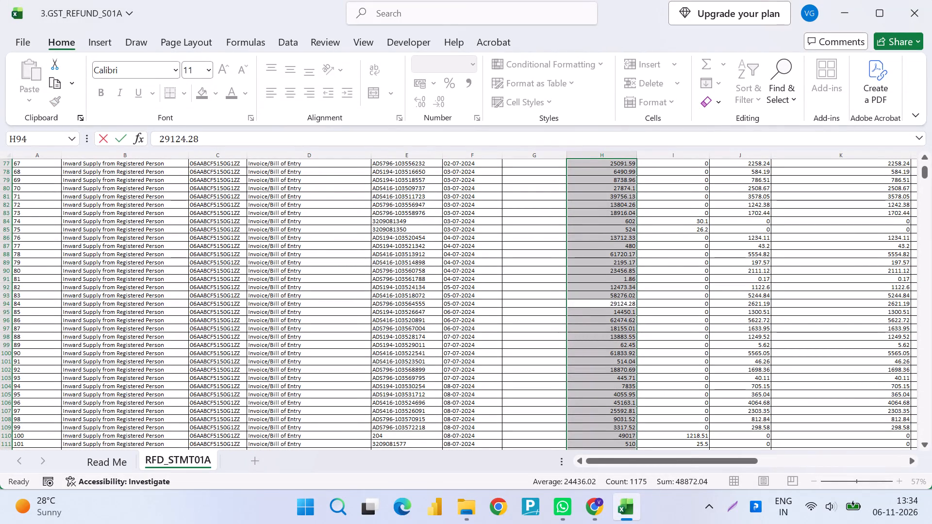
key(F2)
key(Return)
key(F2)
key(Return)
Re-commit the existing Taxable Value entries one by one in cells H97 to H103 of the selected range.
key(F2)
key(Return)
key(F2)
key(Return)
key(F2)
key(Return)
key(F2)
key(Return)
key(F2)
key(Return)
key(F2)
key(Return)
key(F2)
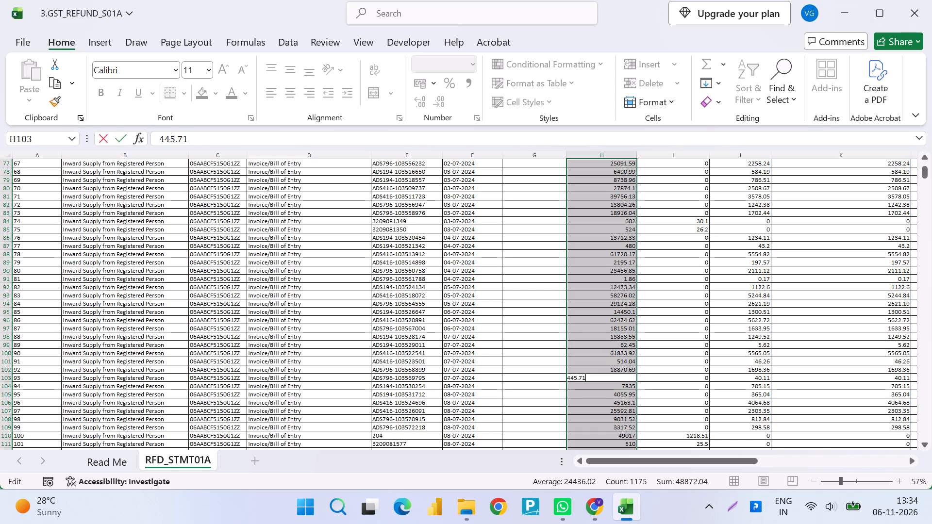
key(Return)
Re-commit the existing Taxable Value entries one by one in cells H104 to H110 of the selected range.
key(F2)
key(Return)
key(F2)
key(Return)
key(F2)
key(Return)
key(F2)
key(Return)
key(F2)
key(Return)
key(F2)
key(Return)
key(F2)
key(Return)
Re-commit the existing Taxable Value entries one by one in cells H111 to H117 of the selected range.
key(F2)
key(Return)
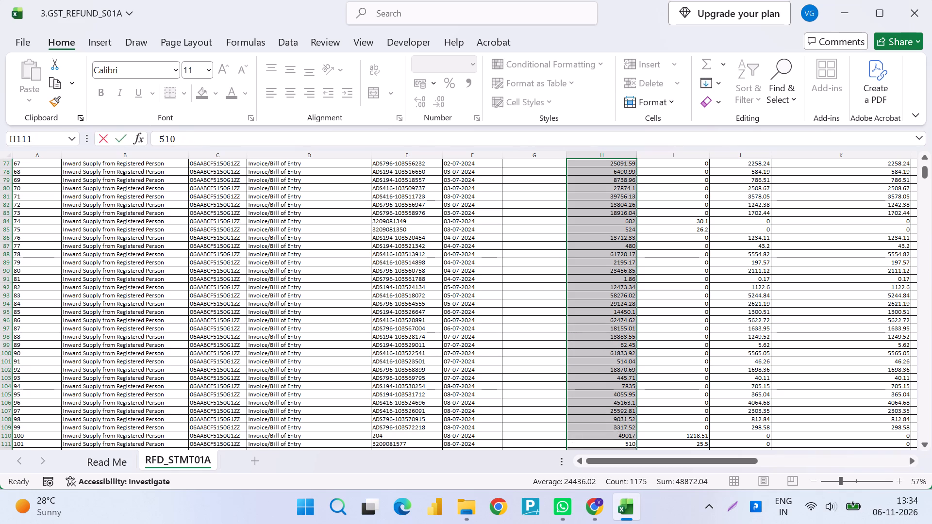
key(F2)
key(Return)
key(F2)
key(Return)
key(F2)
key(Return)
key(F2)
key(Return)
key(F2)
key(Return)
key(F2)
key(Return)
Re-commit the existing Taxable Value entries one by one in cells H118 to H124 of the selected range.
key(F2)
key(Return)
key(F2)
key(Return)
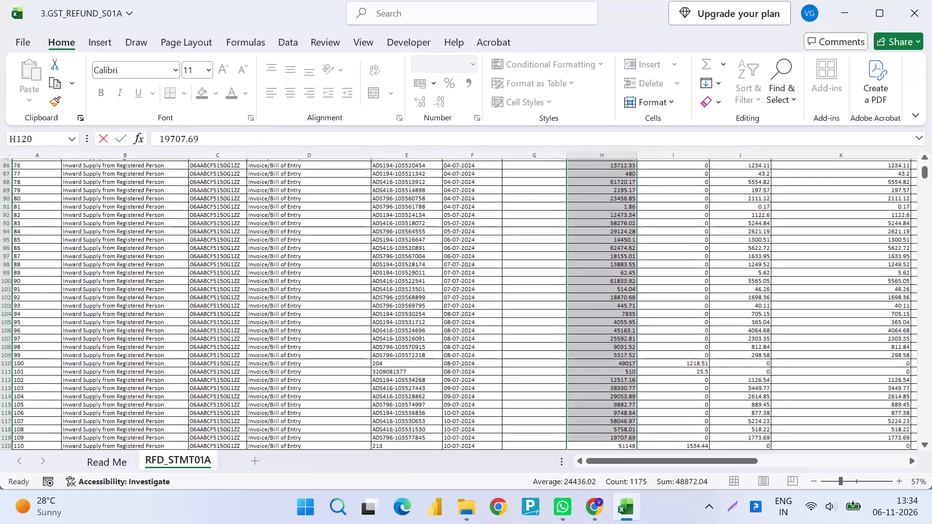
key(F2)
key(Return)
key(F2)
key(Return)
key(F2)
key(Return)
key(F2)
key(Return)
key(F2)
key(Return)
Re-commit the existing Taxable Value entries one by one in cells H125 to H131 of the selected range.
key(F2)
key(Return)
key(F2)
key(Return)
key(F2)
key(Return)
key(F2)
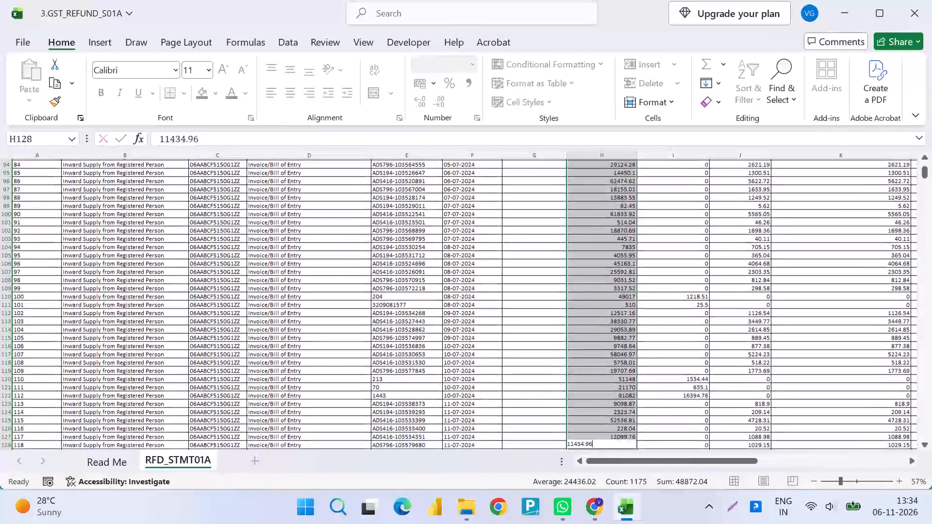
key(Return)
key(F2)
key(Return)
key(F2)
key(Return)
key(F2)
key(Return)
Re-commit the existing Taxable Value entries one by one in cells H132 to H138 of the selected range.
key(F2)
key(Return)
key(F2)
key(Return)
key(F2)
key(Return)
key(F2)
key(Return)
key(F2)
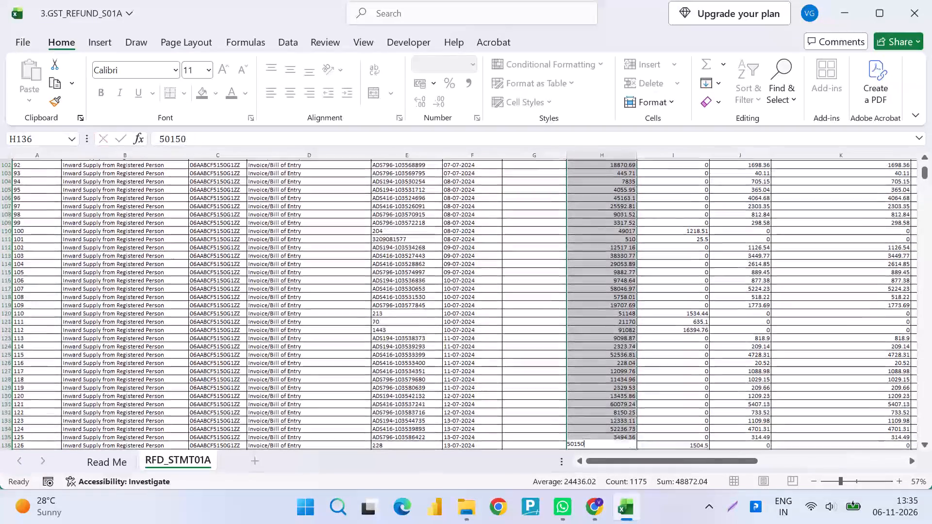
key(Return)
key(F2)
key(Return)
key(F2)
key(Return)
Re-commit the existing Taxable Value entries one by one in cells H139 to H144 of the selected range.
key(F2)
key(Return)
key(F2)
key(Return)
key(F2)
key(Return)
key(F2)
key(Return)
key(F2)
key(Return)
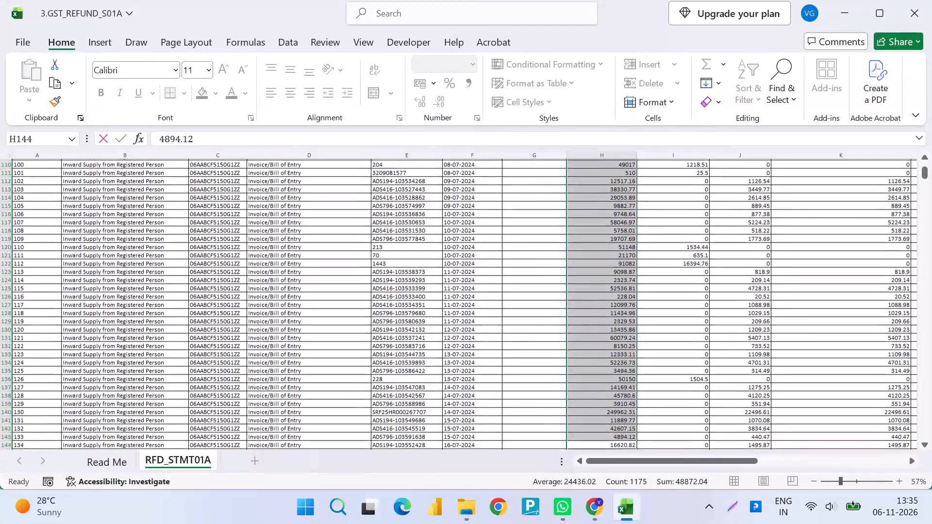
key(F2)
key(Return)
Return to the top of the RFD_STMT01A statement and check the inward totals above the table.
key(Up)
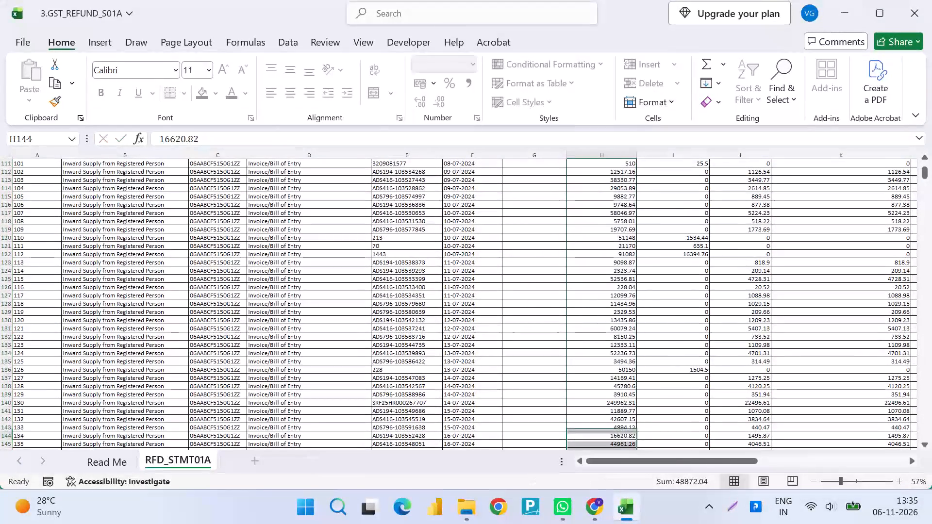
key(ctrl+Up)
key(ctrl+Up)
key(Up)
key(ctrl+Up)
key(ctrl+Up)
key(Down)
key(Down)
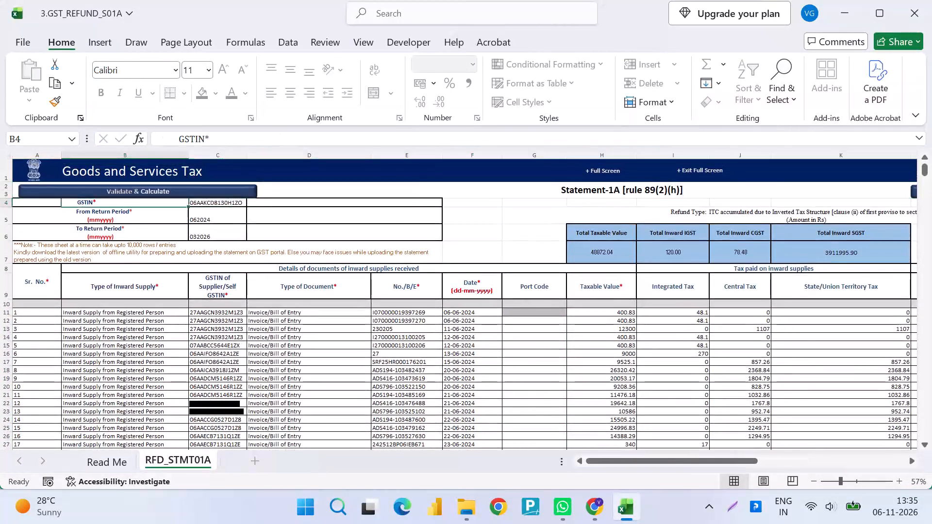
Open a new blank Excel workbook, maximise it, and switch back to the GST refund workbook.
text(EXCE)
key(Right)
key(Return)
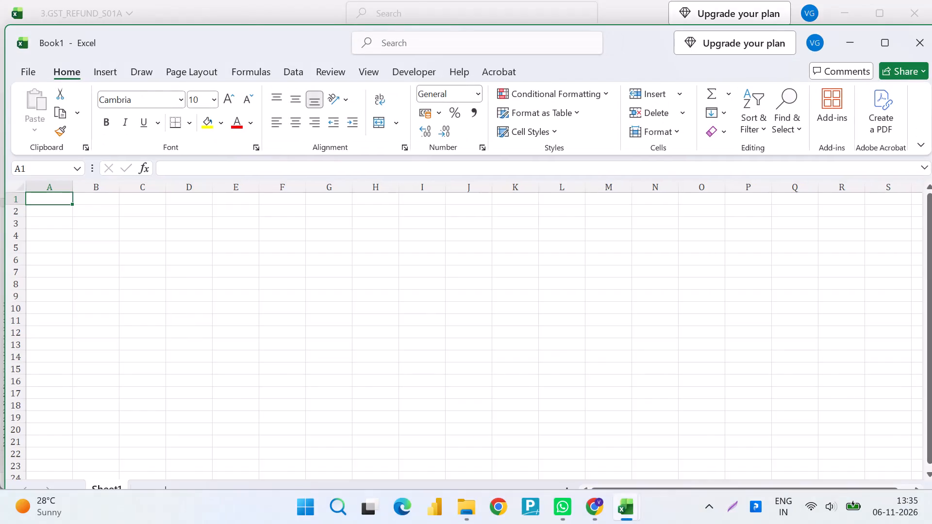
key(alt+Tab)
key(alt+Tab)
key(super+Up)
key(alt+Tab)
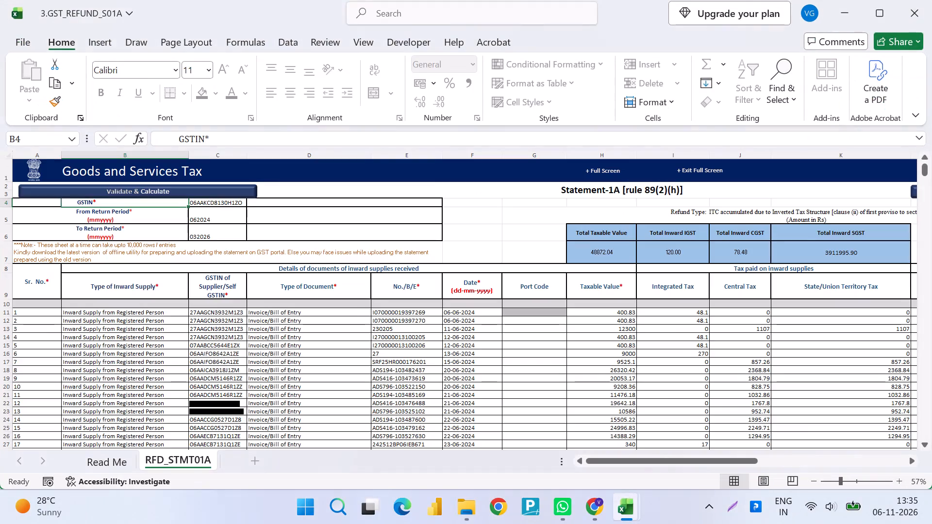
Copy the full statement table from the Sr. No. header in A8 through column T, down to row 1251.
key(Down)
key(Down)
key(Right)
key(Right)
key(Right)
key(Down)
key(Down)
key(Down)
key(Left)
key(Left)
key(Left)
key(Left)
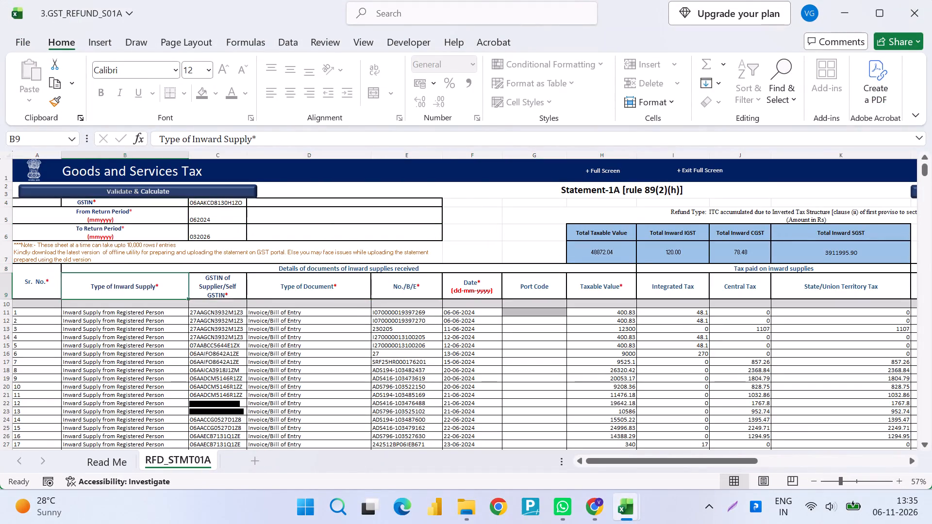
key(ctrl+a)
key(Down)
key(Left)
key(Up)
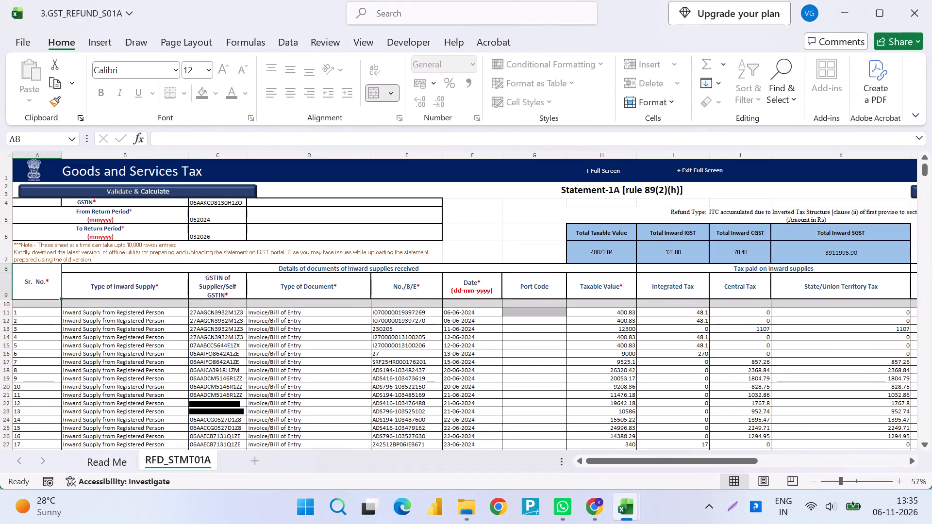
key(ctrl+shift+Down)
key(ctrl+shift+Down)
key(ctrl+shift+Right)
key(ctrl+shift+Right)
key(ctrl+shift+Right)
key(ctrl+shift+Right)
key(ctrl+shift+Right)
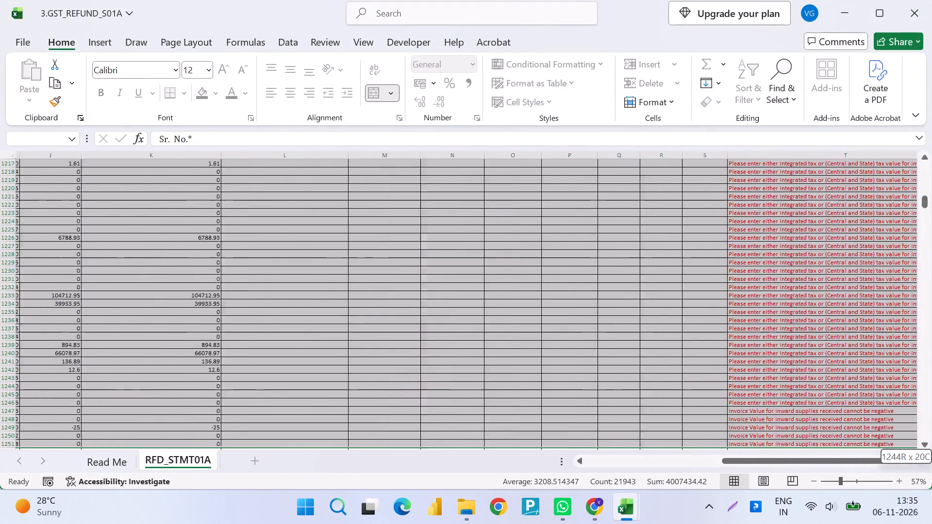
key(ctrl+shift+Right)
key(ctrl+shift+Right)
key(ctrl+shift+Right)
key(ctrl+shift+Right)
key(ctrl+c)
key(ctrl+c)
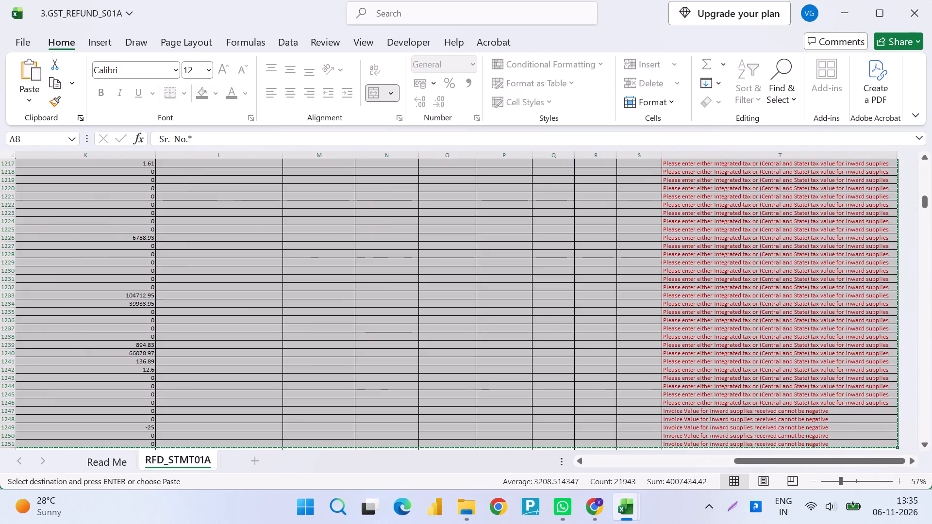
Paste the copied table at A1 of Sheet1 in Book1 and autofit the column widths.
key(ctrl+Left)
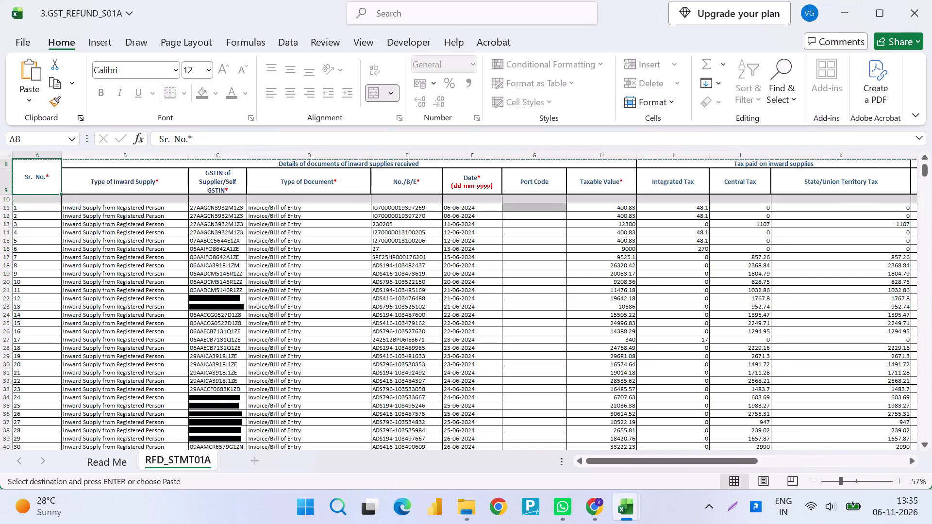
key(Right)
key(alt+Tab)
key(ctrl+v)
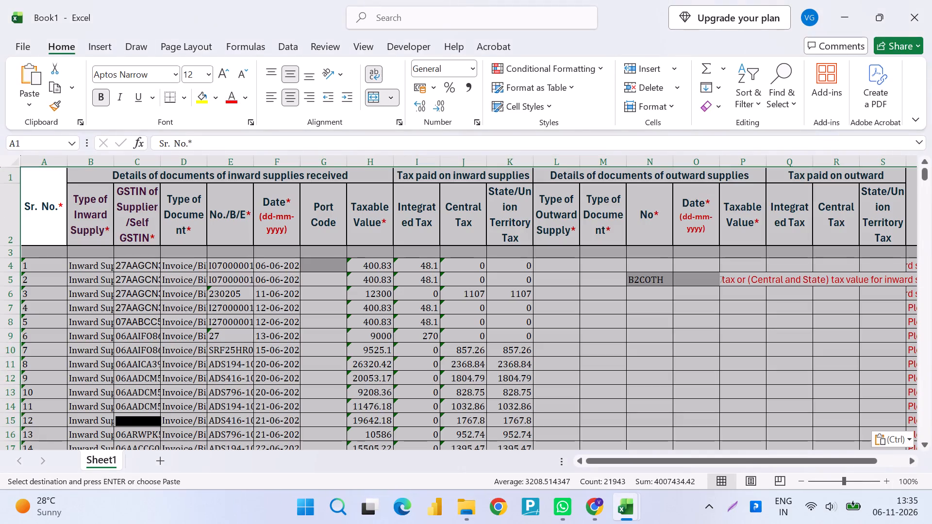
text(HOI)
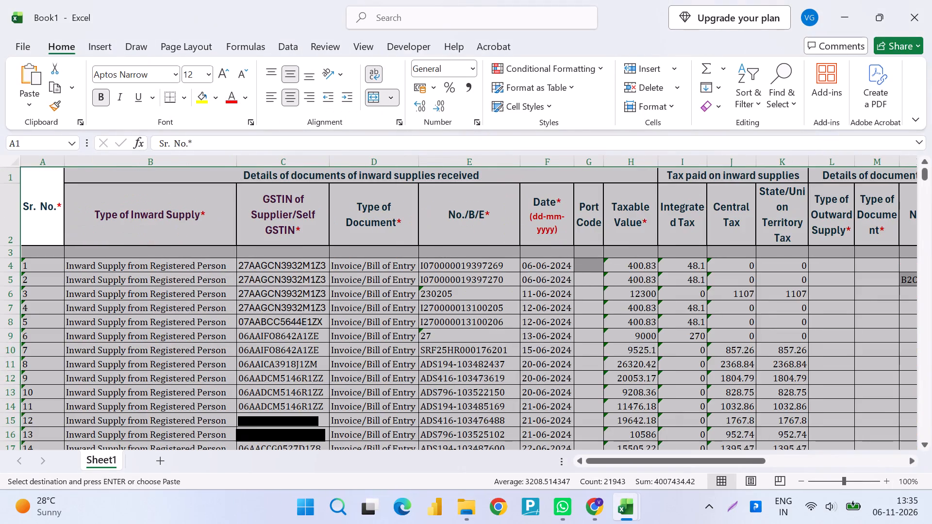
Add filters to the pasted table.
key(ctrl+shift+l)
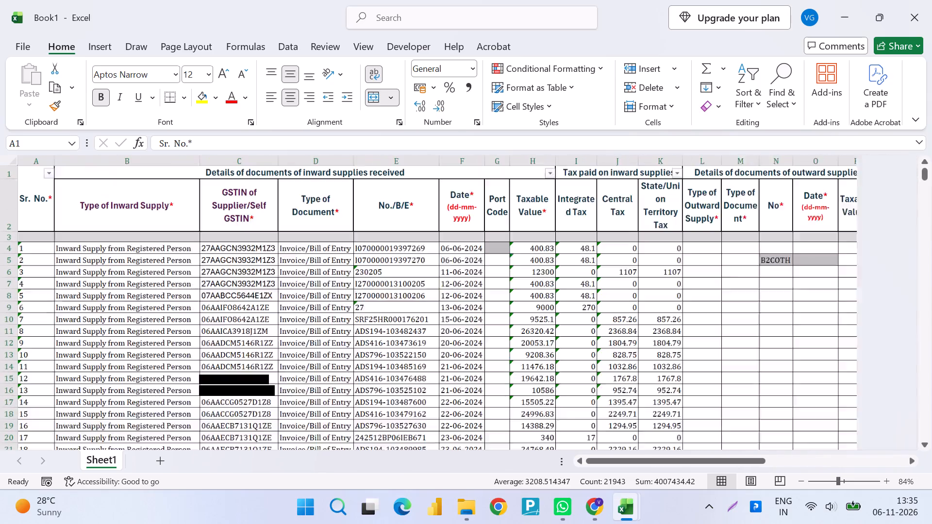
Set the pasted table's font to Calibri size 9 and autofit the column widths again.
click(157, 79)
text(CAL)
key(Tab)
key(9)
key(Return)
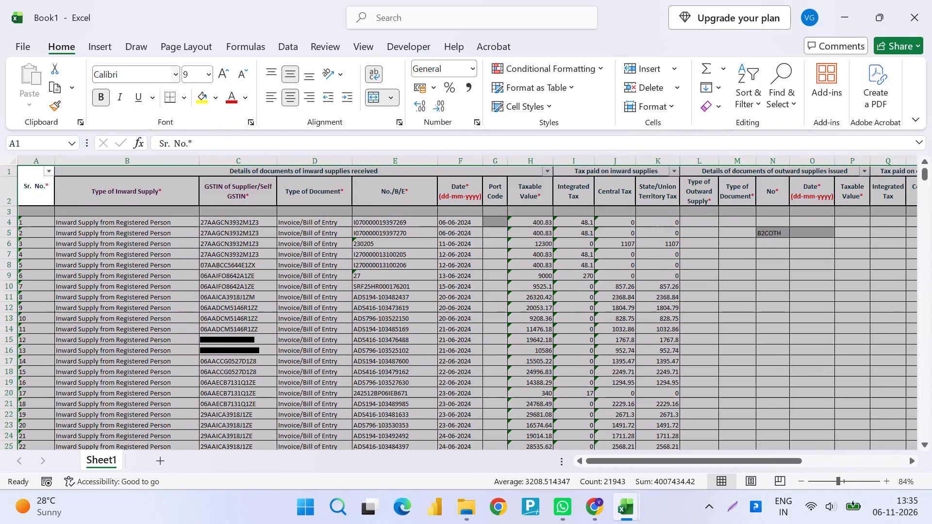
text(HOI)
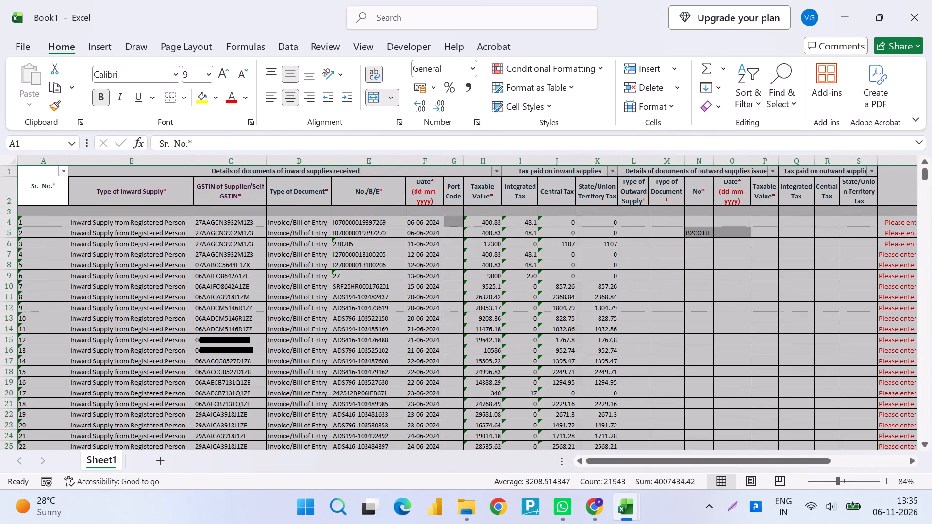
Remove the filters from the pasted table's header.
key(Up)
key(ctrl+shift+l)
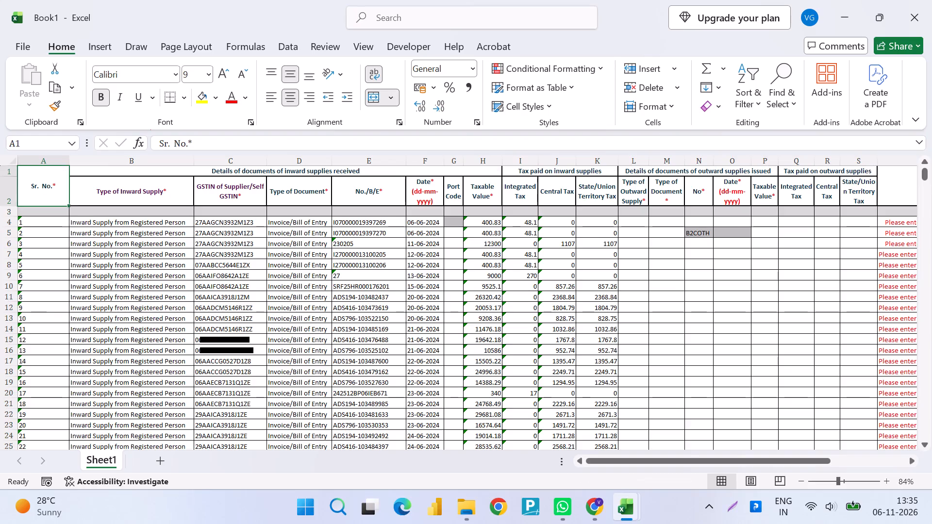
Delete the empty grey row 3 between the headers and the first record.
key(Down)
key(Down)
key(Up)
key(shift+space)
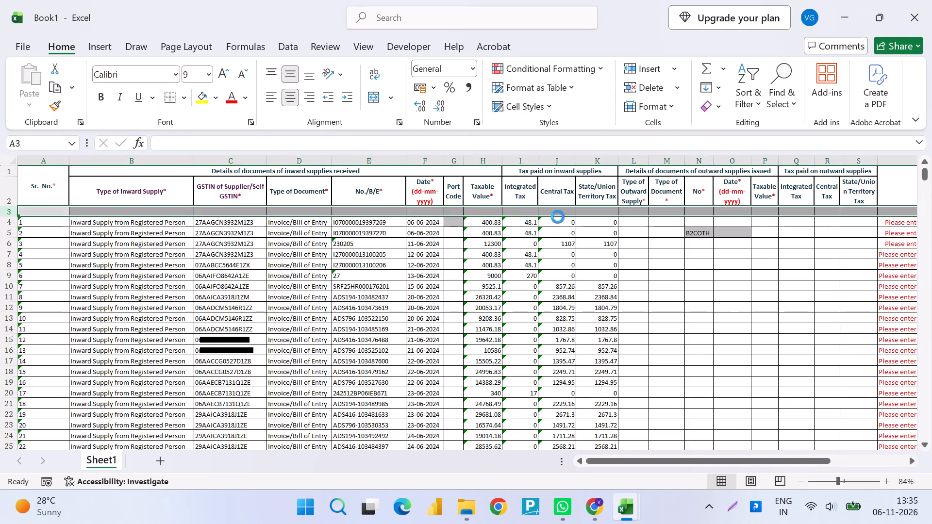
key(ctrl+minus)
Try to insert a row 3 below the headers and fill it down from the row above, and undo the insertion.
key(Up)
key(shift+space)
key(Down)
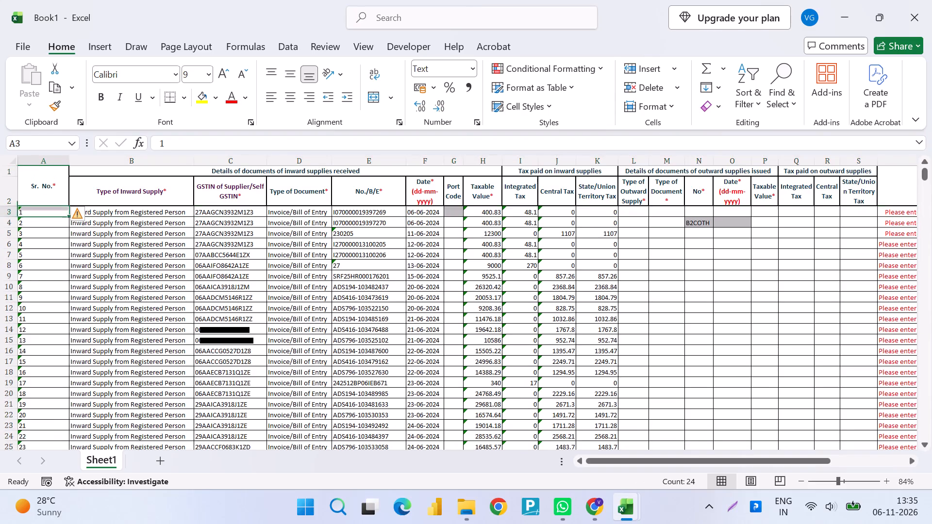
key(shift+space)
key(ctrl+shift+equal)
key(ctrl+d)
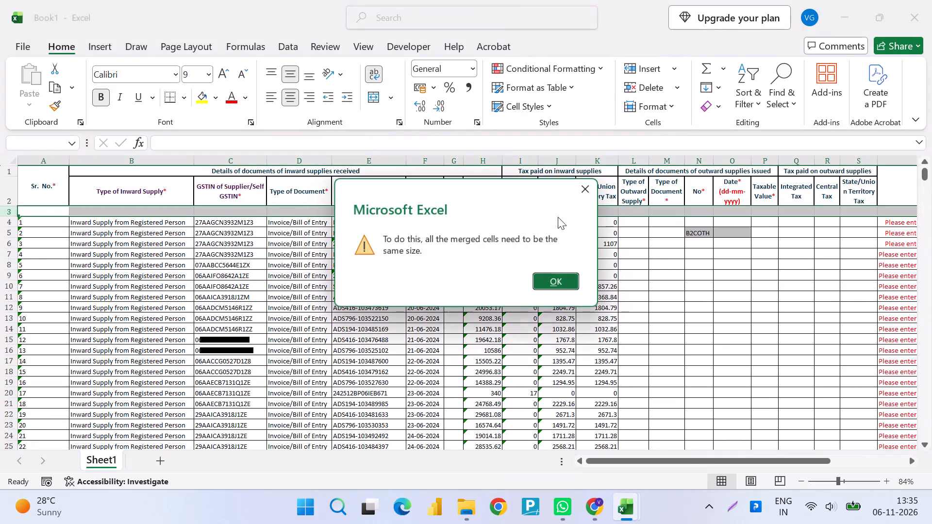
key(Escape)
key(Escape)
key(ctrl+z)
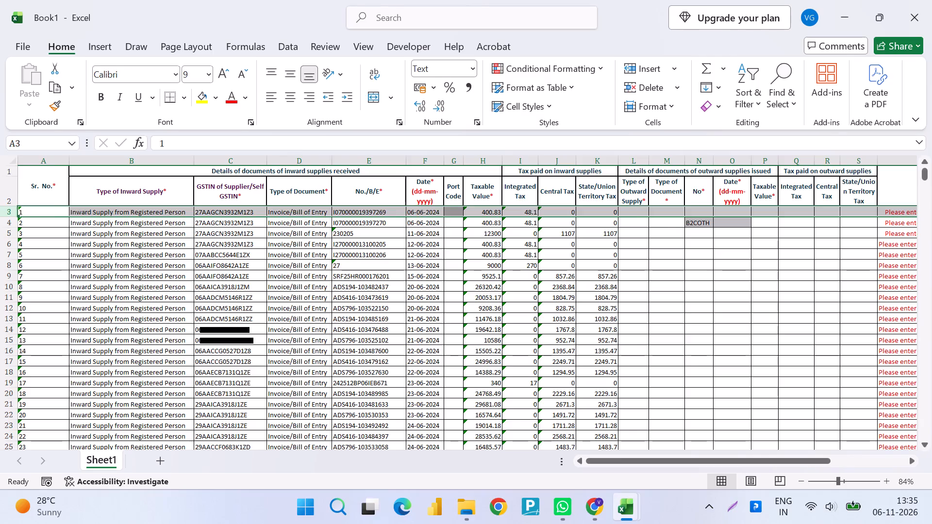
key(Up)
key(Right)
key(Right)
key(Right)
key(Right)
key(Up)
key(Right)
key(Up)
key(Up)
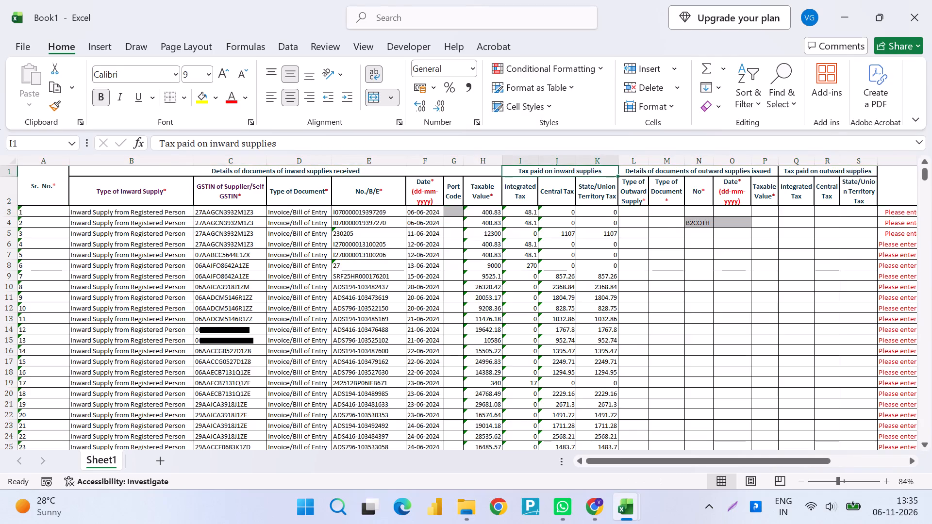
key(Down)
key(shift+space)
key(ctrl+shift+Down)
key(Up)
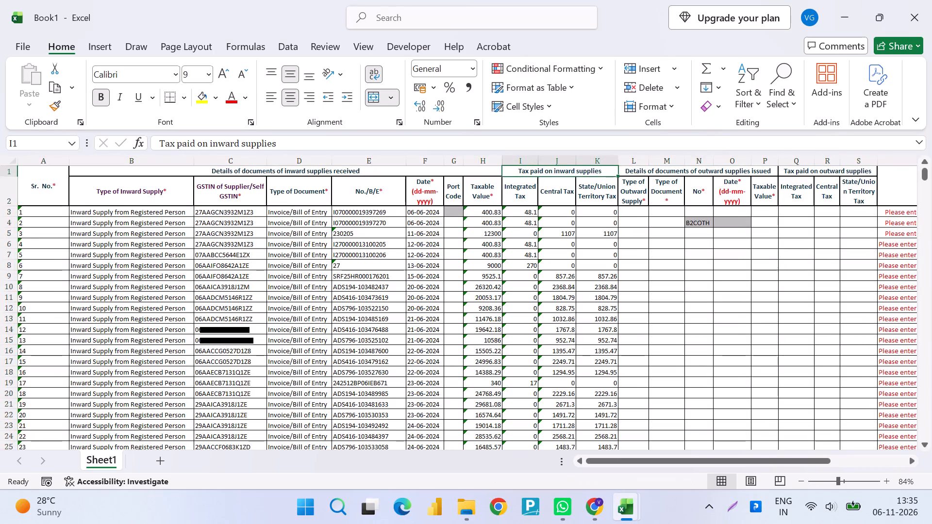
Unmerge the Sr. No. header cell in column A.
key(Down)
key(Left)
key(Left)
key(Left)
key(Left)
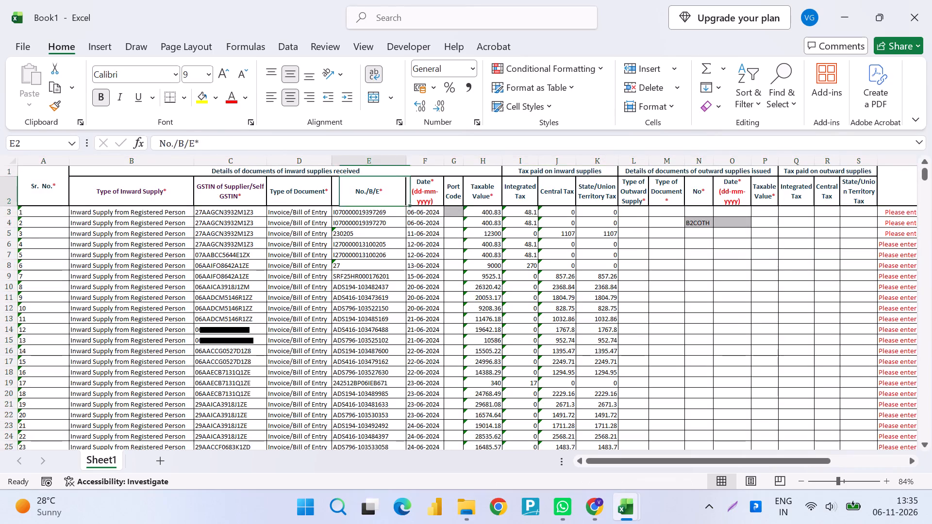
key(Left)
key(Left)
key(Left)
key(Left)
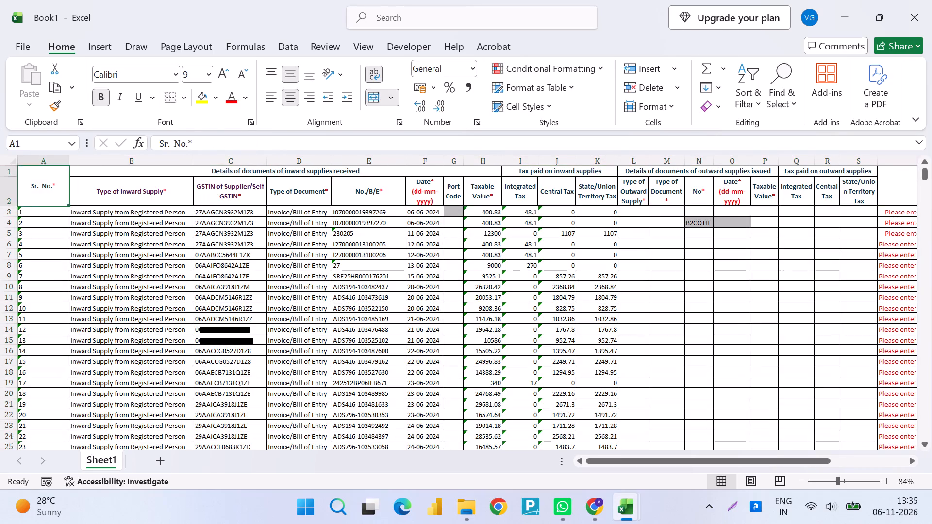
click(378, 98)
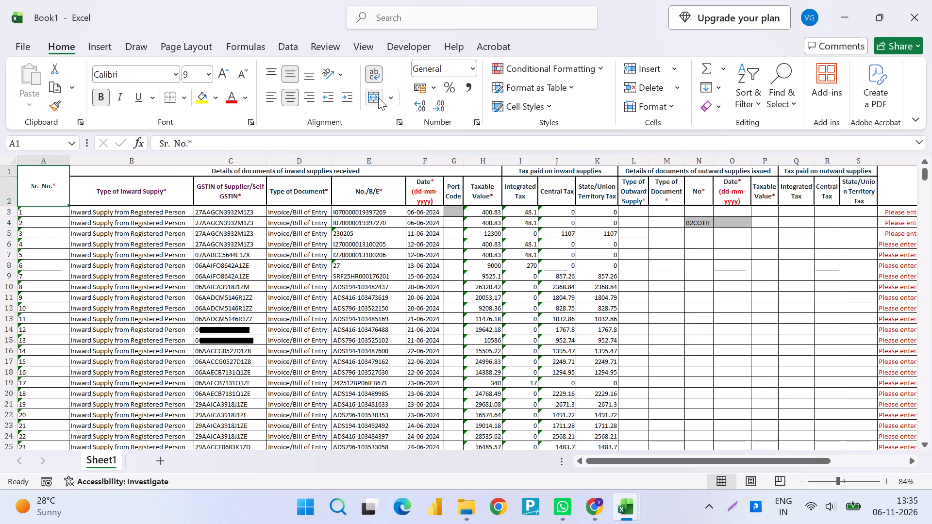
Unmerge the Error header cell in column T and fill its label down into T2.
key(Down)
key(Up)
key(Down)
key(shift+space)
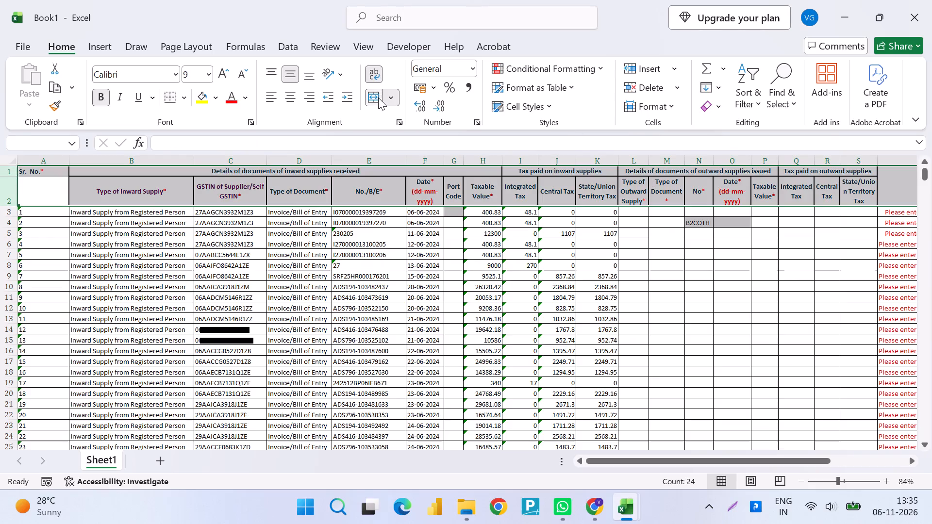
key(Right)
key(Right)
key(Right)
key(Right)
key(Right)
key(Right)
key(Right)
key(Right)
key(Right)
key(Right)
key(Right)
key(Right)
key(Right)
key(Right)
key(Right)
key(Right)
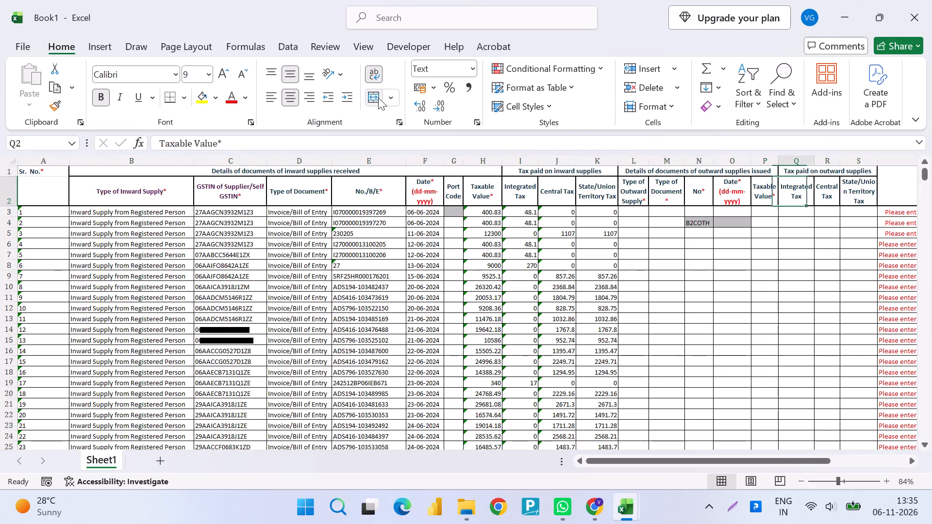
key(Right)
key(Right)
key(Right)
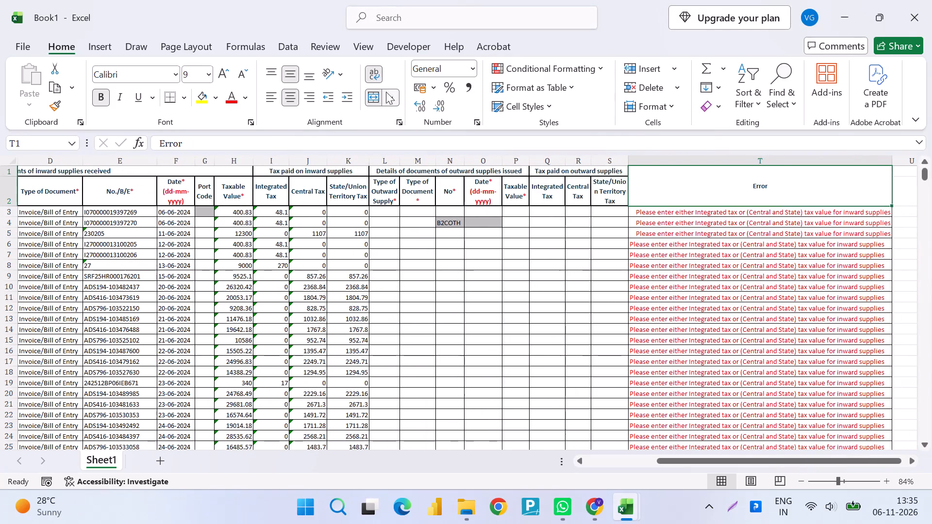
click(377, 95)
key(Down)
key(ctrl+d)
Fill the Sr. No. label down from A1 into A2.
key(ctrl+Left)
key(ctrl+Left)
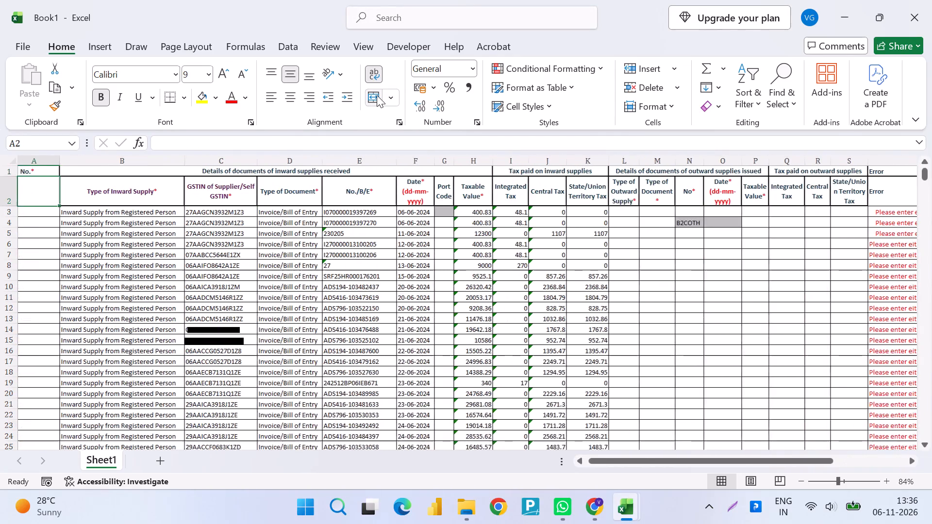
key(ctrl+d)
Replace the top group-header row in Book1 with two blank rows above the column headers.
key(shift+space)
key(Up)
key(shift+space)
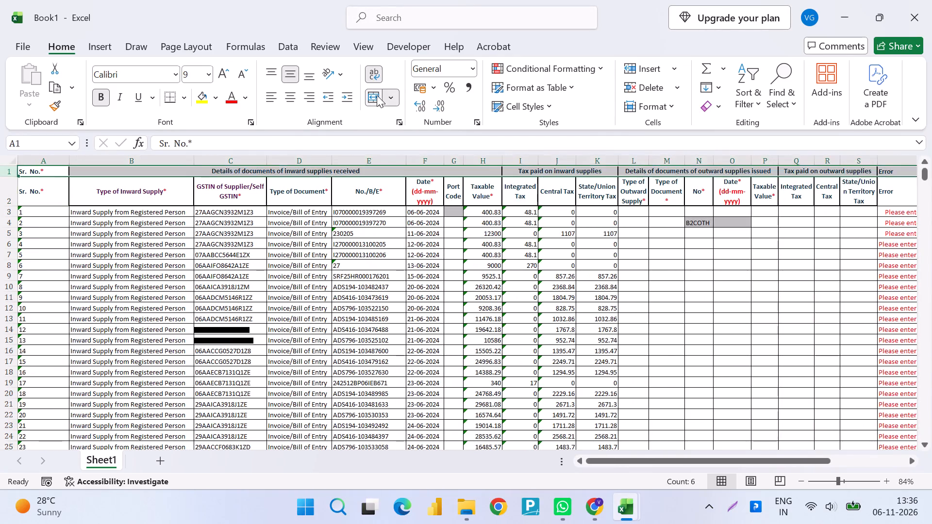
key(ctrl+minus)
key(ctrl+shift+equal)
key(ctrl+shift+equal)
Convert the text-stored amounts in H4:K1244, from Taxable Value to State/Union Territory Tax, to numbers.
key(Right)
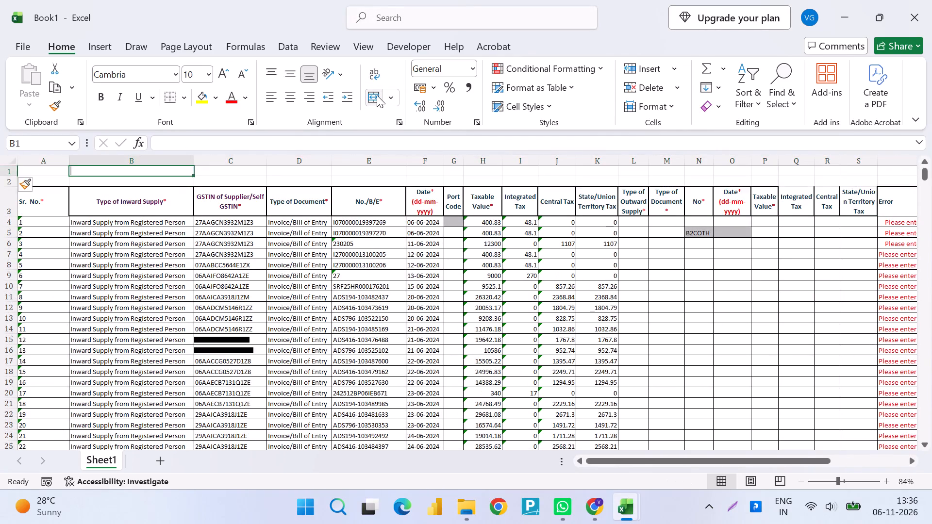
key(Right)
key(Down)
key(Right)
key(Down)
key(Right)
key(Right)
key(Right)
key(Down)
key(Right)
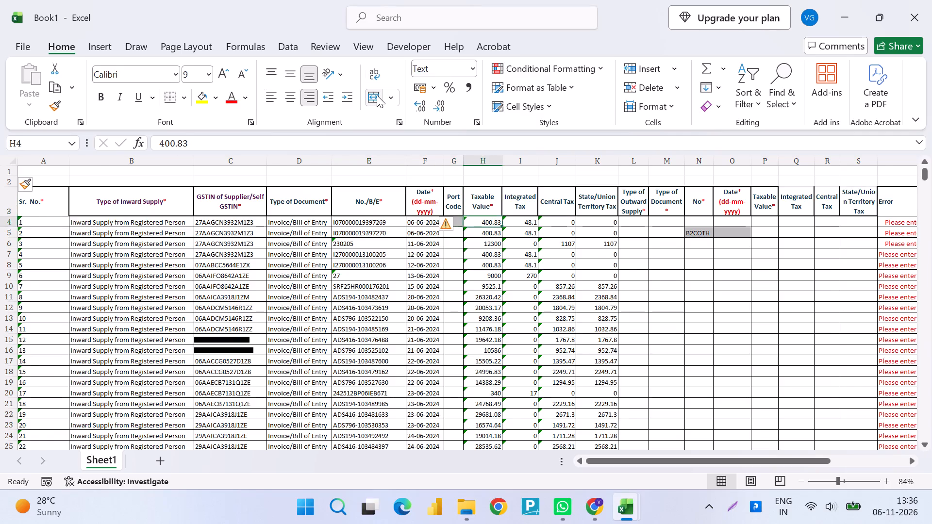
key(ctrl+shift+Down)
key(shift+Right)
key(shift+Right)
key(shift+Right)
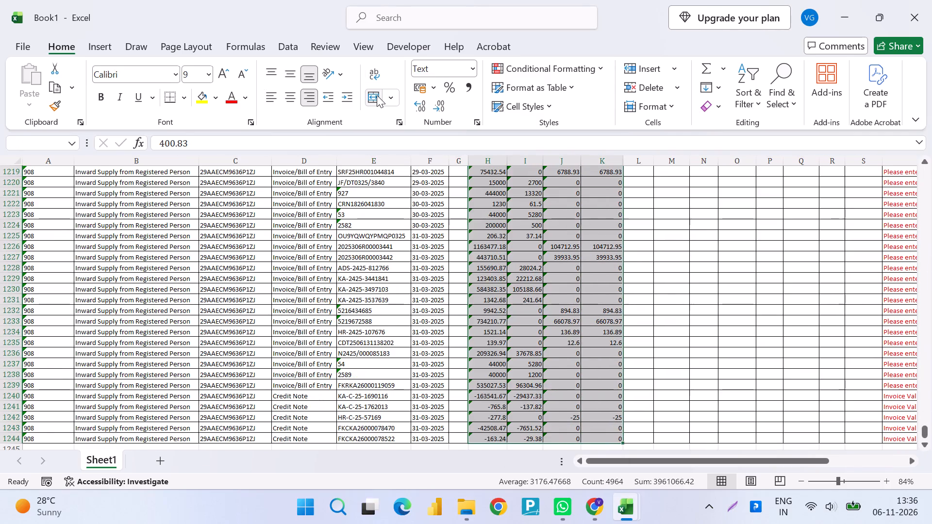
scroll(490, 247, up, 20)
scroll(490, 247, up, 2)
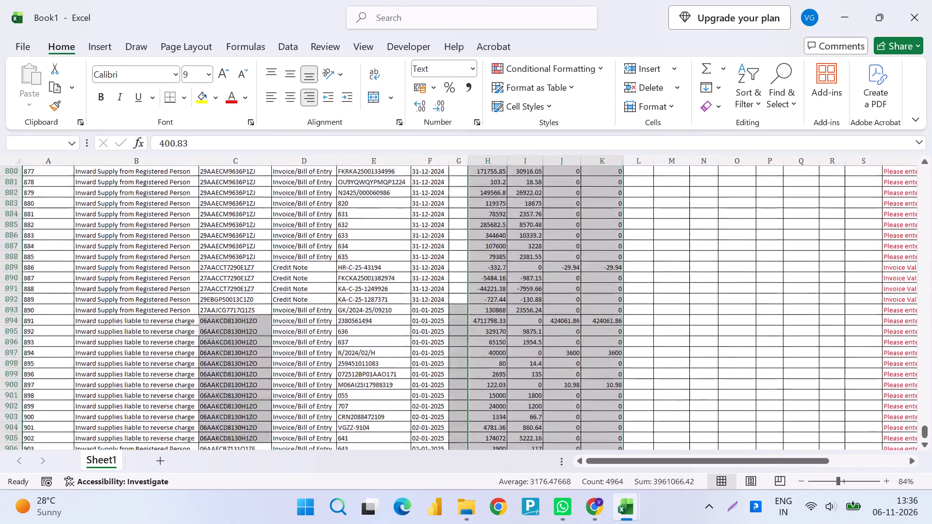
scroll(490, 247, up, 20)
scroll(490, 247, up, 7)
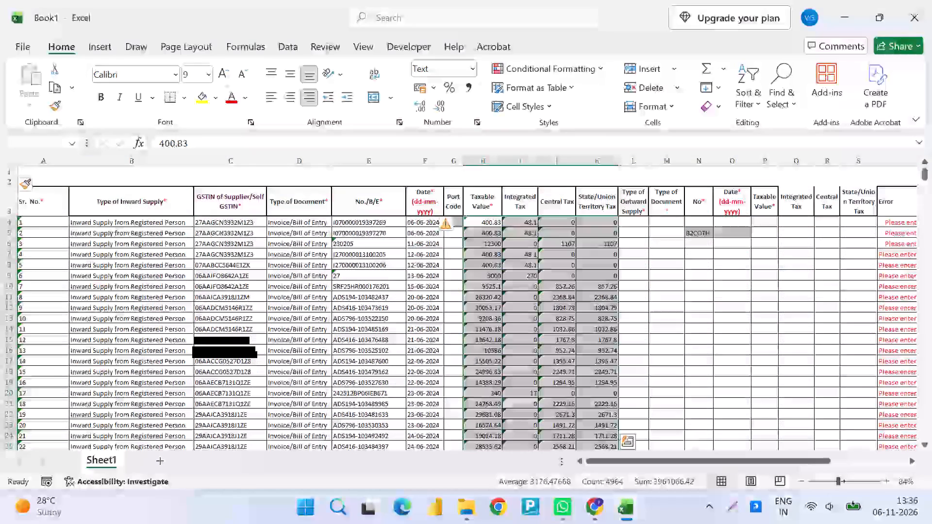
click(443, 223)
click(492, 259)
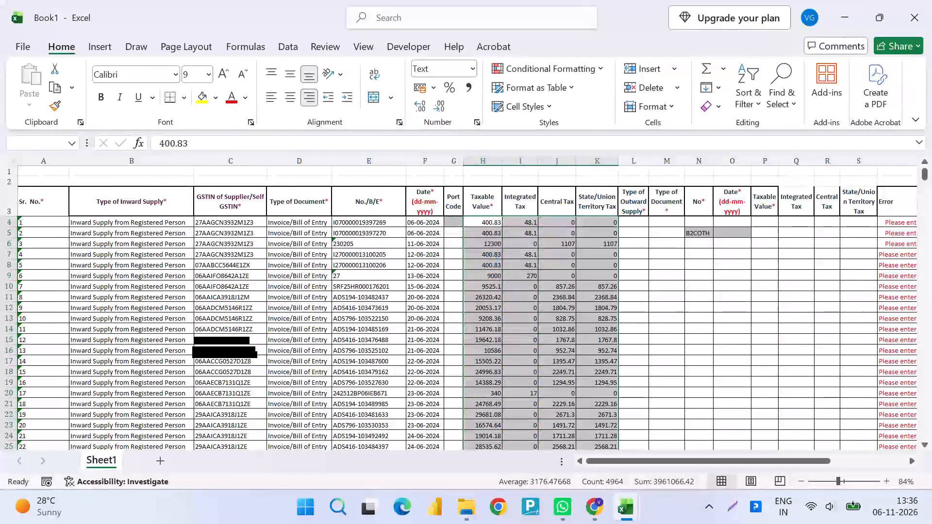
Enter a SUM formula in H2 that totals the Taxable Value range H4:H1244.
key(Up)
key(Up)
text(=SUM)
key(Tab)
key(Down)
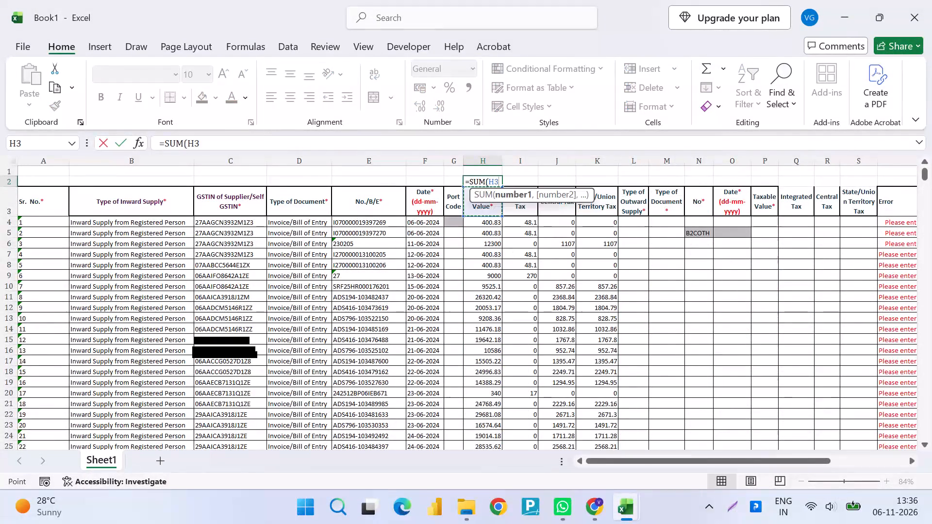
key(Down)
key(ctrl+shift+Down)
key(Return)
Fill the SUM formula from H2 right across I2:K2 for the three tax columns.
key(Up)
key(Up)
key(Down)
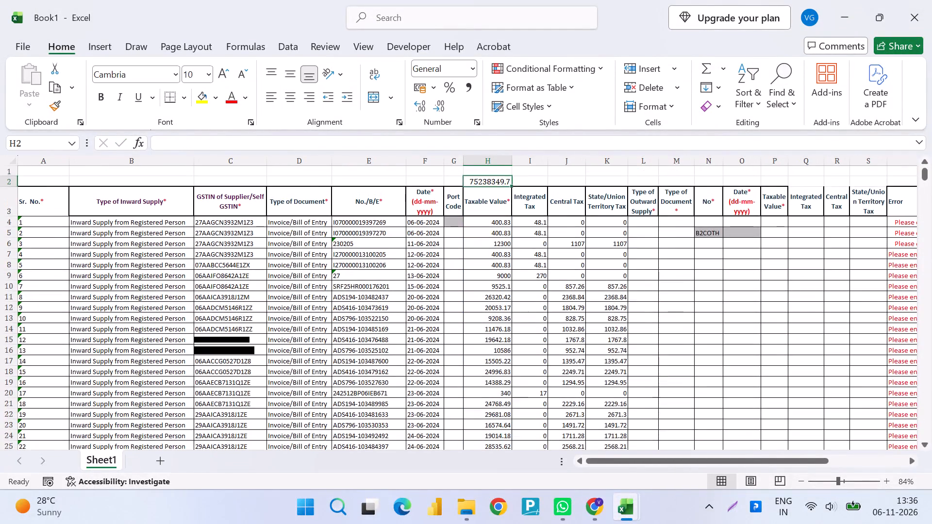
key(shift+Right)
key(shift+Right)
key(shift+Right)
key(ctrl+r)
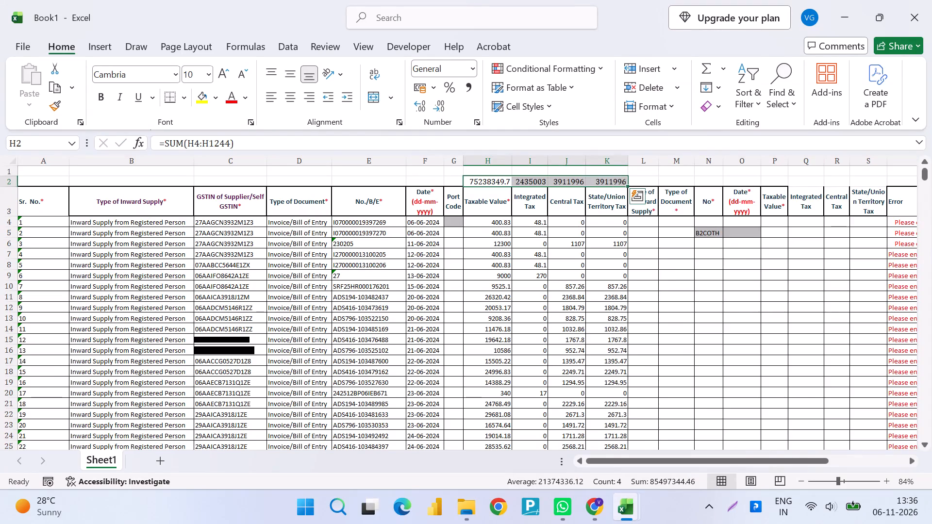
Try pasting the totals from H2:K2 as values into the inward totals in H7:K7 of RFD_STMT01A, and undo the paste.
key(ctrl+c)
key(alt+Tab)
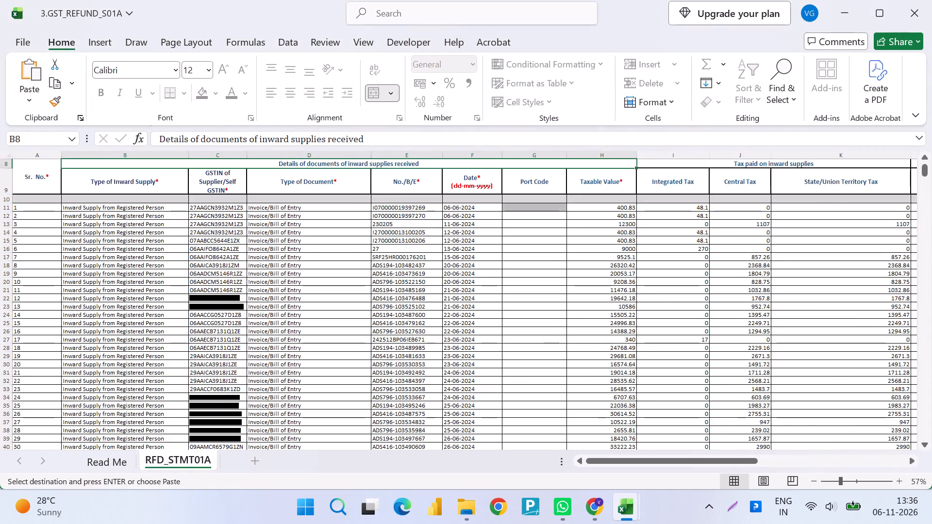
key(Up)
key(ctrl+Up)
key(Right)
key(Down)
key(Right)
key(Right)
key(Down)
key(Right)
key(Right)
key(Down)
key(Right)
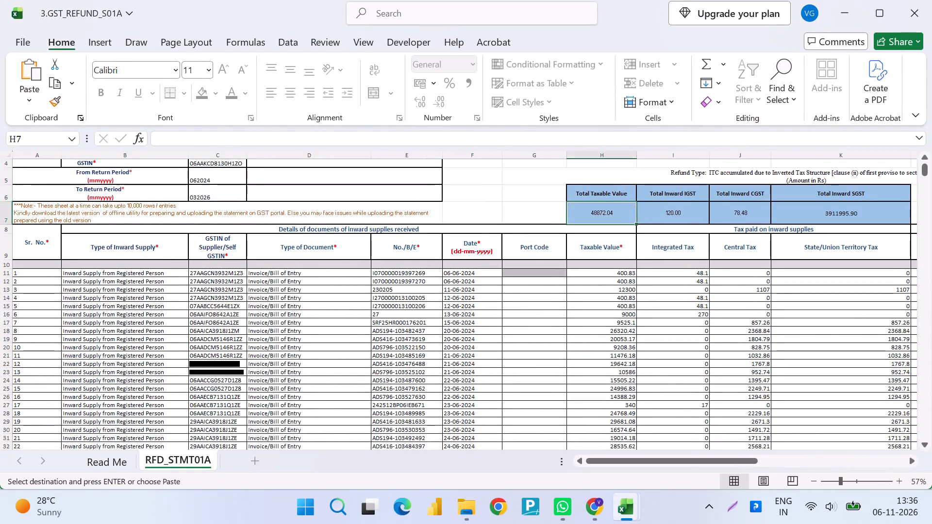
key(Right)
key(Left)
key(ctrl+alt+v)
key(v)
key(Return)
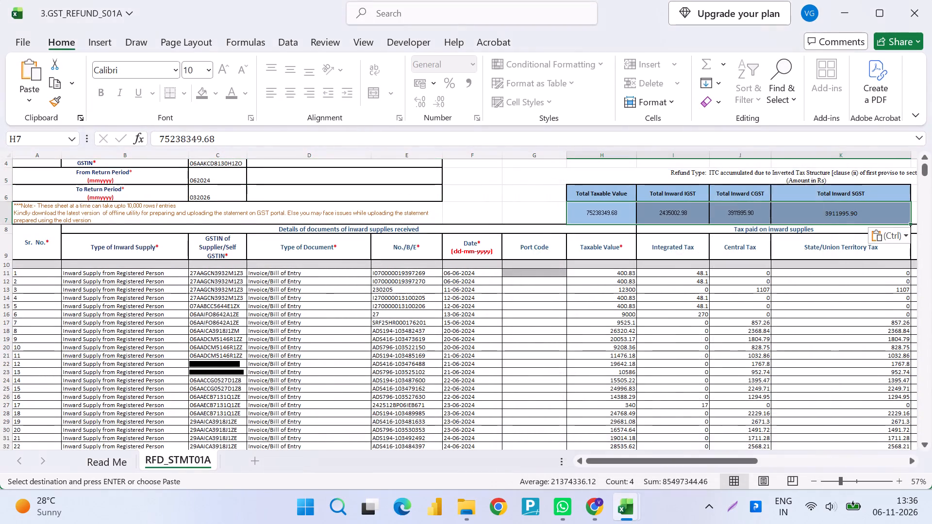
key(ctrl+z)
Copy the converted amounts H4:K1244 from Book1 and paste them as values at H11 of RFD_STMT01A in 3.GST_REFUND_S01A.
key(alt+Tab)
key(Down)
key(Down)
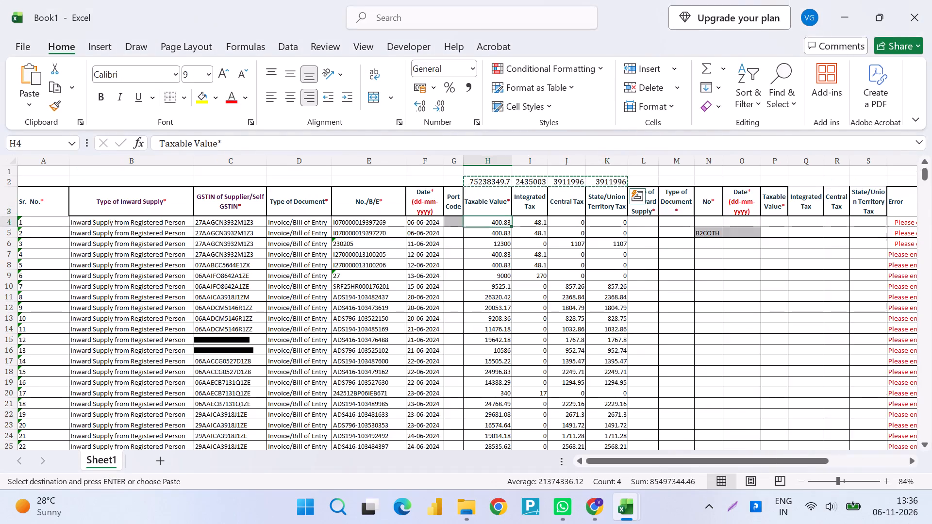
key(Down)
key(Up)
key(ctrl+shift+Down)
key(shift+Right)
key(shift+Right)
key(shift+Right)
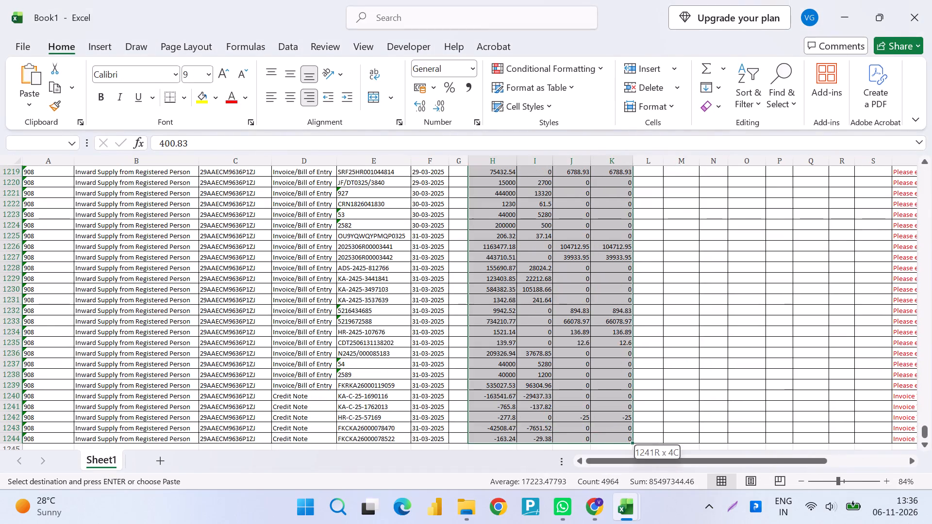
key(ctrl+c)
key(alt+Tab)
key(Up)
key(Down)
key(Down)
key(Down)
key(Down)
key(Down)
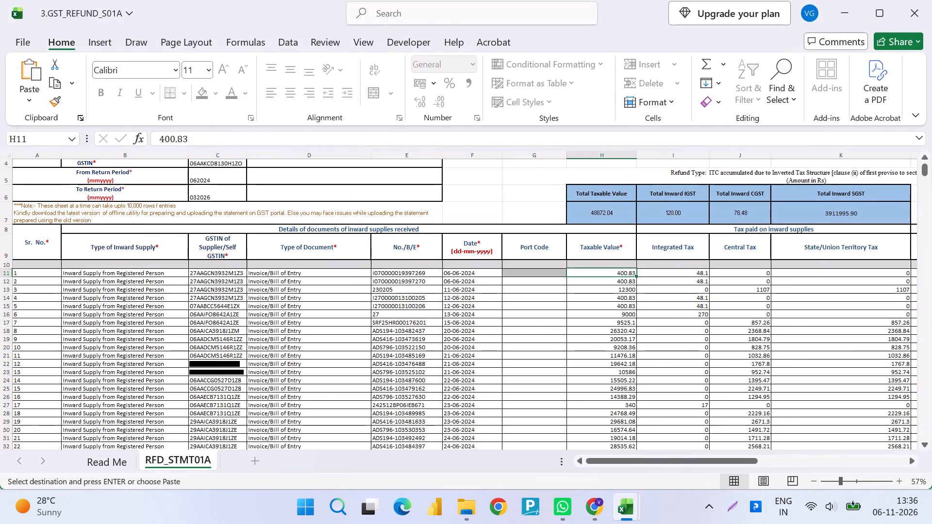
key(ctrl+alt+v)
key(Down)
key(Down)
key(Return)
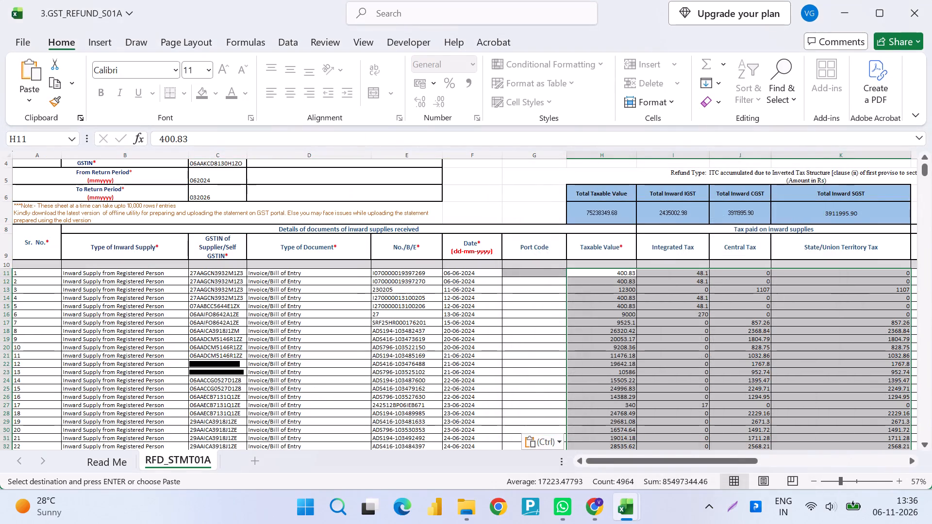
Save the 3.GST_REFUND_S01A workbook.
key(ctrl+s)
key(ctrl+s)
key(ctrl+s)
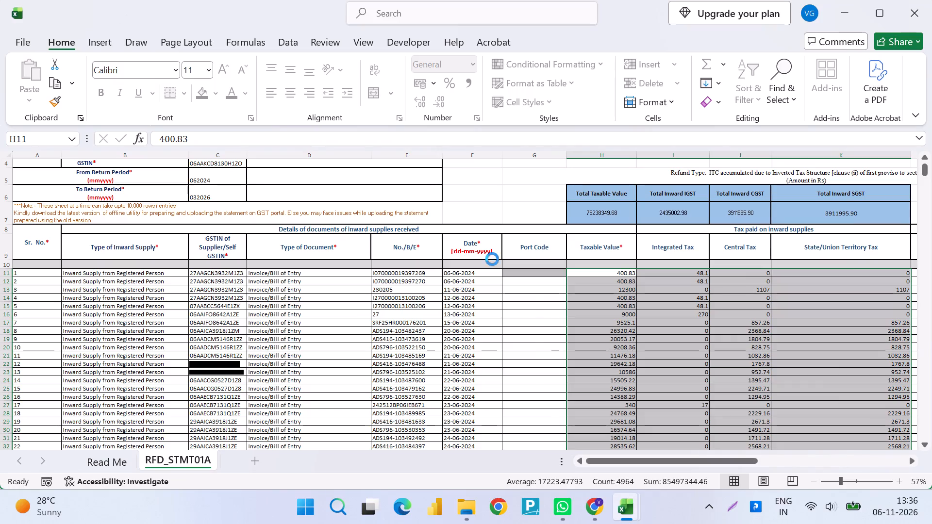
key(ctrl+s)
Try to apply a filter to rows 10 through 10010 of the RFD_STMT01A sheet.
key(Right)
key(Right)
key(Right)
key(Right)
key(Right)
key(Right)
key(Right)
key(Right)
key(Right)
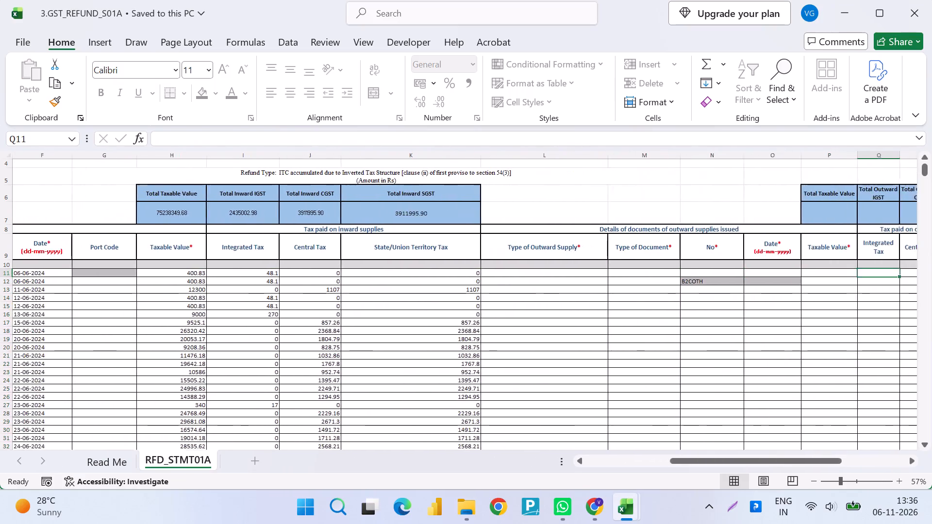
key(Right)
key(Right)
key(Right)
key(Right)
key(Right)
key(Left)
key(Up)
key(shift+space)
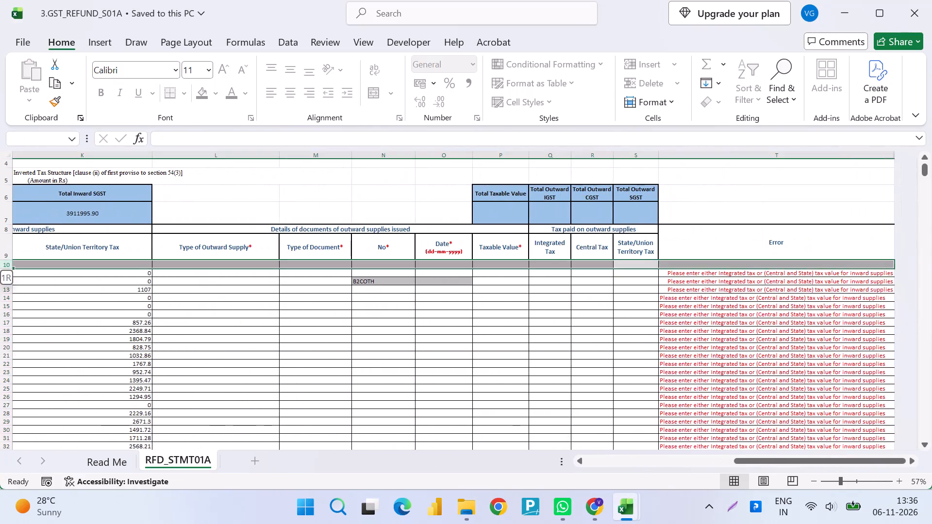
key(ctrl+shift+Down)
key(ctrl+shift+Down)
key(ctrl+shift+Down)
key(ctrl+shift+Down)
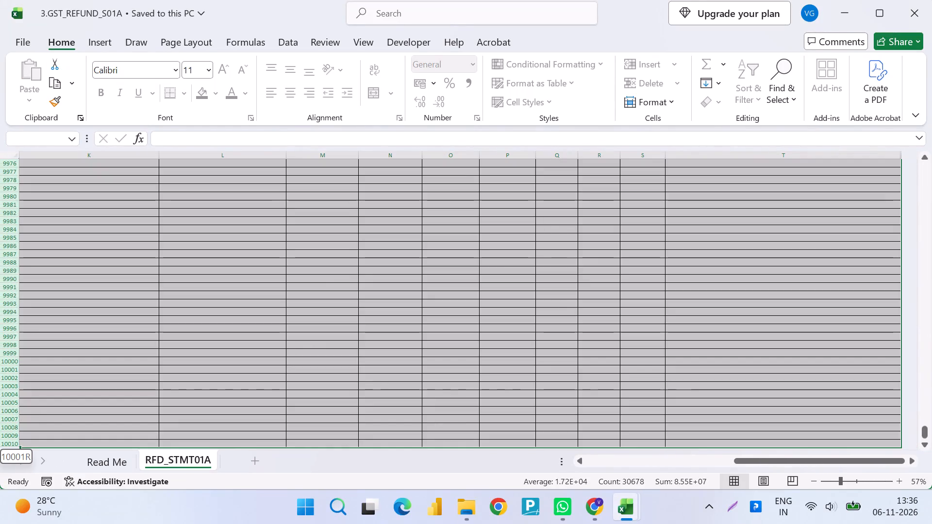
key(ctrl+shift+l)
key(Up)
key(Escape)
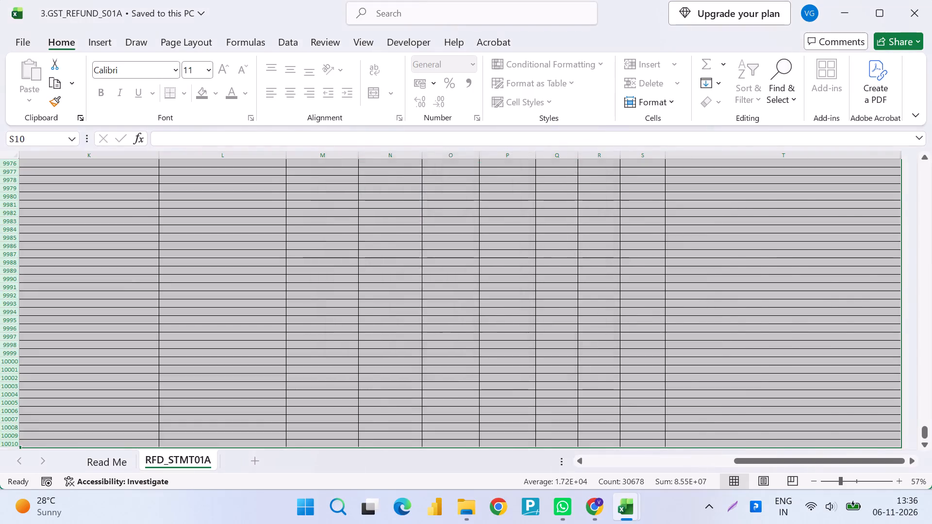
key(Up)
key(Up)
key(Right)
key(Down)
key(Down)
Switch to Book1 and add filters to the data with row 3 as the header row.
key(alt+Tab)
key(Up)
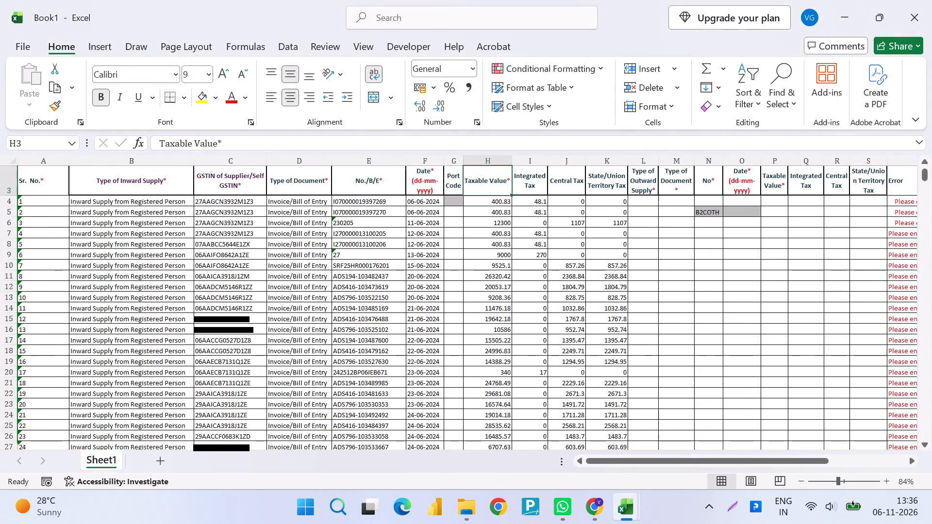
key(Right)
key(ctrl+Left)
key(shift+space)
key(ctrl+shift+Down)
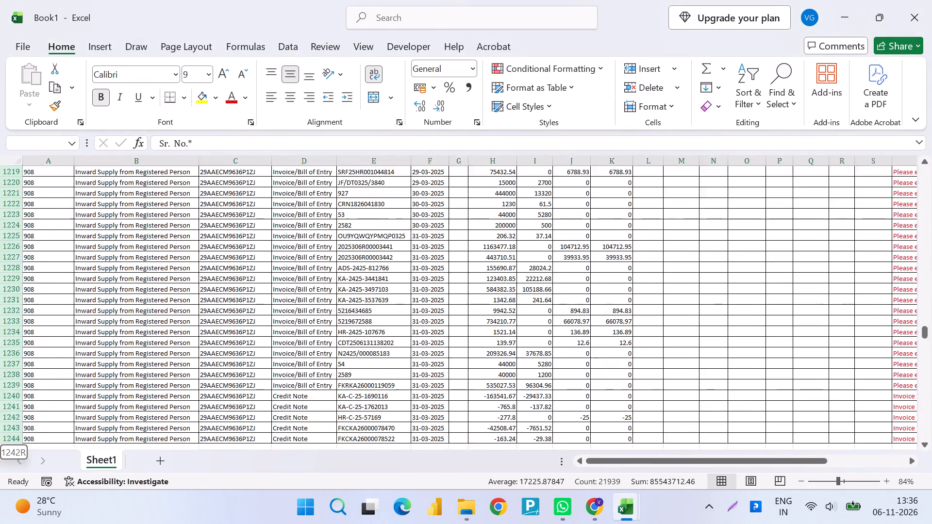
key(ctrl+shift+l)
Filter the Error column to show only the records with "Invoice Value for inward supplies received cannot be negative".
key(Up)
key(Right)
key(Right)
key(Right)
key(Right)
key(Right)
key(Right)
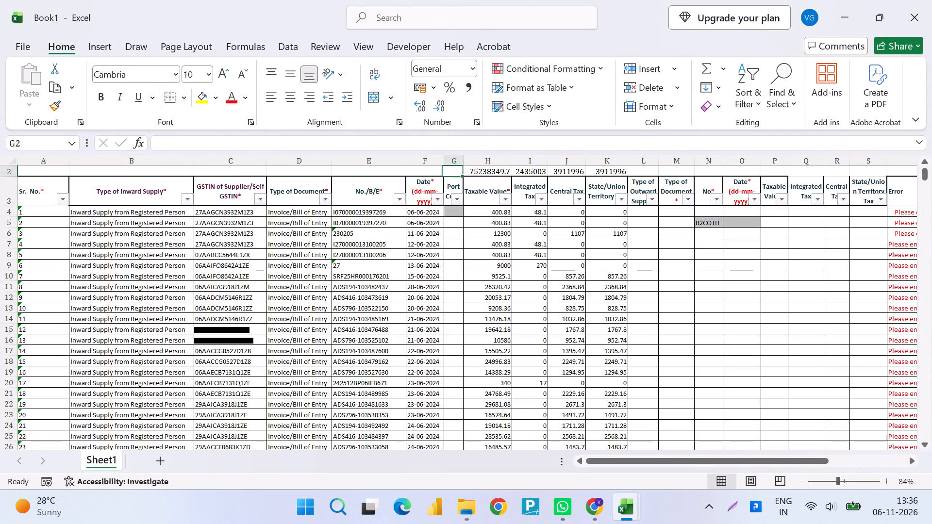
key(Right)
key(Right)
key(Right)
key(Right)
key(Right)
key(Right)
key(Right)
key(Right)
key(Right)
key(Right)
key(Down)
key(Right)
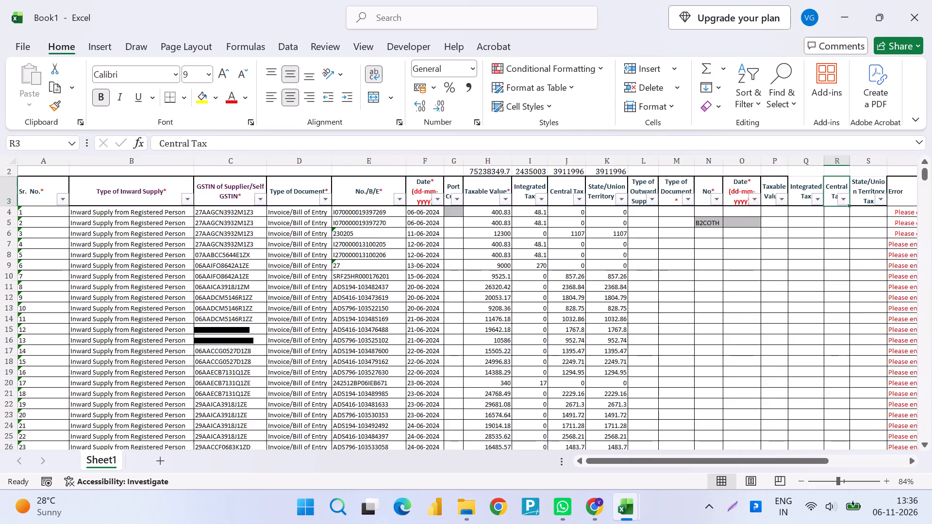
key(Right)
key(Right)
key(alt+Down)
key(alt+Up)
key(Down)
key(Down)
key(Down)
key(Down)
key(Down)
key(Down)
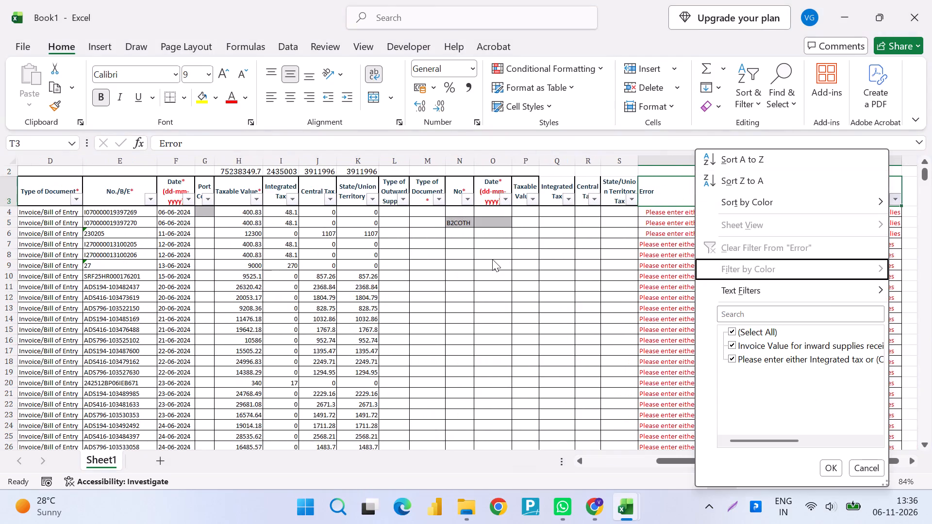
key(Down)
key(Down)
key(Down)
key(space)
key(Down)
key(space)
key(Return)
key(Down)
key(Left)
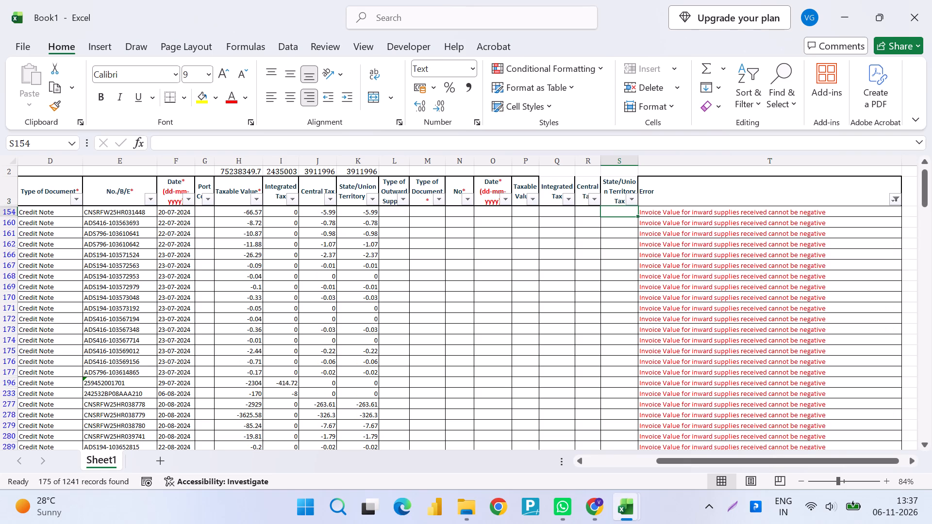
Examine the Type of Document entries of the records filtered for negative invoice values in Book1.
key(Left)
key(Left)
key(Left)
key(Left)
key(Left)
key(Left)
key(Left)
key(Left)
key(Left)
key(Left)
key(Left)
key(Left)
key(Left)
key(Left)
key(Left)
key(Left)
key(Left)
key(Left)
key(Left)
key(Left)
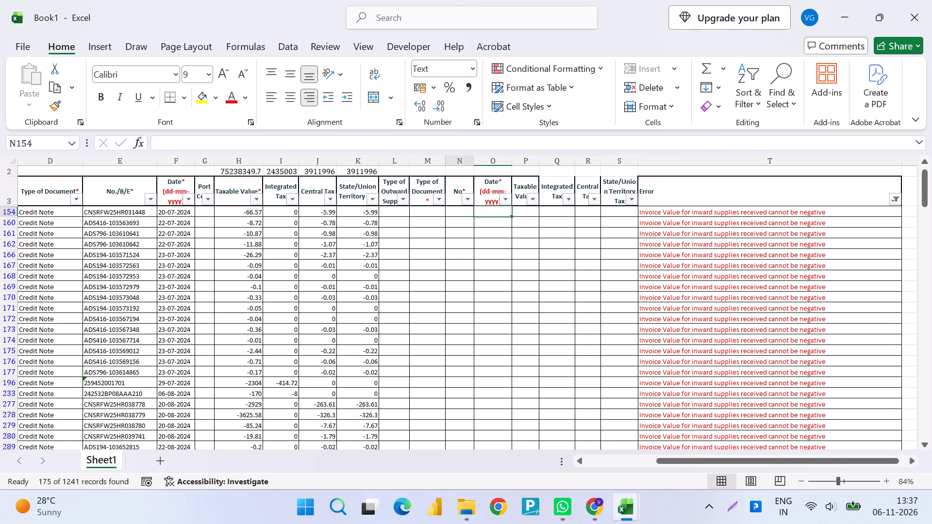
key(Right)
key(Right)
key(Right)
key(ctrl+shift+Down)
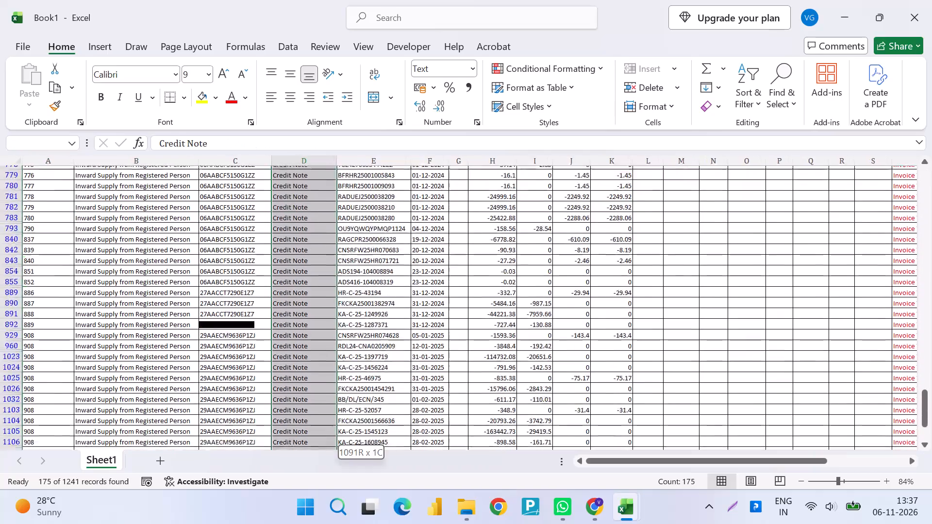
key(ctrl+Up)
key(Right)
key(Right)
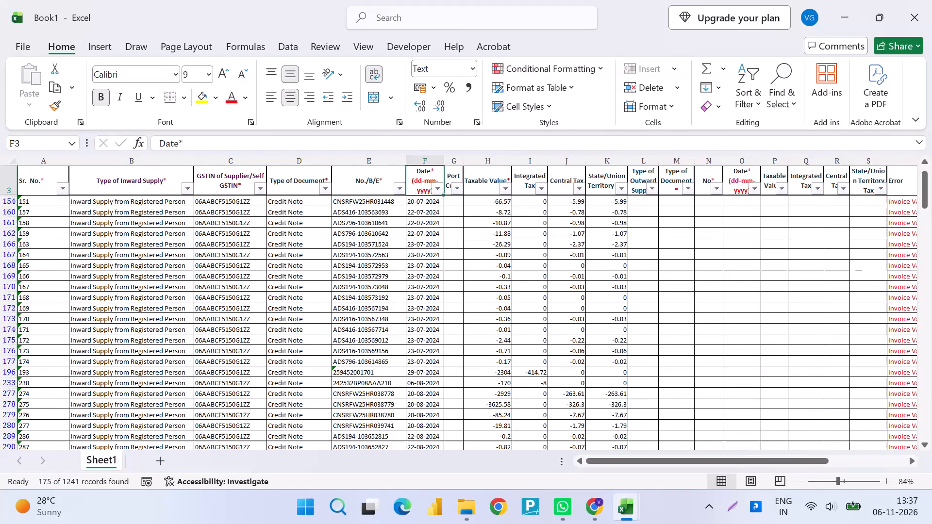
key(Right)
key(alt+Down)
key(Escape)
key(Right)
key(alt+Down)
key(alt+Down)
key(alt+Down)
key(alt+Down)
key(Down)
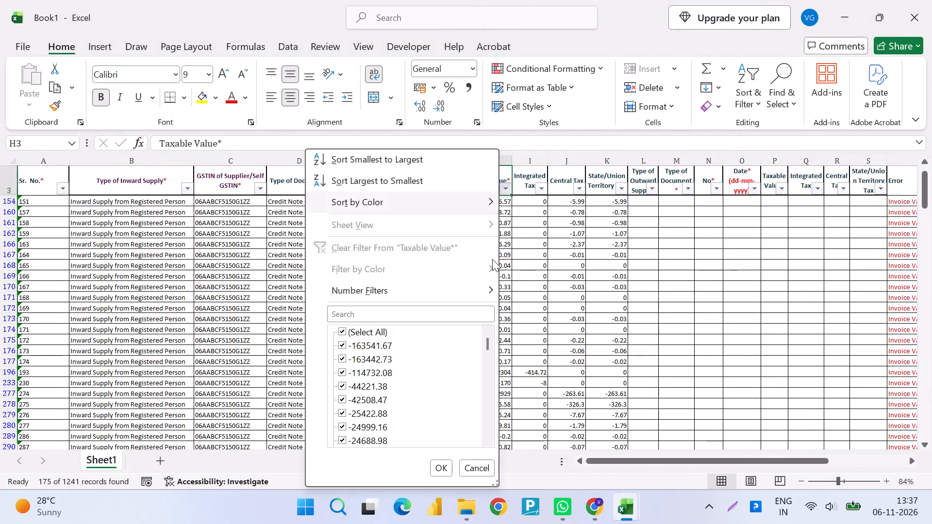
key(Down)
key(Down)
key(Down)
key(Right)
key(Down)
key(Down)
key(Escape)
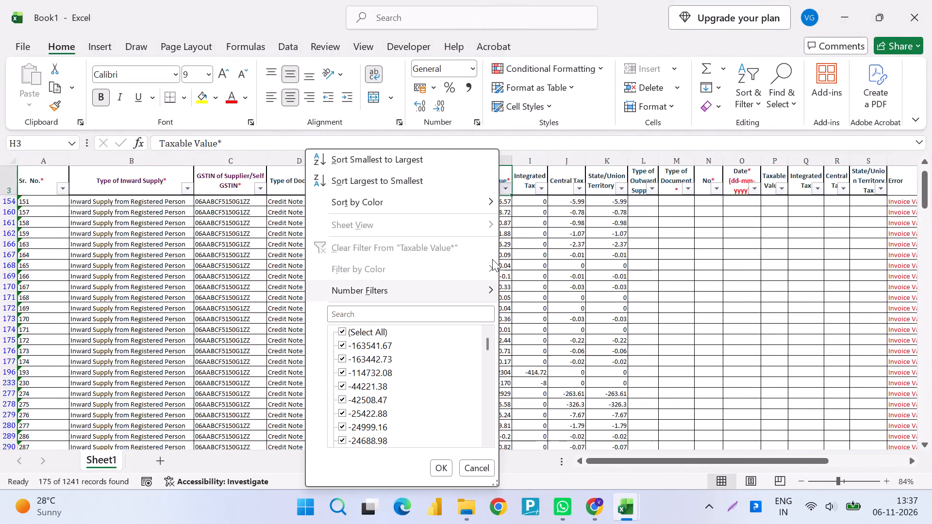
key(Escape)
Filter the Type of Document column to show only the Invoice/Bill of Entry records among the negative-value errors.
key(Down)
key(Left)
key(Left)
key(Left)
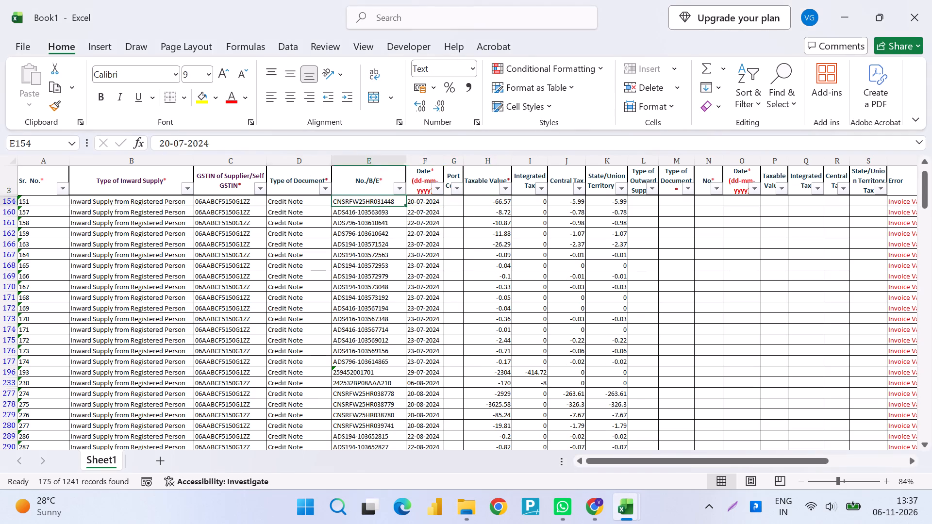
key(Left)
key(Up)
key(alt+Down)
key(alt+Down)
key(alt+Down)
key(alt+Down)
key(alt+Down)
key(Down)
key(Down)
key(Down)
key(Down)
key(Down)
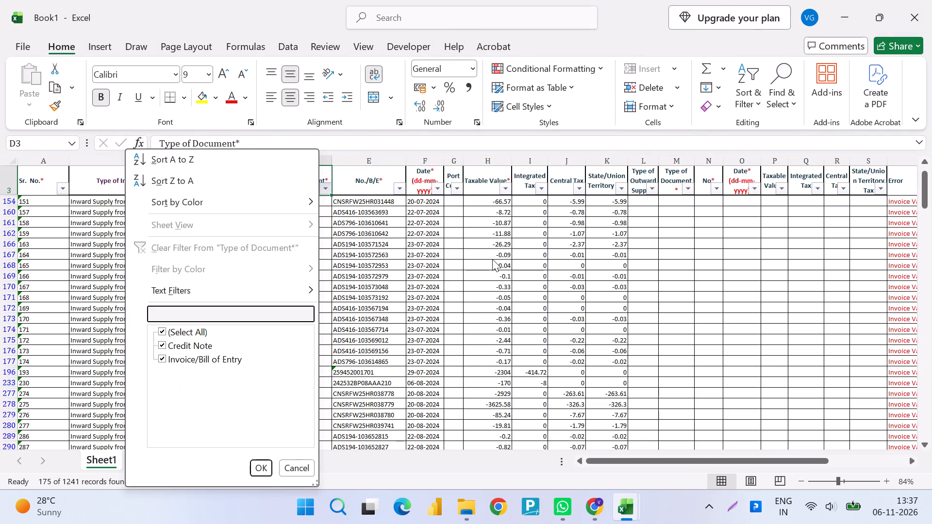
key(Down)
key(space)
key(Down)
key(space)
key(space)
key(Return)
key(Down)
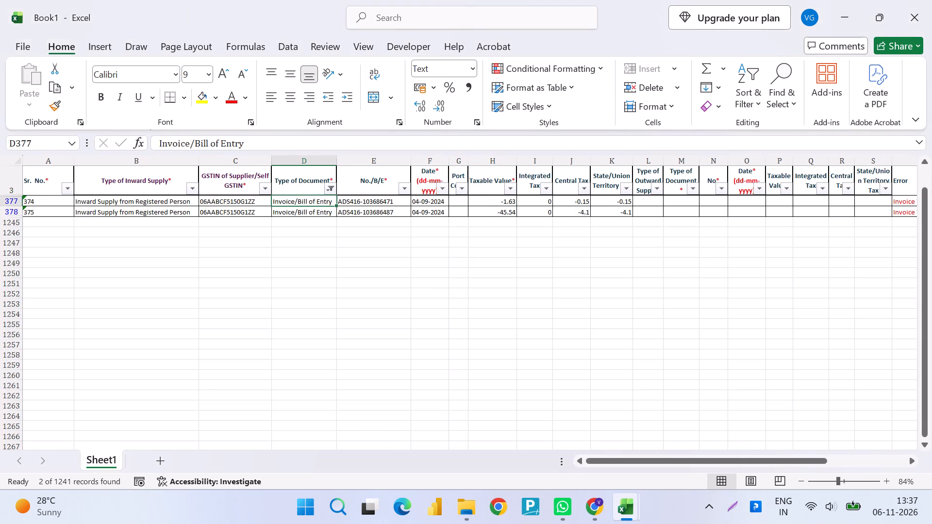
Switch to the 3.GST_REFUND_S01A workbook and search the RFD_STMT01A sheet for 374.
key(alt+Tab)
key(ctrl+Left)
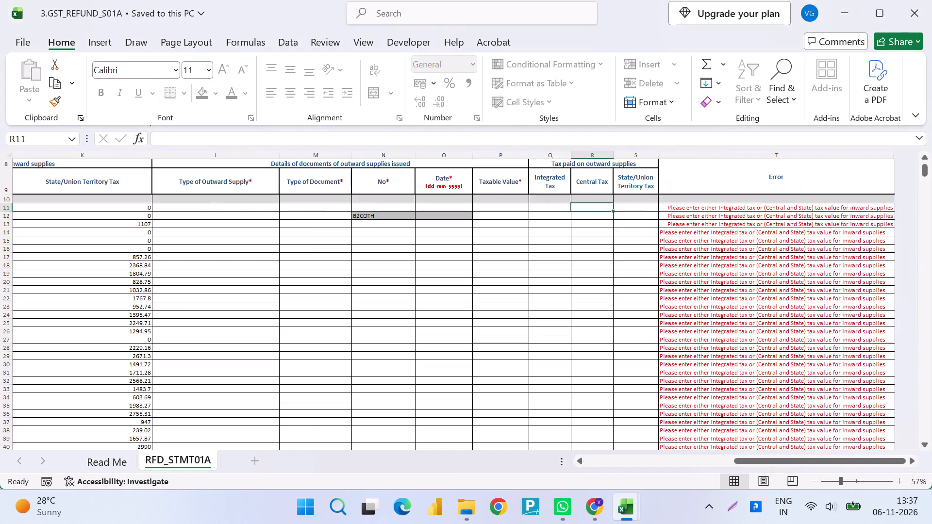
key(ctrl+Left)
key(ctrl+Left)
key(ctrl+Left)
key(ctrl+Left)
key(ctrl+Left)
key(ctrl+Left)
key(ctrl+Left)
key(ctrl+Left)
key(ctrl+Left)
key(ctrl+Left)
key(ctrl+Left)
key(ctrl+Left)
key(ctrl+Down)
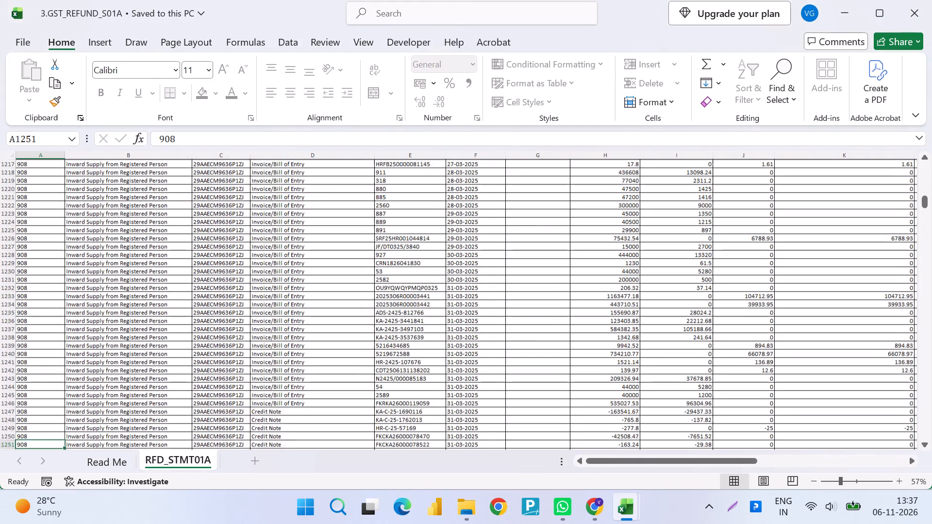
key(ctrl+Up)
key(ctrl+f)
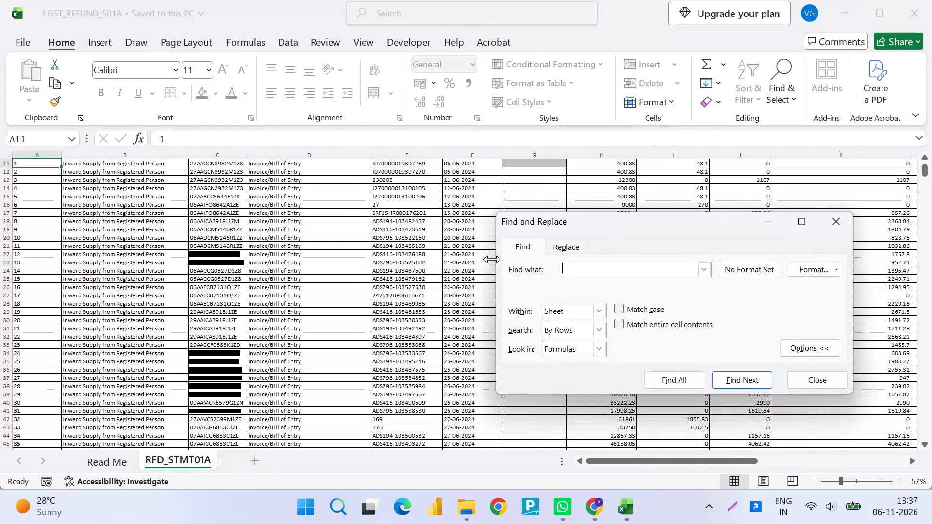
text(374)
key(Return)
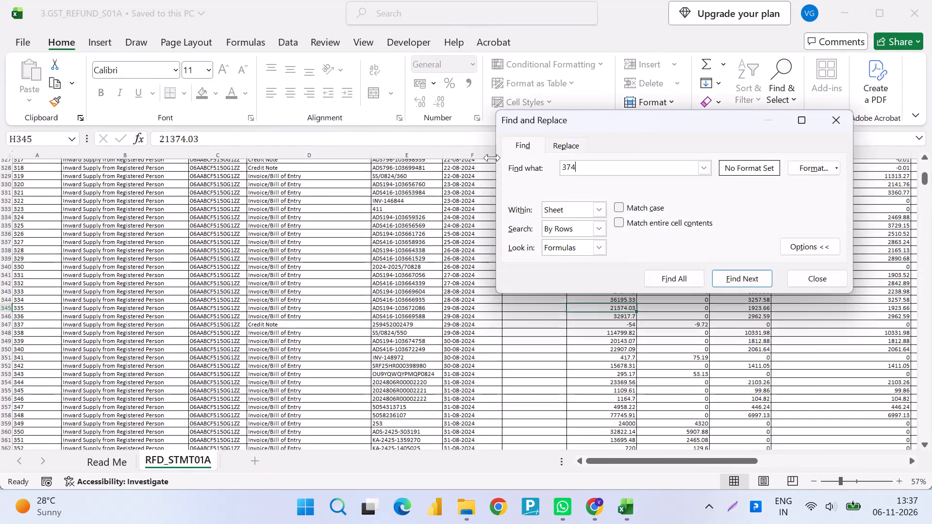
key(Escape)
key(Left)
key(ctrl+Left)
key(ctrl+Left)
key(ctrl+Left)
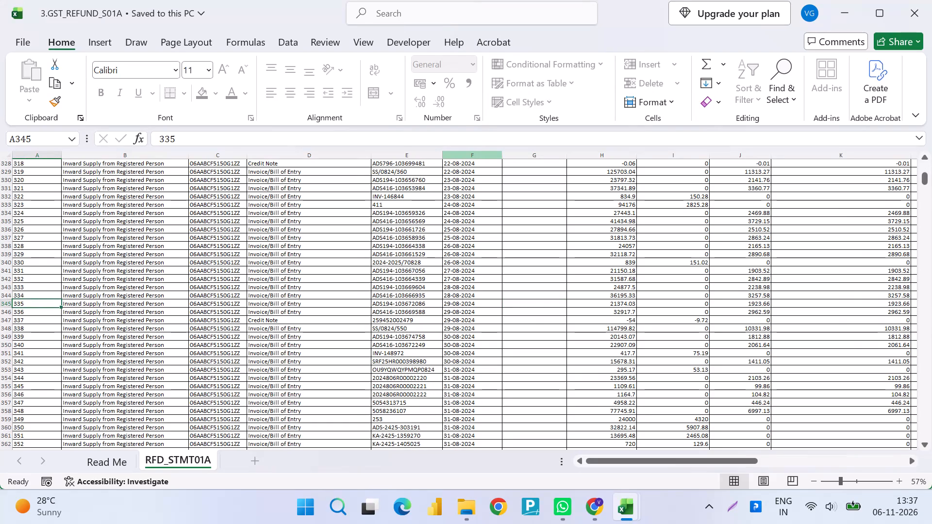
Change the Type of Document to Credit Note for serial numbers 374 and 375, in rows 384 and 385.
key(Down)
key(Down)
key(Down)
key(Down)
key(Down)
key(Down)
key(Down)
key(Down)
key(Down)
key(Down)
key(Down)
key(Down)
key(Down)
key(Down)
key(Down)
key(Down)
key(Down)
key(Down)
key(Down)
key(Down)
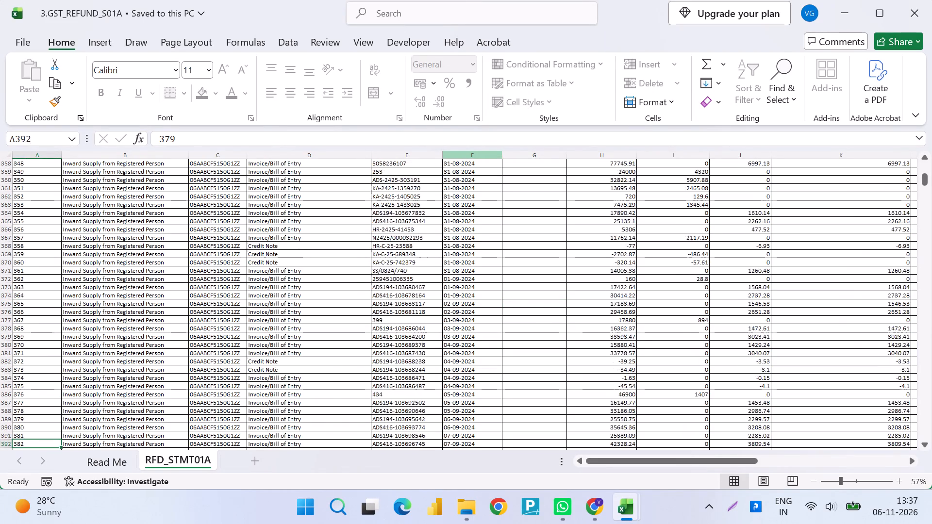
key(Up)
key(Up)
key(Up)
key(Up)
key(Up)
key(Up)
key(Up)
key(Up)
key(Up)
key(Up)
key(Up)
key(Up)
key(Up)
key(Up)
key(Up)
key(Up)
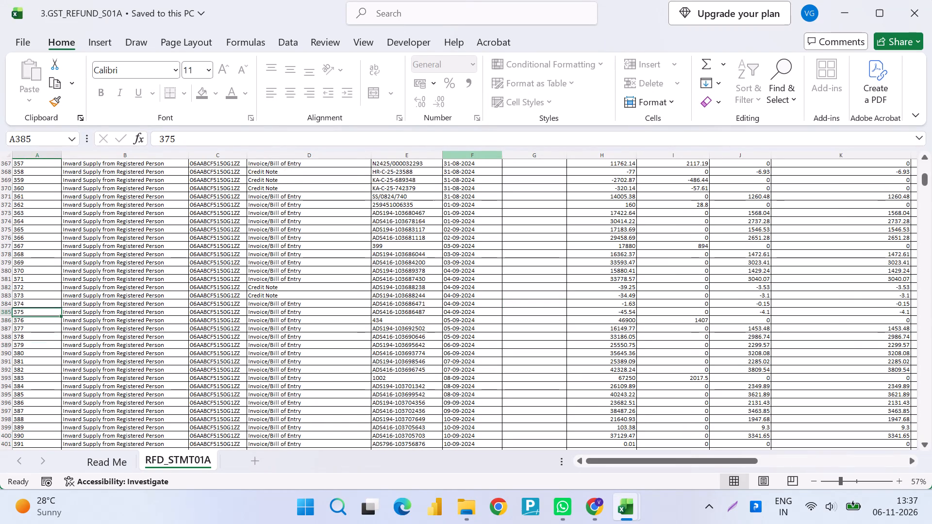
key(Right)
key(Right)
key(Right)
key(Up)
key(alt+Down)
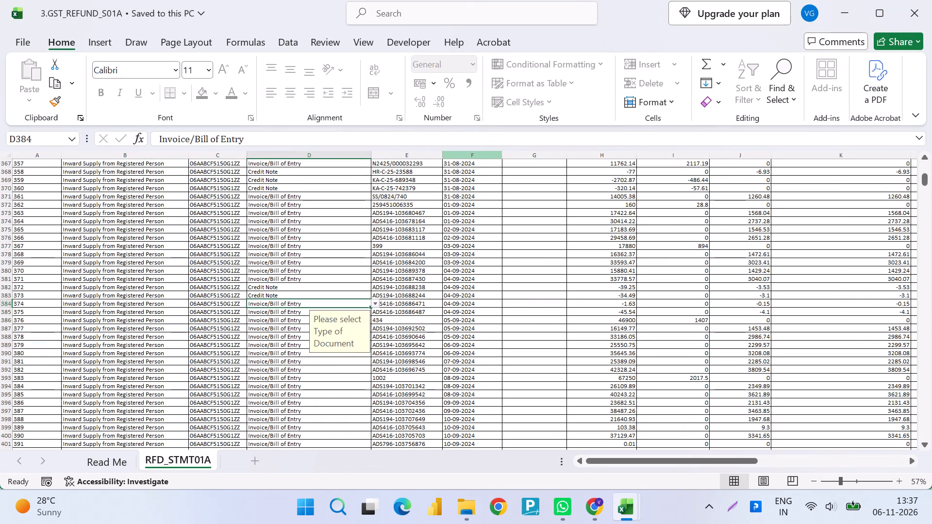
key(Down)
key(Down)
key(Return)
key(Down)
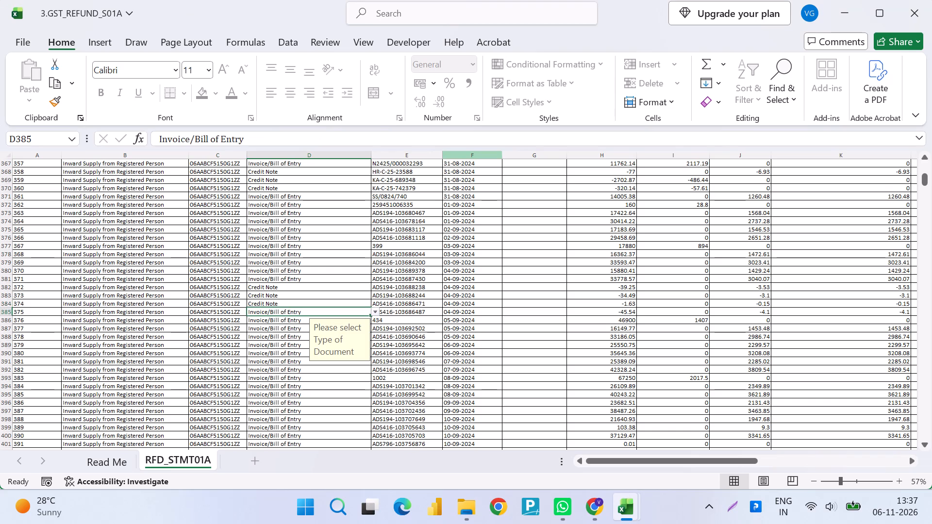
key(ctrl+d)
key(shift+space)
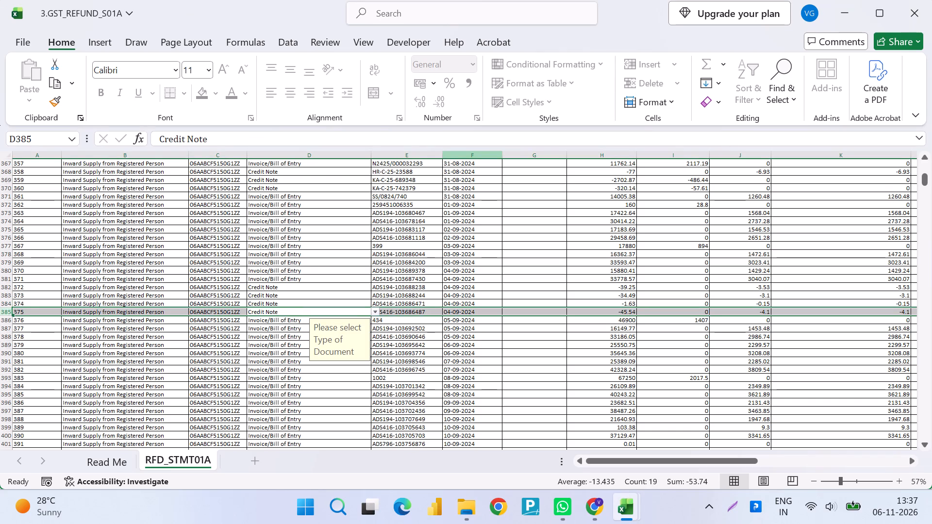
key(ctrl+Up)
Switch to Book1 and include all error types in the Error column filter.
key(alt+Tab)
key(Right)
key(ctrl+Right)
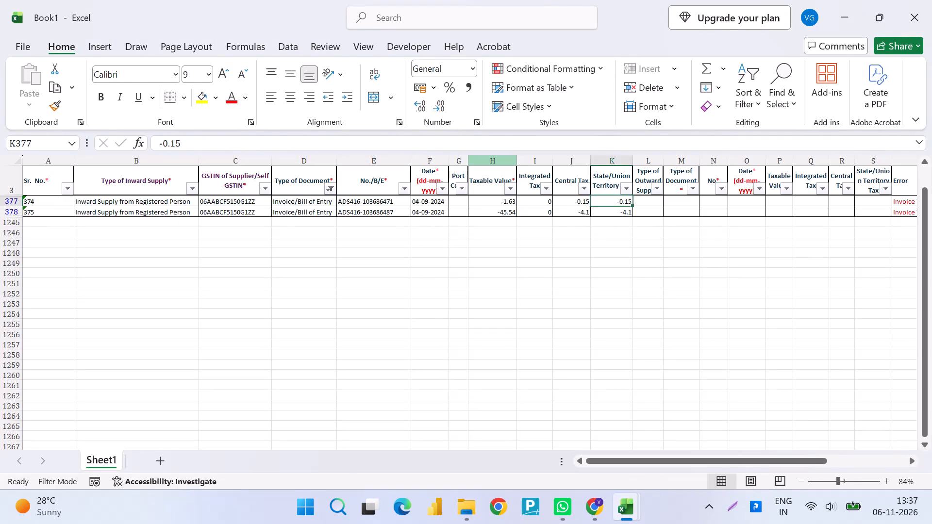
key(Up)
key(Right)
key(Right)
key(Right)
key(Right)
key(Right)
key(Right)
key(Right)
key(Right)
key(Right)
key(Right)
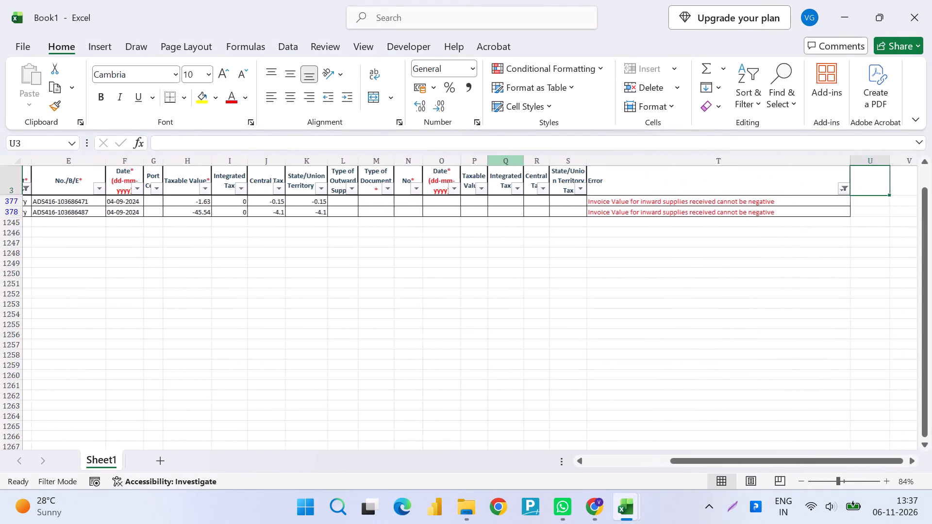
key(Left)
key(alt+Down)
key(alt+Down)
key(alt+Down)
key(alt+Down)
key(alt+Down)
key(alt+Down)
key(alt+Down)
key(alt+Down)
key(alt+Down)
key(alt+Down)
key(alt+Down)
key(Up)
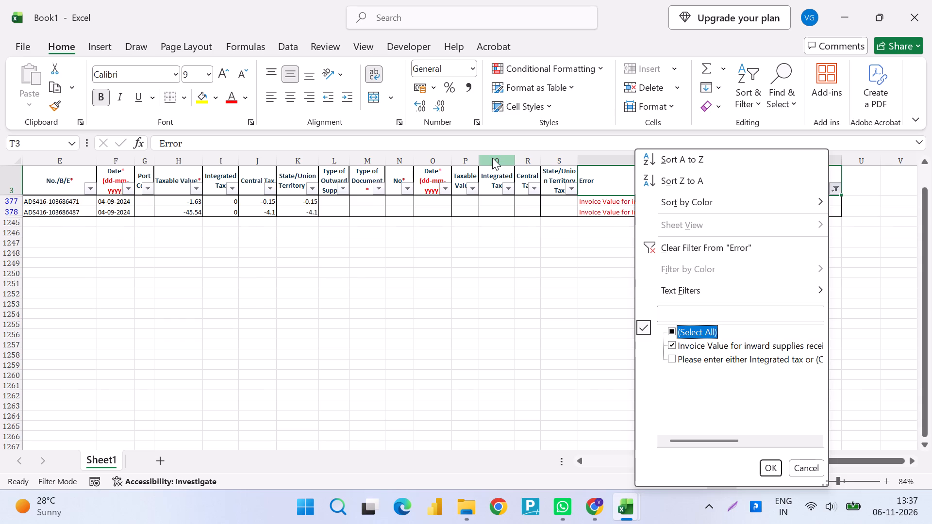
key(space)
key(Return)
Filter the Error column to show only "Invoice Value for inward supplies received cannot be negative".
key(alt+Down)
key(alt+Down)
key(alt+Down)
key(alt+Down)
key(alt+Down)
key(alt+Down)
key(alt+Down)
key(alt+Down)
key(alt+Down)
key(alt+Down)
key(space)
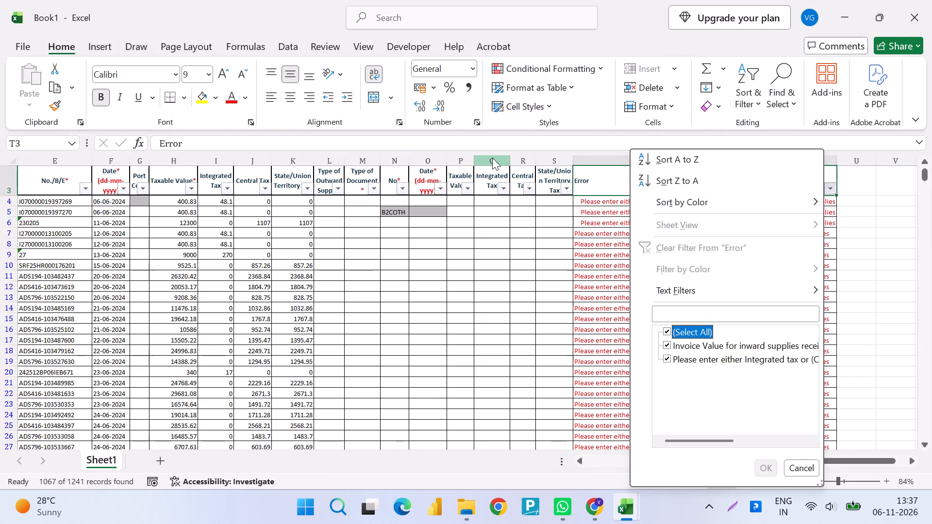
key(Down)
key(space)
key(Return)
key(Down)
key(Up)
Filter the Error column to show only "Please enter either Integrated tax or (Central and State) tax value for inward supplies".
key(alt+Down)
key(alt+Down)
key(alt+Down)
key(alt+Down)
key(alt+Down)
key(alt+Down)
key(alt+Down)
key(alt+Down)
key(alt+Down)
key(alt+Down)
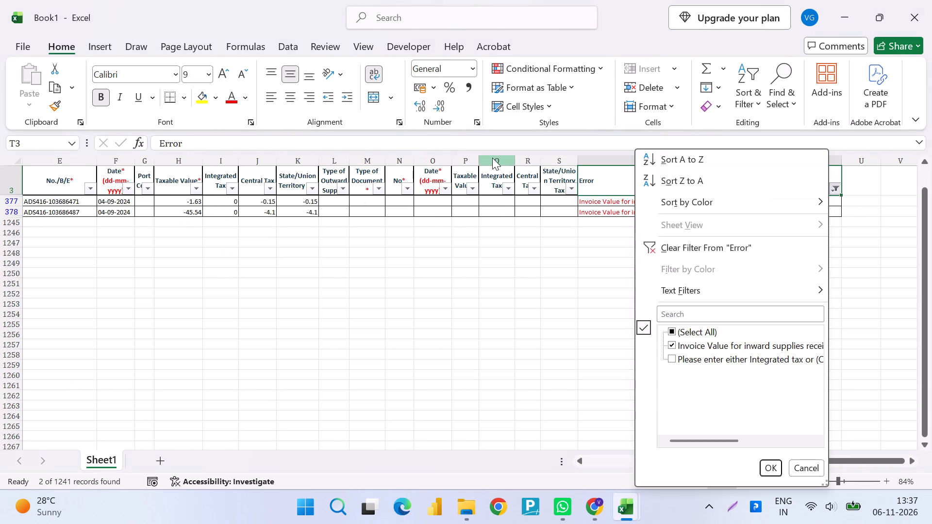
key(Down)
key(space)
key(Down)
key(space)
key(Return)
key(Down)
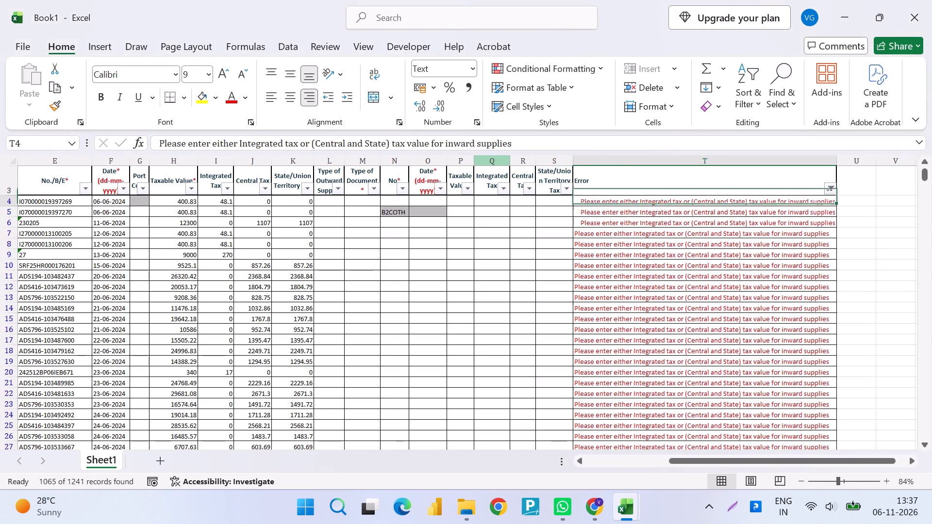
Switch to the 3.GST_REFUND_S01A workbook and search the Sr. No. column of RFD_STMT01A for 374 again.
key(alt+Tab)
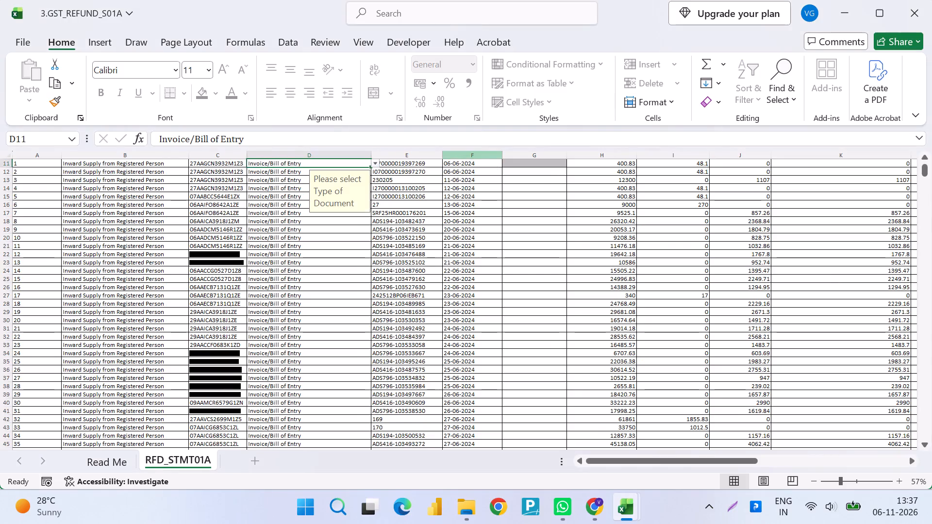
key(ctrl+Up)
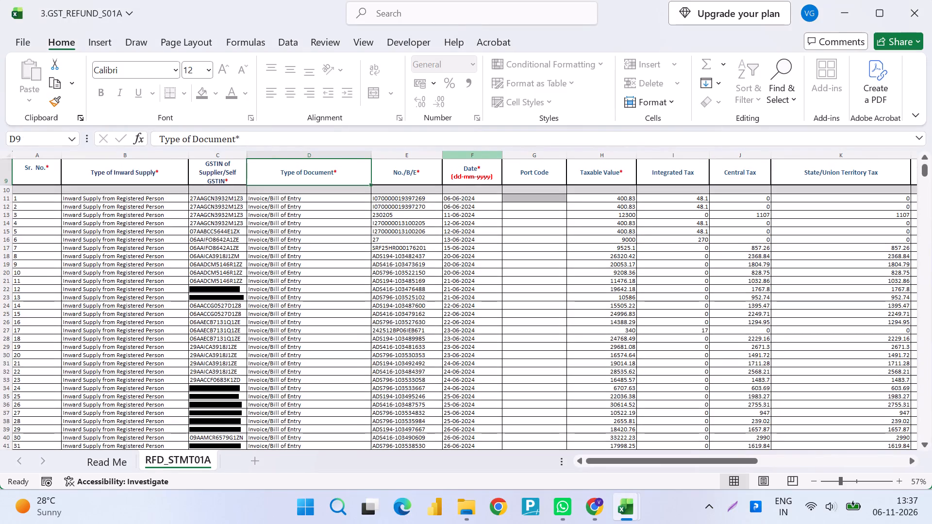
click(12, 205)
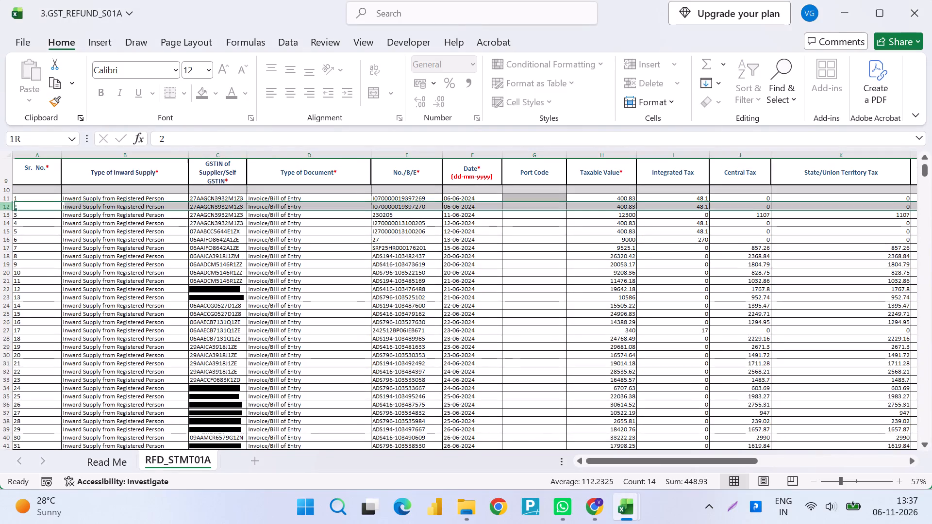
key(Left)
key(Up)
key(ctrl+shift+Down)
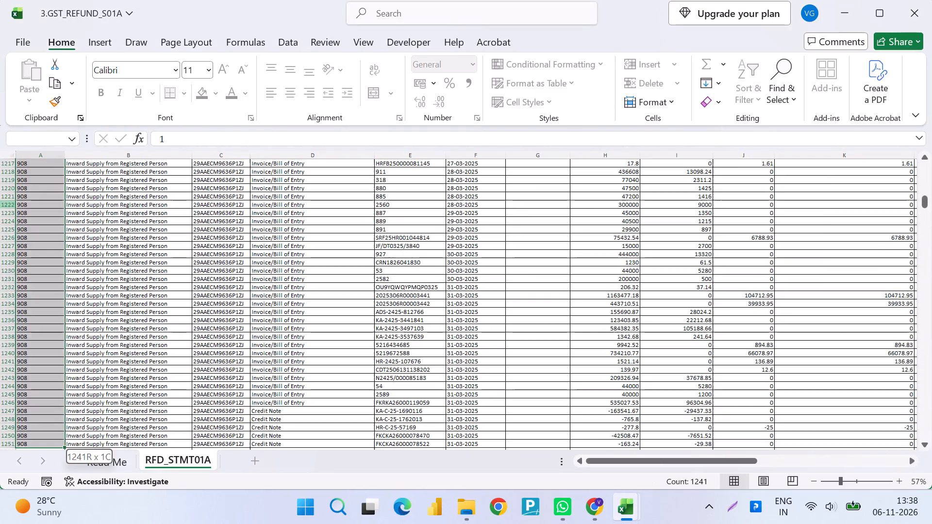
key(ctrl+f)
key(Return)
key(Escape)
key(Down)
key(Up)
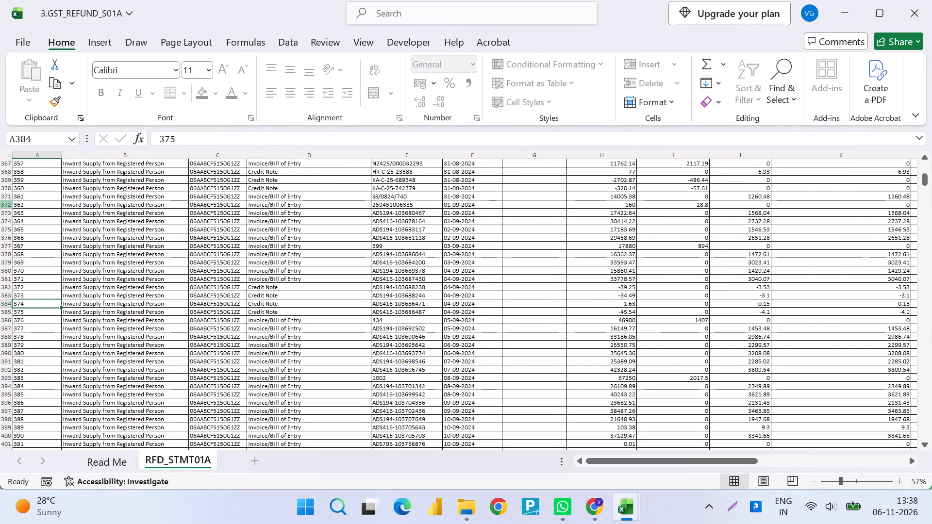
Examine the Error column entries for serial number 374 and the records above it, up to row 373.
key(Right)
key(Right)
key(Right)
key(Right)
key(Right)
key(Right)
key(Right)
key(Right)
key(Right)
key(Right)
key(Right)
key(Right)
key(Right)
key(Right)
key(Right)
key(Right)
key(Right)
key(Right)
key(Right)
key(Right)
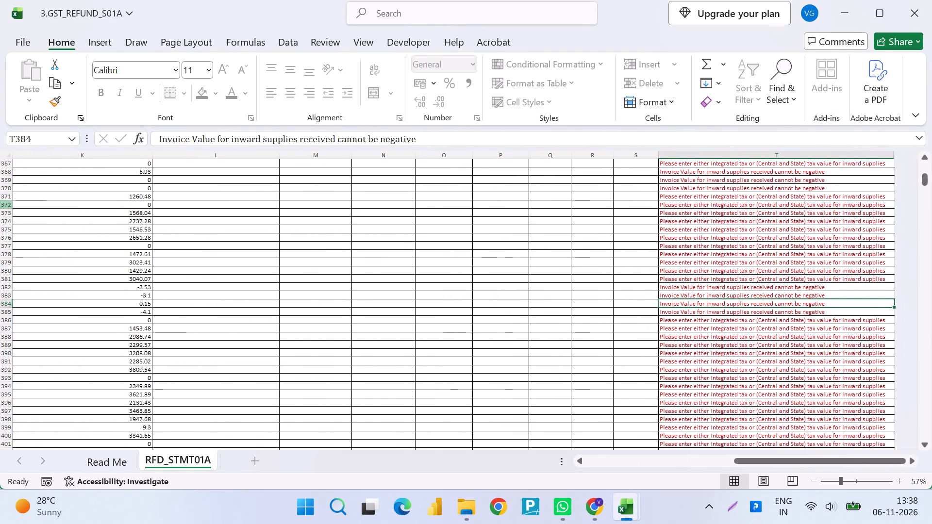
key(Up)
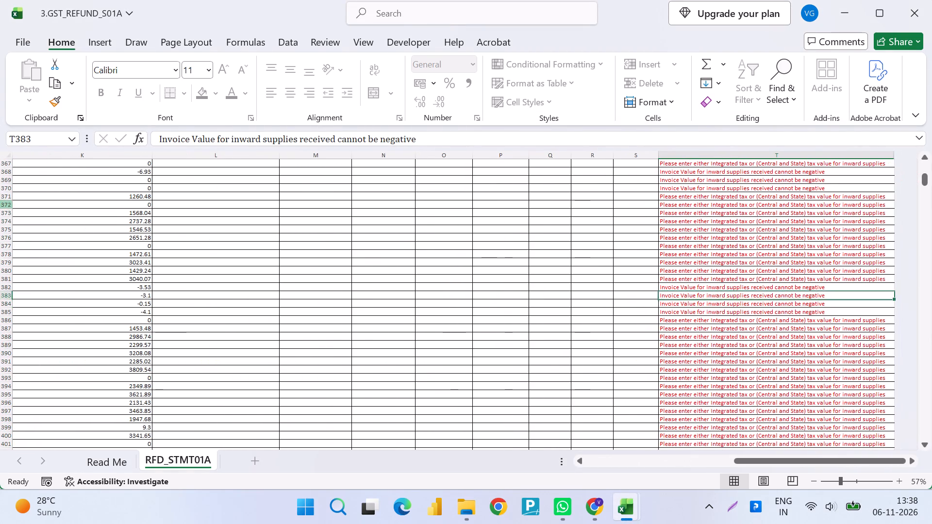
key(Up)
key(Up)
key(Up)
key(Up)
key(Up)
key(Up)
key(Up)
key(Up)
key(Up)
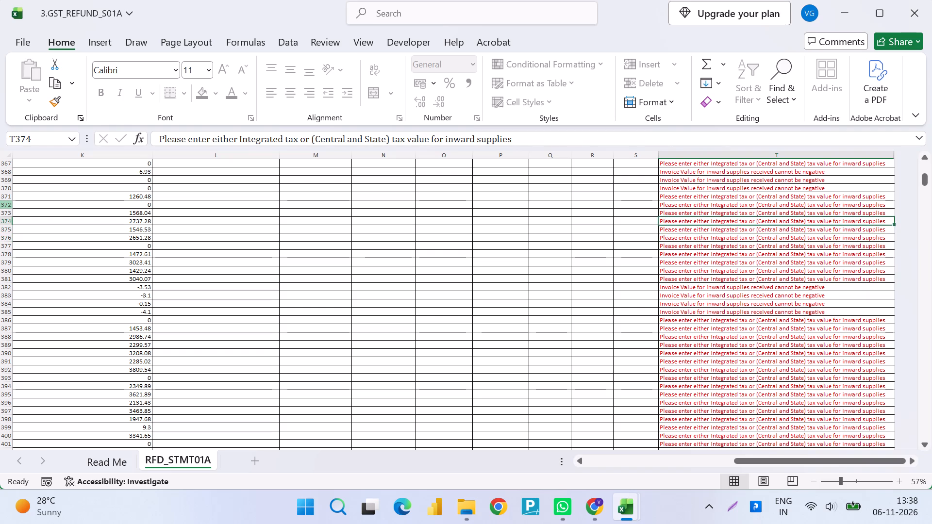
key(Up)
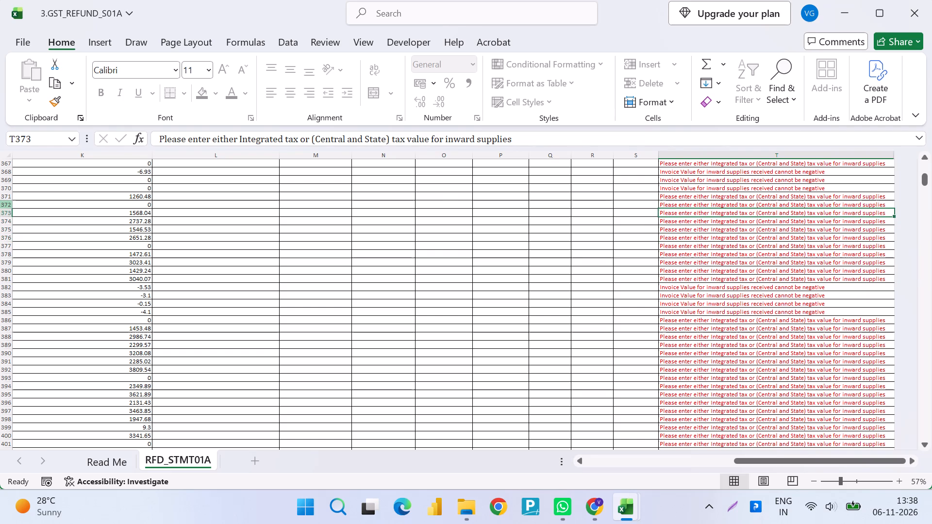
Re-enter the existing Taxable Value, Integrated Tax, Central Tax and State/Union Territory Tax amounts in row 373.
key(Left)
key(Left)
key(Left)
key(Left)
key(Left)
key(Left)
key(Left)
key(Left)
key(Left)
key(Left)
key(Left)
key(Left)
key(Left)
key(Left)
key(Left)
key(Left)
key(Left)
key(Left)
key(Left)
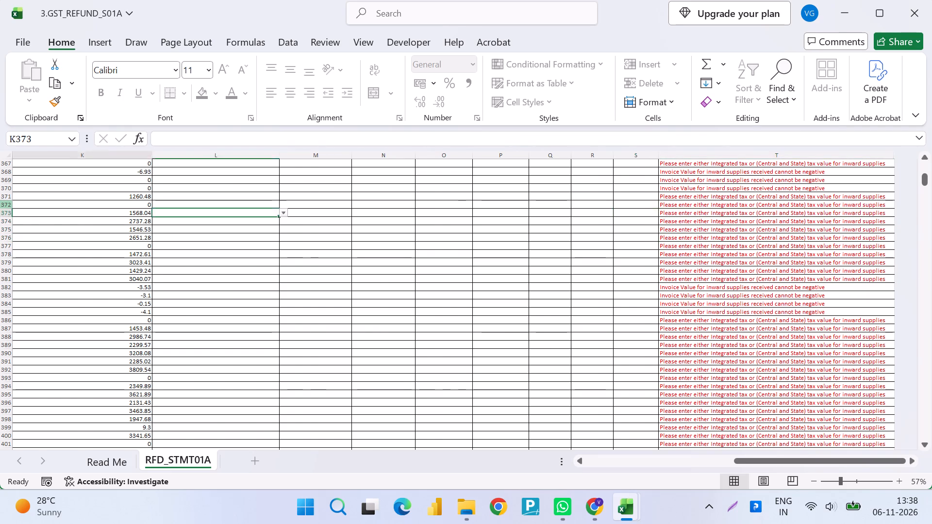
key(Right)
key(Right)
key(Right)
key(Right)
key(Right)
key(Right)
key(Right)
key(Right)
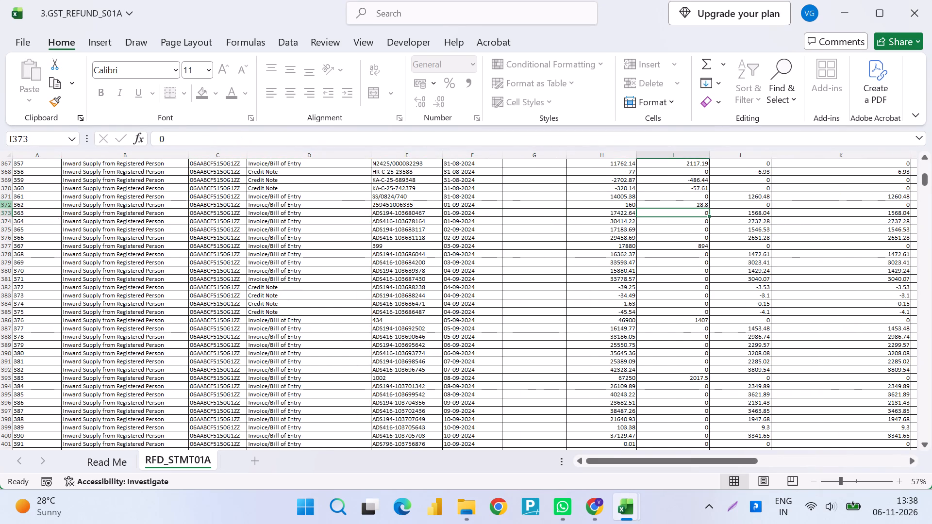
key(Left)
key(F2)
key(Return)
key(Up)
key(Right)
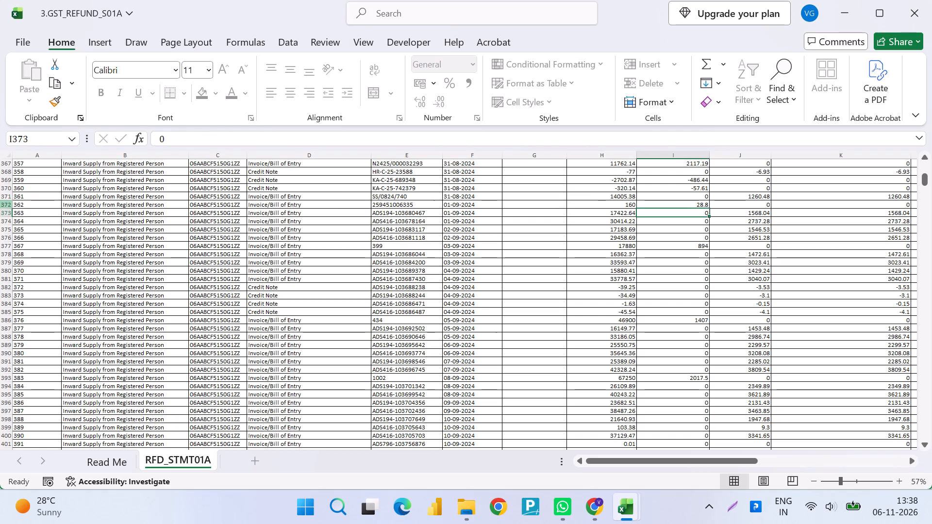
key(F2)
key(Return)
key(Up)
key(Right)
key(F2)
key(Return)
key(Up)
key(Right)
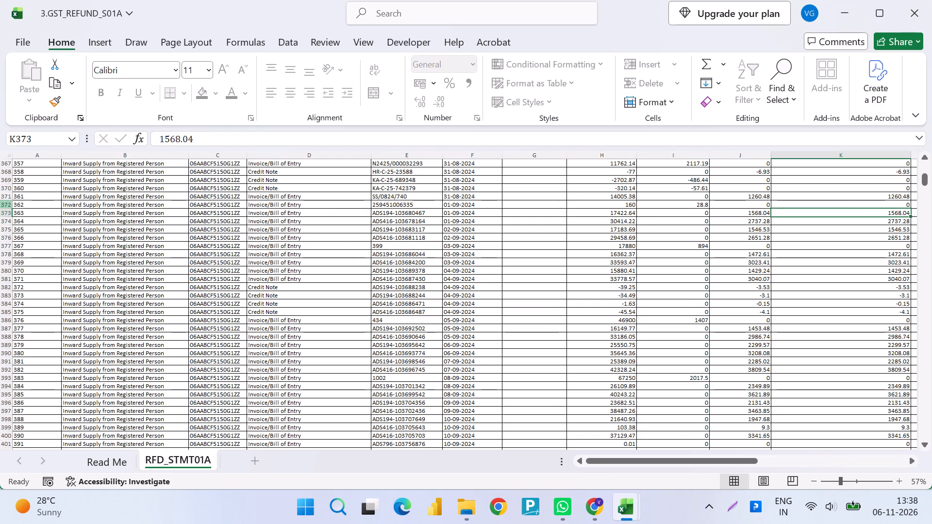
key(F2)
key(Return)
key(Up)
Check the Error entry for row 373, and go to the top of the Error column.
key(Right)
key(Right)
key(Right)
key(Right)
key(Right)
key(Right)
key(Right)
key(Right)
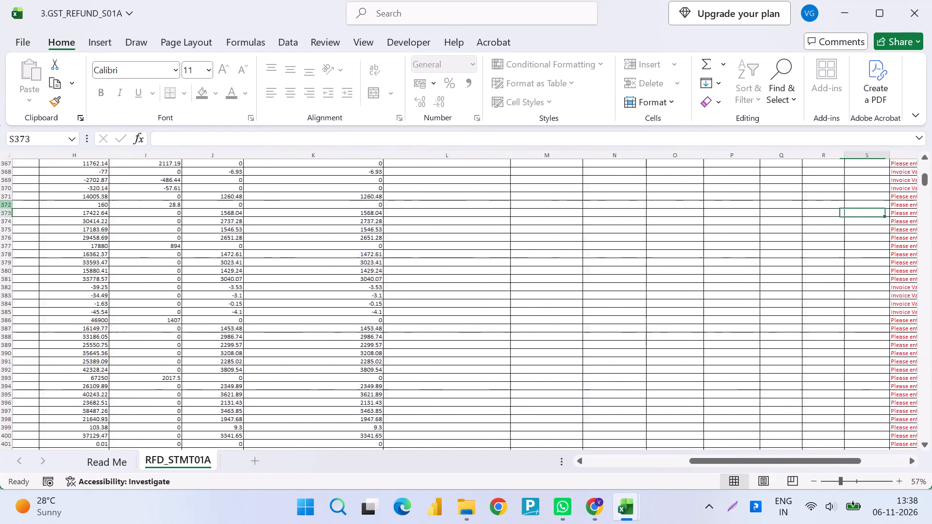
key(Right)
key(Right)
key(ctrl+Up)
key(Up)
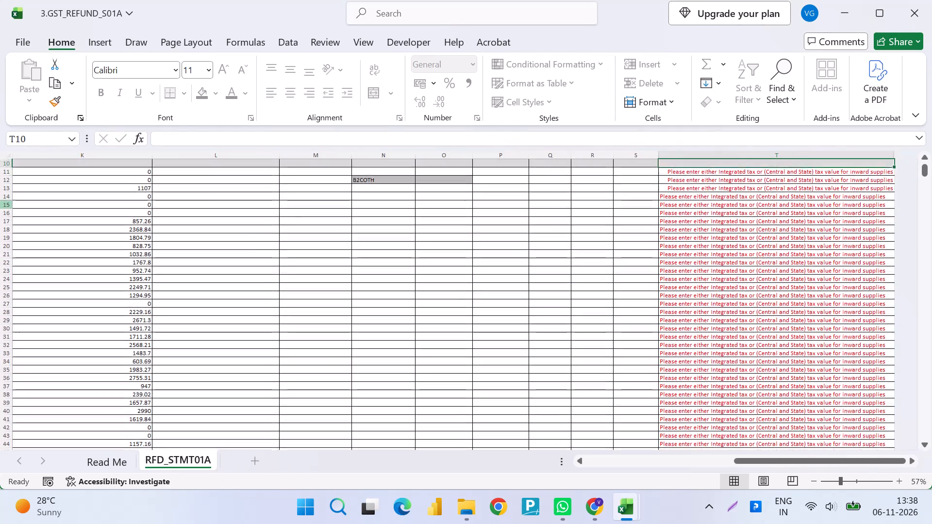
Switch to Book1 and check the filter choices of the Error column, keeping the current filter.
key(Up)
key(alt+Tab)
key(Up)
key(alt+Down)
key(alt+Down)
key(alt+Down)
key(alt+Down)
key(alt+Down)
key(alt+Down)
key(alt+Down)
key(alt+Down)
key(alt+Down)
key(alt+Down)
key(alt+Down)
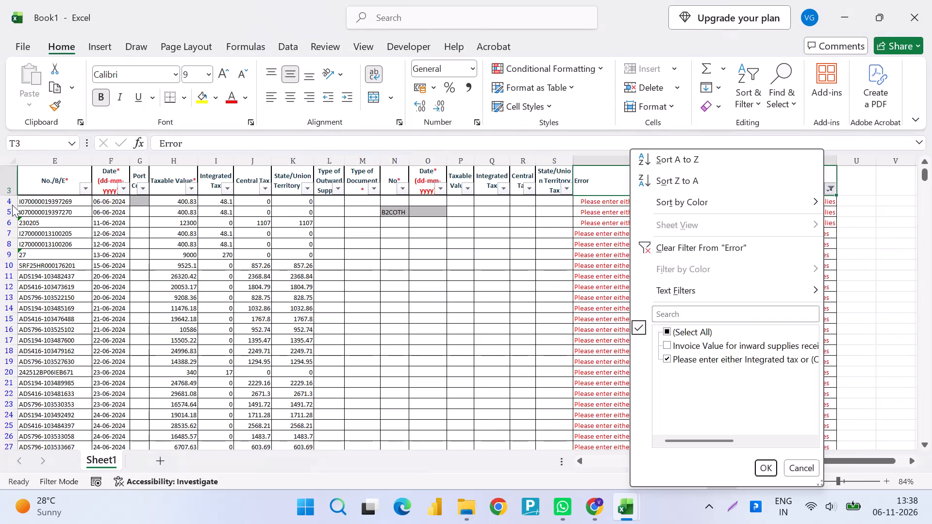
key(Return)
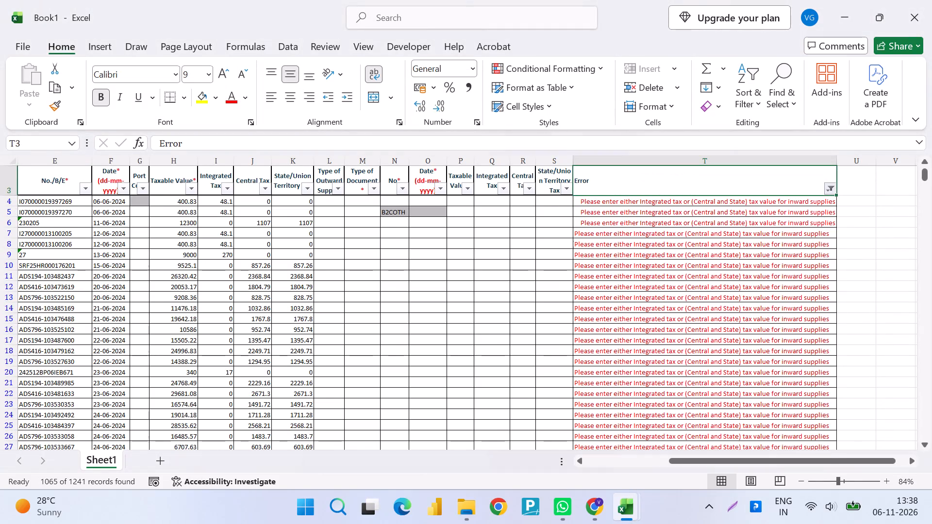
Review the first filtered record in Book1 from the Error column back to its Sr. No.
key(Down)
key(Left)
key(Left)
key(Left)
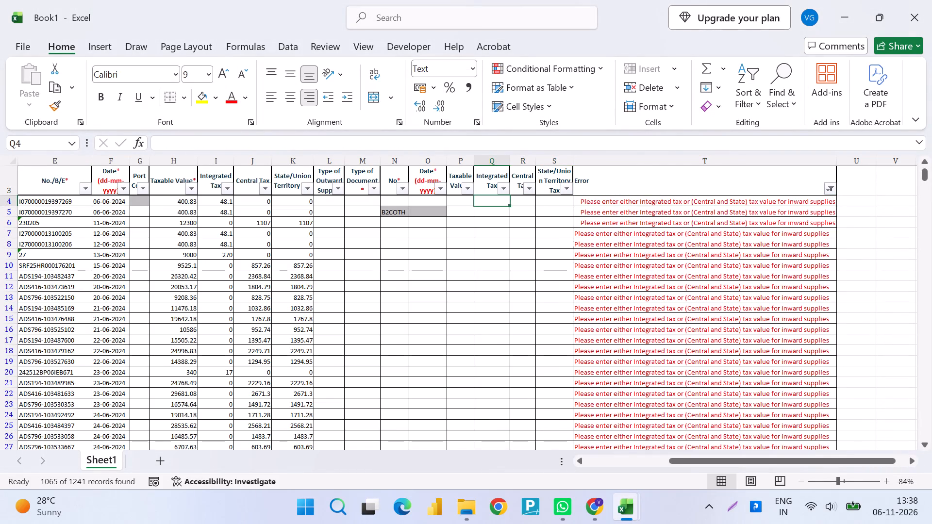
key(Left)
key(Left)
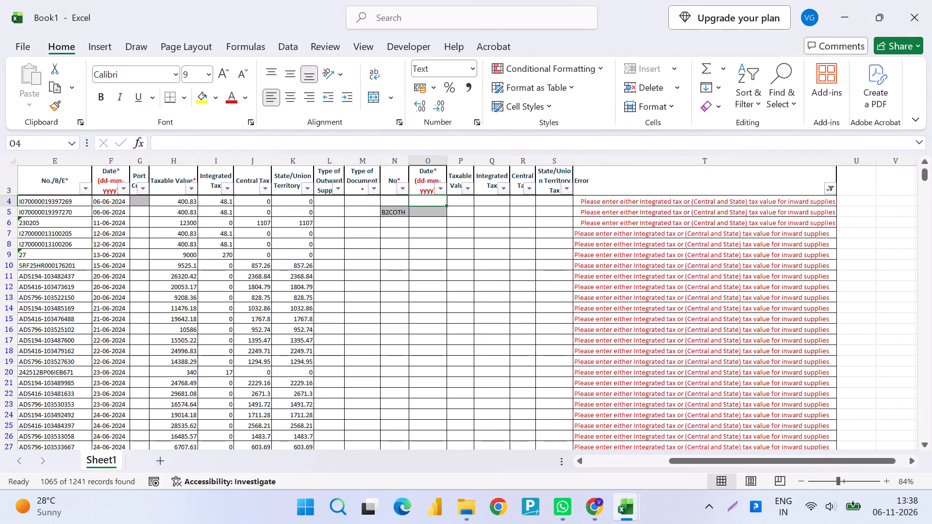
key(Right)
key(Right)
key(Left)
key(Left)
key(Left)
key(Left)
key(Left)
key(Left)
key(Left)
key(Left)
key(Left)
key(Left)
key(Left)
key(Left)
key(Left)
key(Left)
key(Left)
key(Left)
key(Left)
key(Left)
key(Left)
key(Left)
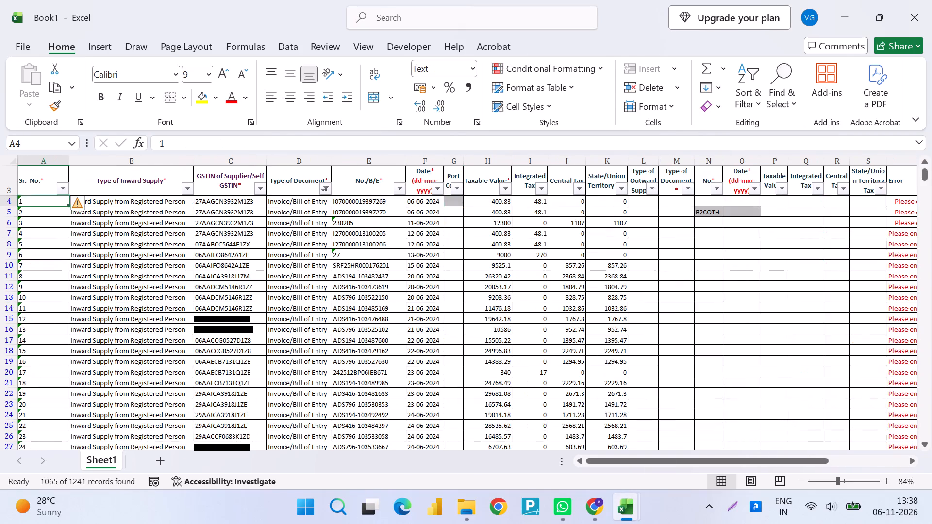
Check the available document types and the filter choices of the Type of Document column in Book1.
key(Right)
key(Right)
key(Right)
key(Right)
key(Left)
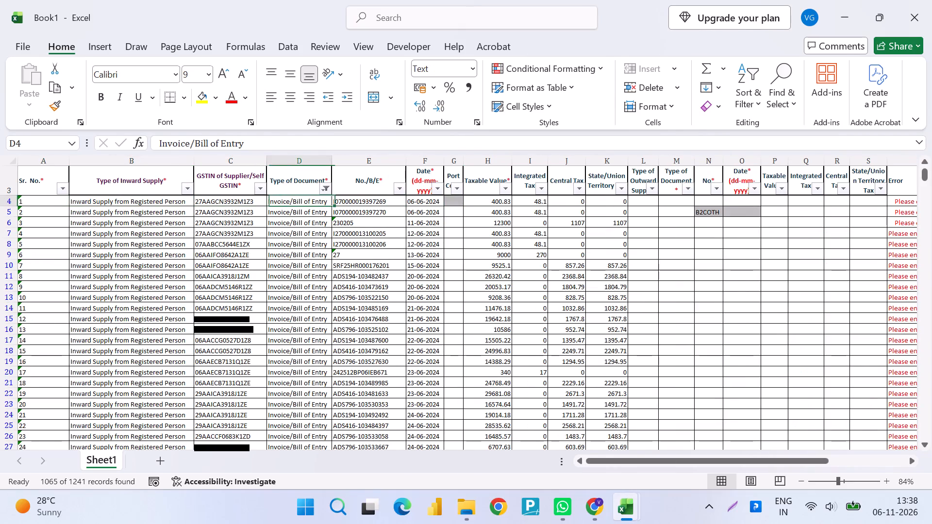
key(alt+Down)
key(Escape)
key(grave)
key(Escape)
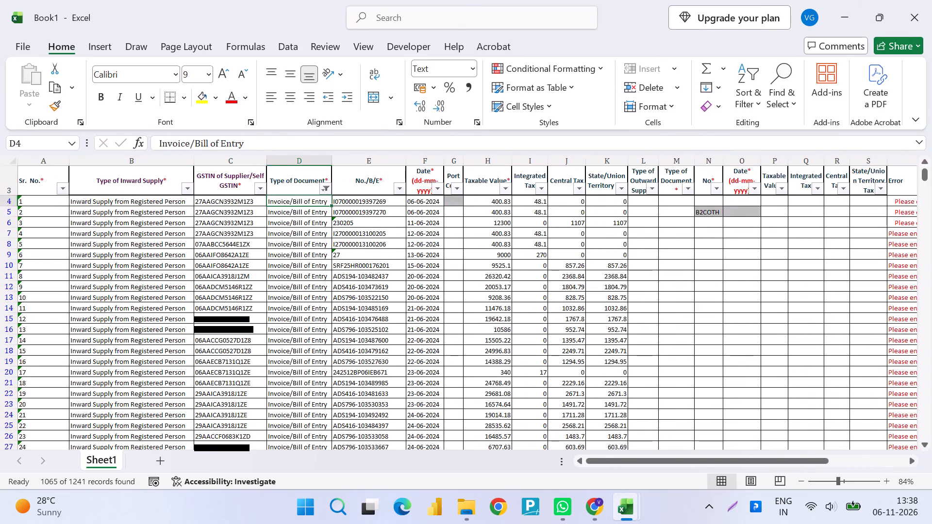
key(alt+Down)
key(Escape)
key(alt+Down)
key(alt+Down)
key(alt+Down)
key(alt+Down)
key(alt+Down)
key(alt+Down)
key(alt+Down)
key(alt+Down)
key(alt+Down)
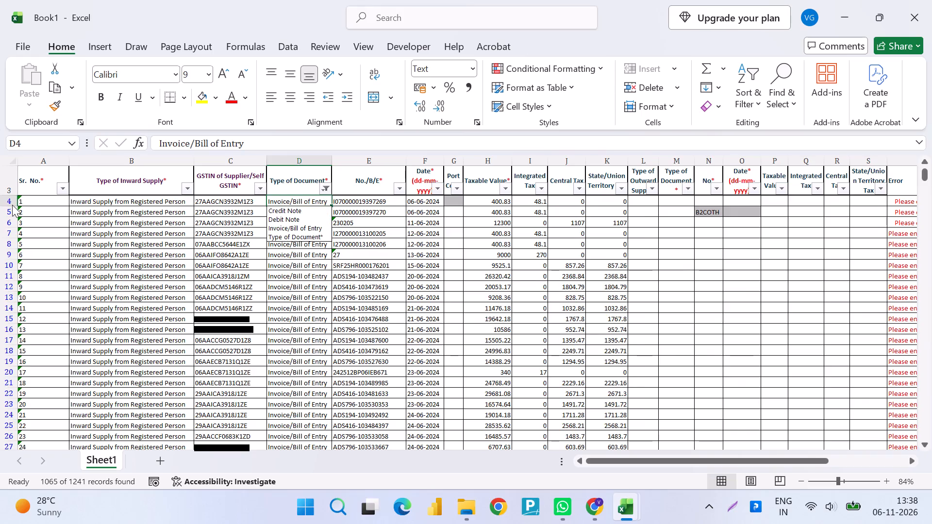
key(Escape)
key(Up)
key(alt+Down)
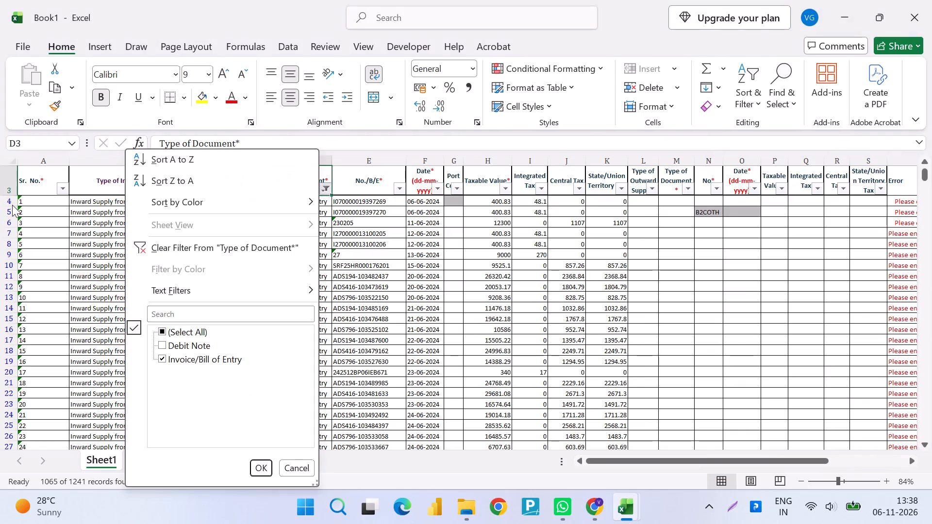
key(Escape)
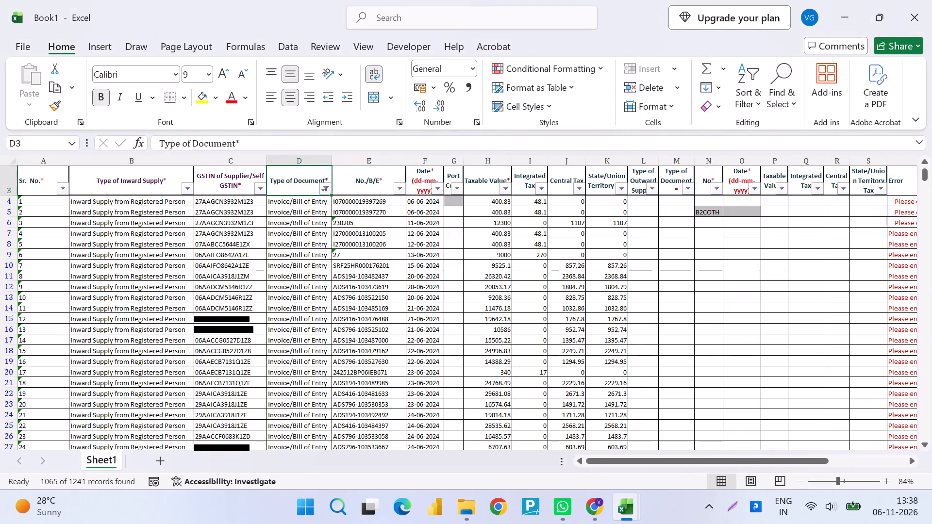
Close Book1 without saving it.
key(alt+F4)
key(Tab)
key(Tab)
key(Tab)
key(Tab)
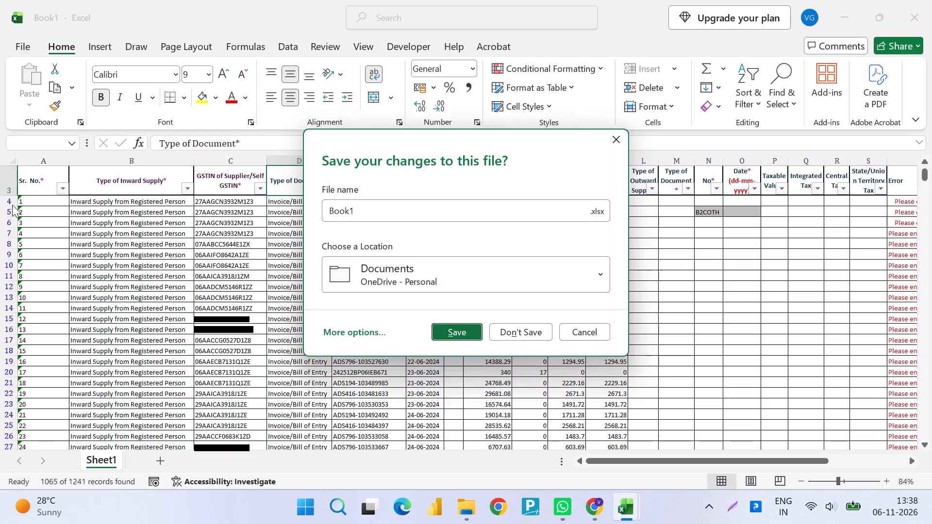
key(Tab)
key(Return)
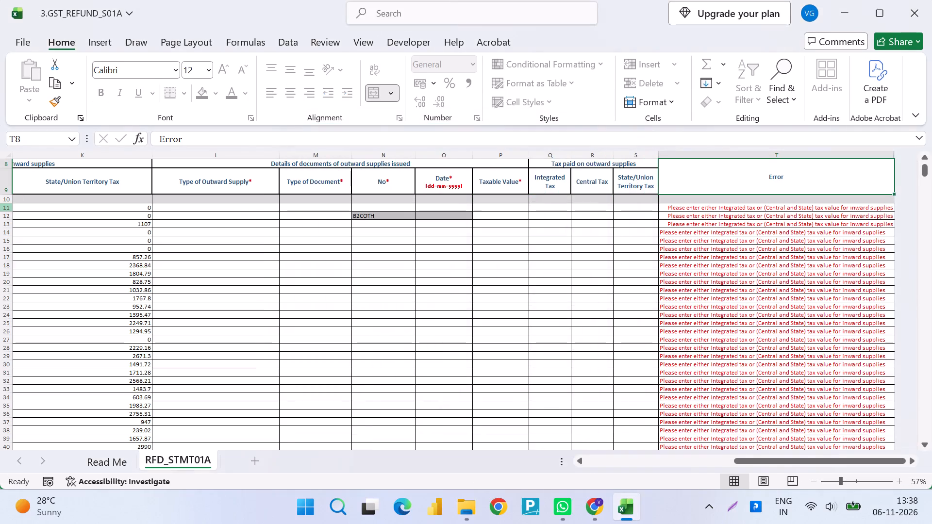
Save the 3.GST_REFUND_S01A workbook.
key(ctrl+s)
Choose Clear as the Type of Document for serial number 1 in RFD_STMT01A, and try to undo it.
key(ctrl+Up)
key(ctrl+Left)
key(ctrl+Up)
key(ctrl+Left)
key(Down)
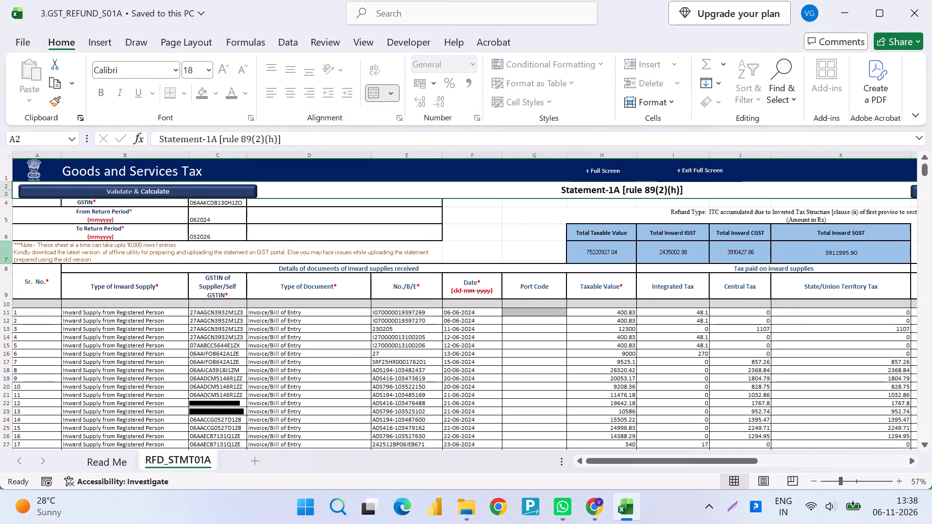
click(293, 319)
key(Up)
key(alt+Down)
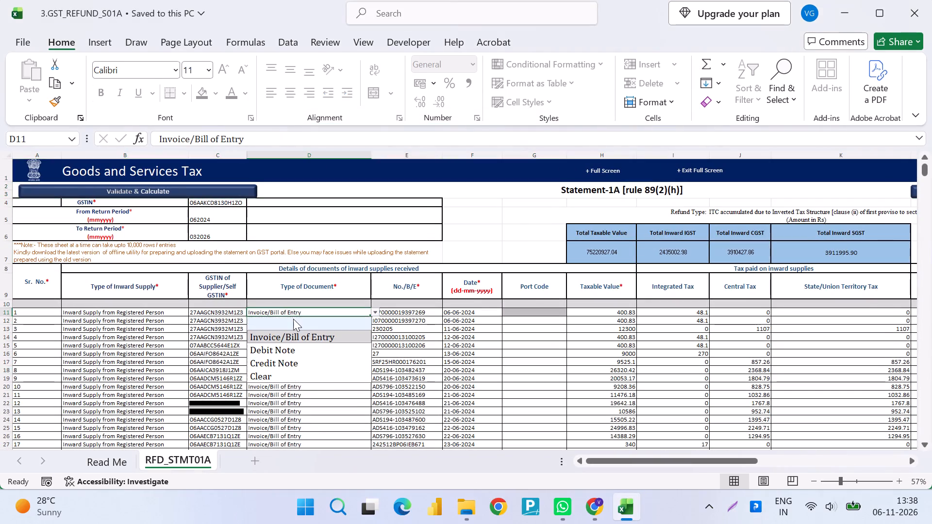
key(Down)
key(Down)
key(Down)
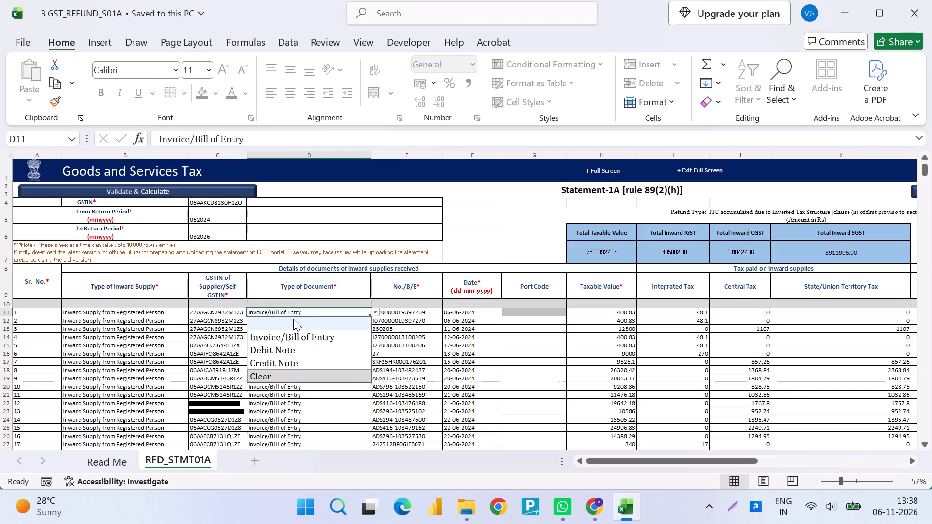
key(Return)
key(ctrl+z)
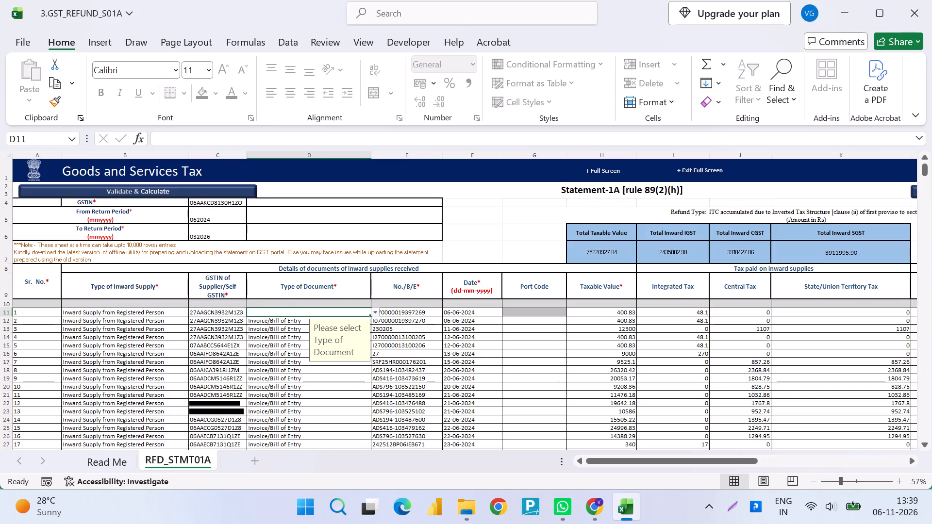
Check the Error entry of serial number 1 with its Type of Document left blank.
key(Up)
key(Down)
key(alt+Down)
key(Escape)
key(Right)
key(Right)
key(Right)
key(Right)
key(Right)
key(Right)
key(Right)
key(Right)
key(Right)
key(Right)
key(Right)
key(Right)
key(Right)
key(Right)
key(Right)
key(Right)
key(Right)
key(Right)
key(Left)
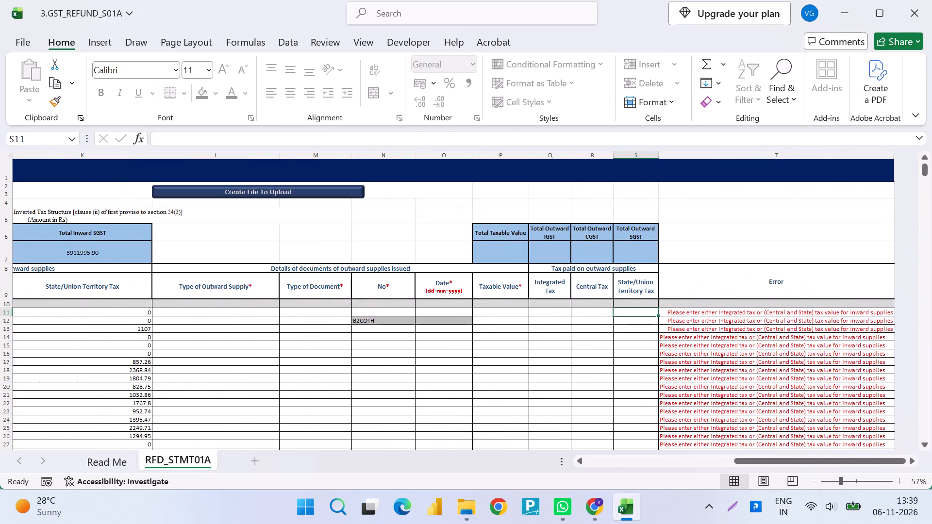
Set the Type of Document for serial number 1 to Invoice/Bill of Entry.
key(ctrl+Left)
key(ctrl+Left)
key(ctrl+Left)
key(ctrl+Left)
key(ctrl+Left)
key(ctrl+Left)
key(ctrl+Left)
key(ctrl+Left)
key(ctrl+Left)
key(ctrl+Left)
key(ctrl+Left)
key(ctrl+Left)
key(ctrl+Left)
key(ctrl+Left)
key(ctrl+Left)
key(ctrl+Left)
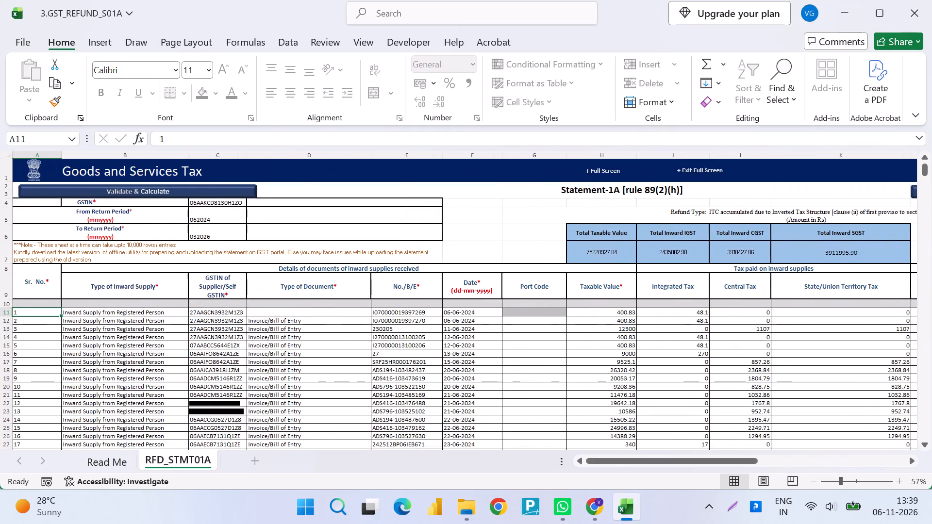
key(Right)
key(Right)
key(Right)
key(alt+Down)
key(Down)
key(Return)
key(Right)
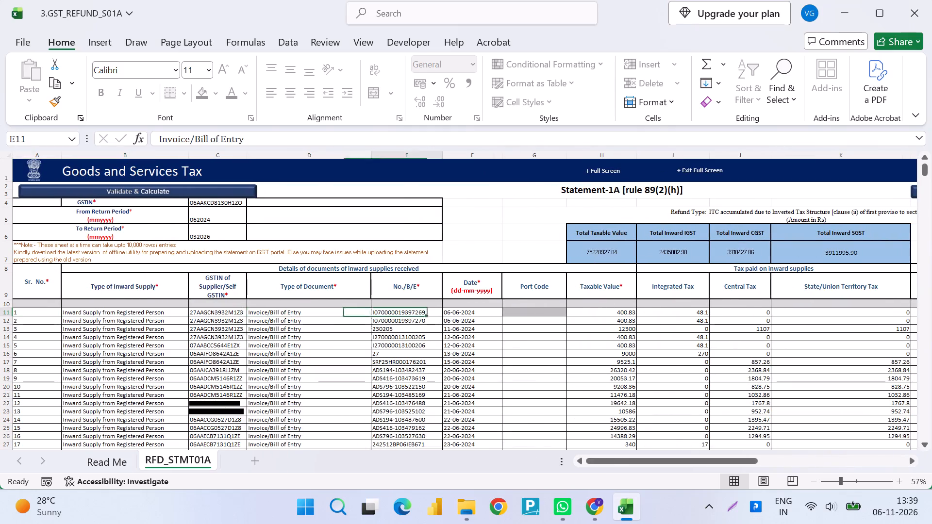
Examine the Error entry of serial number 1 again.
key(ctrl+Right)
key(ctrl+Right)
key(Right)
key(Right)
key(Right)
key(Right)
key(Right)
key(Right)
key(Right)
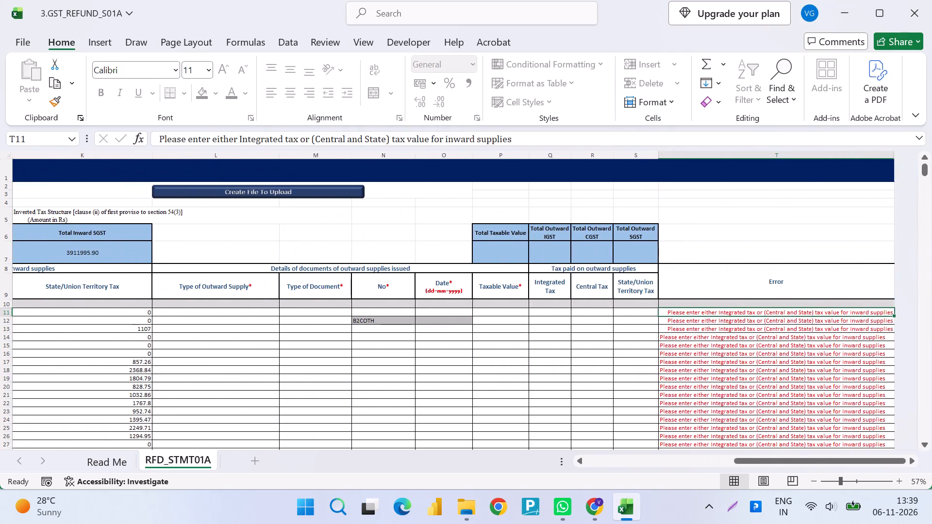
Save the workbook and run Validate & Calculate on the RFD_STMT01A statement.
key(ctrl+s)
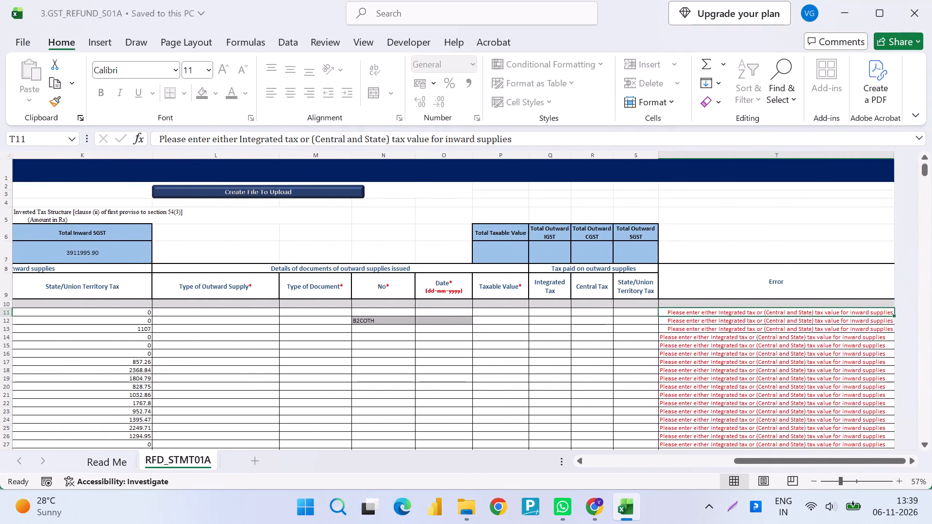
scroll(244, 326, right, 11)
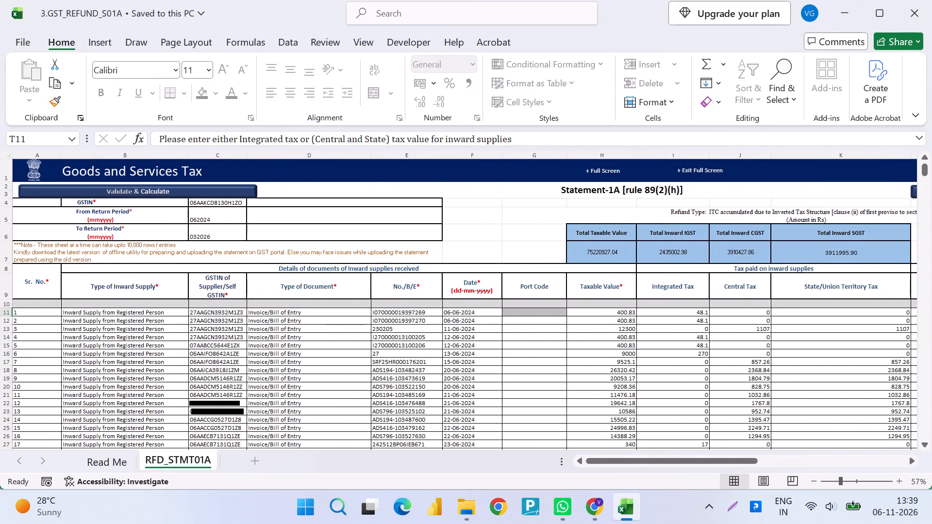
click(182, 194)
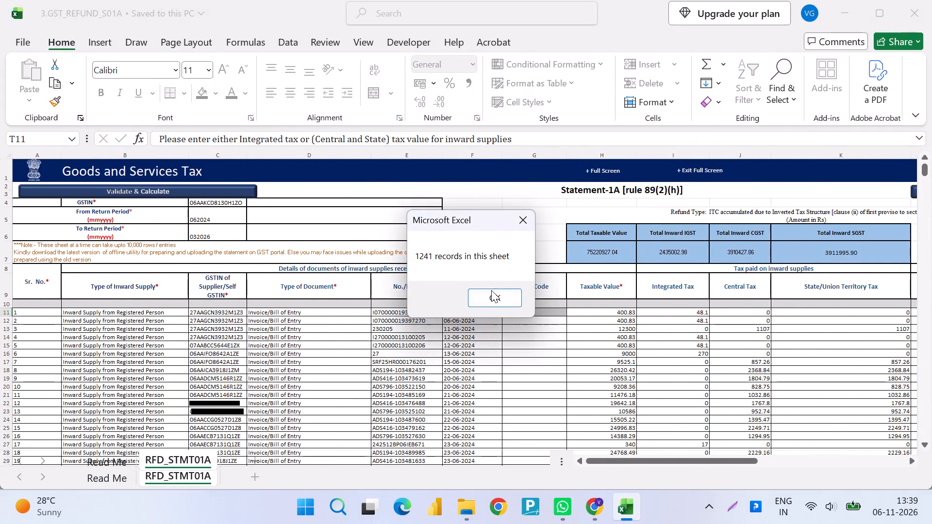
click(489, 296)
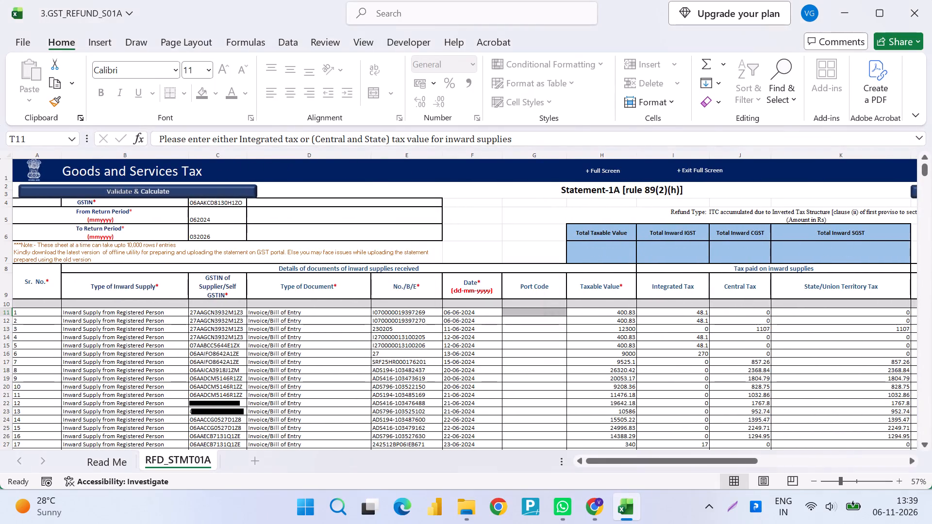
Re-enter the existing Taxable Values of serial numbers 1 to 14 one by one without altering them.
click(494, 351)
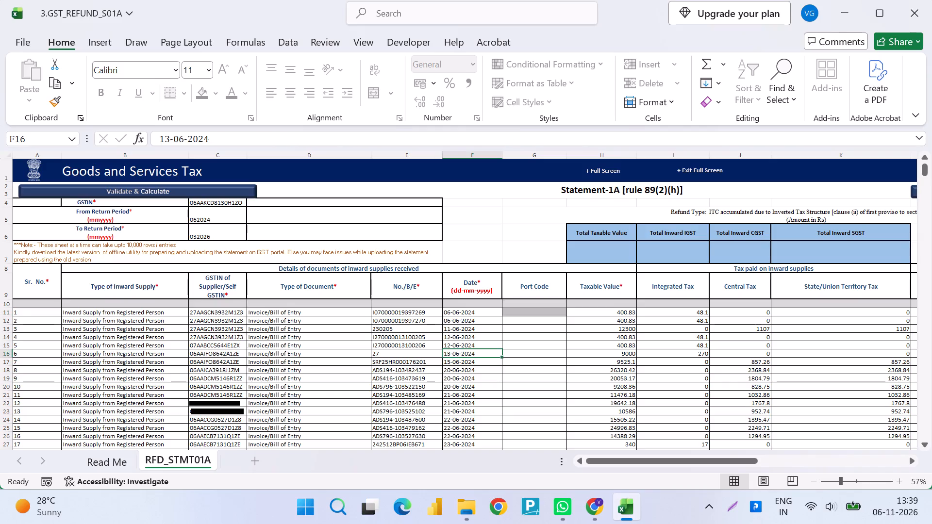
key(Up)
key(Right)
key(Up)
key(Right)
key(Up)
key(Up)
key(Up)
key(Down)
key(Up)
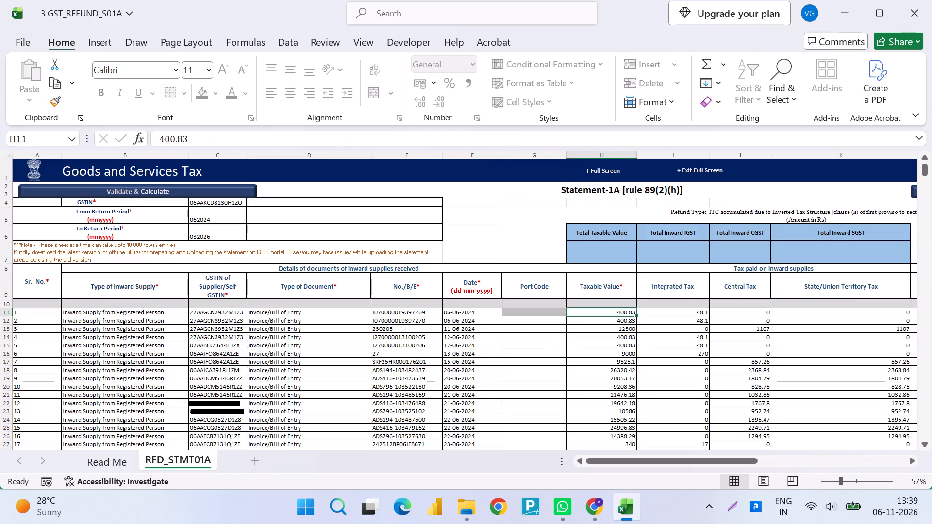
key(F2)
key(Return)
key(F2)
key(Return)
key(F2)
key(Return)
key(F2)
key(Return)
key(F2)
key(Return)
key(F2)
key(Return)
key(F2)
key(Return)
key(F2)
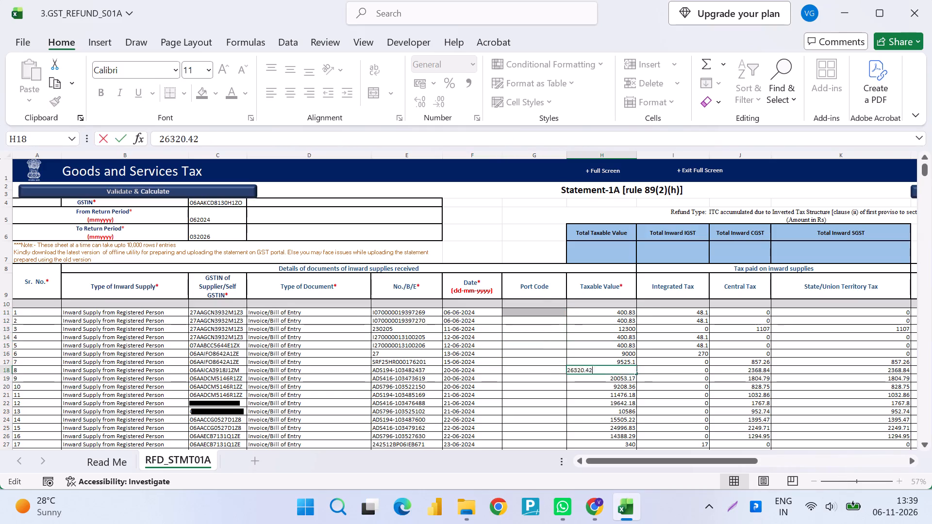
key(Return)
key(F2)
key(Return)
key(F2)
key(F2)
key(Return)
key(F2)
key(Return)
key(F2)
key(Return)
key(F2)
key(Return)
key(F2)
key(Return)
key(F2)
key(Escape)
Reselect Inward Supply from Registered Person as the Type of Inward Supply for serial number 1.
key(Up)
key(Left)
key(Up)
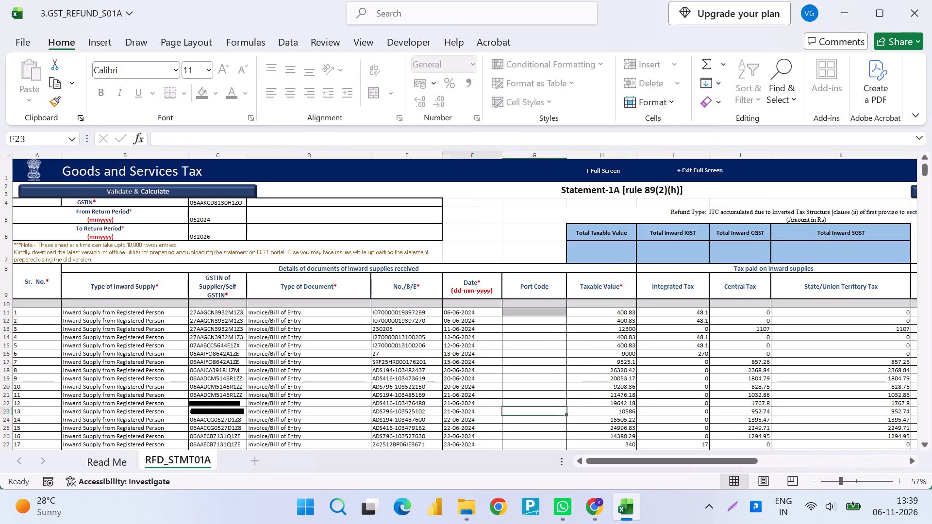
key(Left)
key(Up)
key(Left)
key(Up)
key(Left)
key(Up)
key(ctrl+Left)
key(ctrl+Up)
key(ctrl+Left)
key(ctrl+Up)
key(Right)
key(Down)
key(Down)
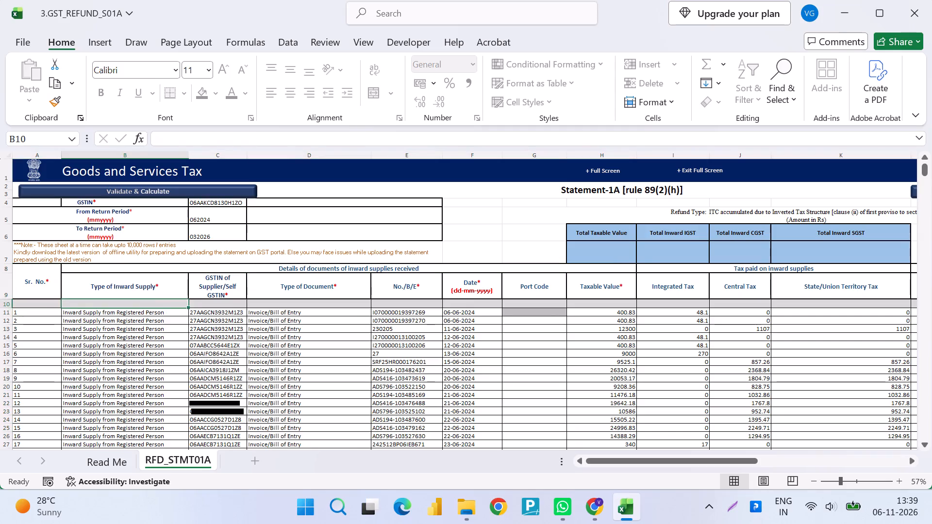
key(Down)
key(alt+Down)
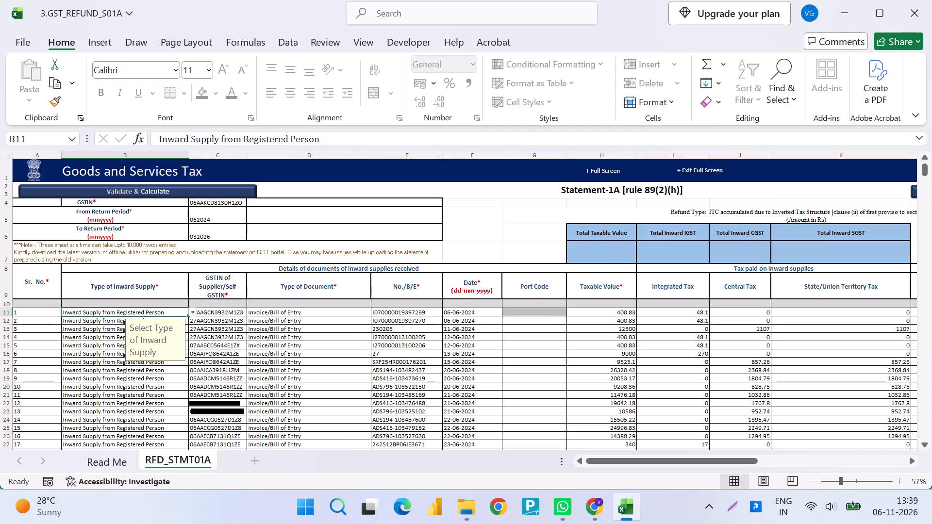
key(Return)
key(Right)
key(alt+Down)
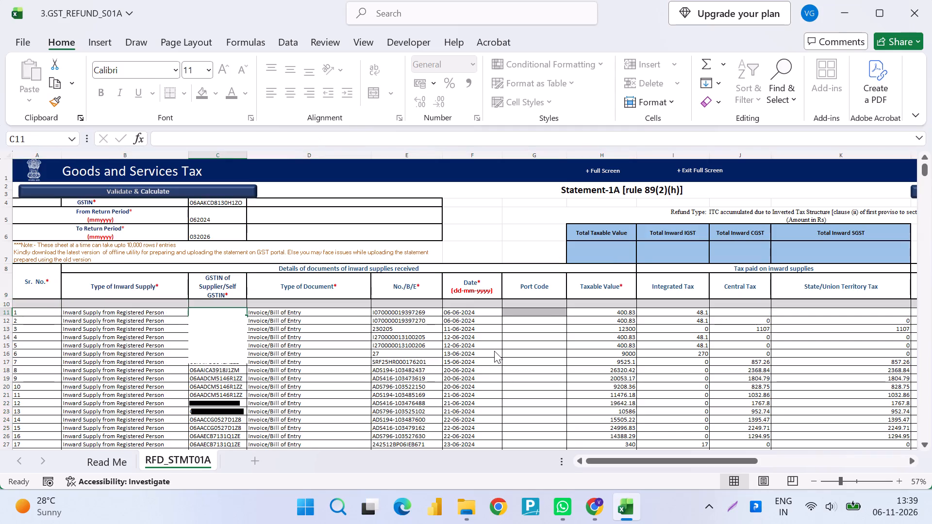
key(Escape)
key(Right)
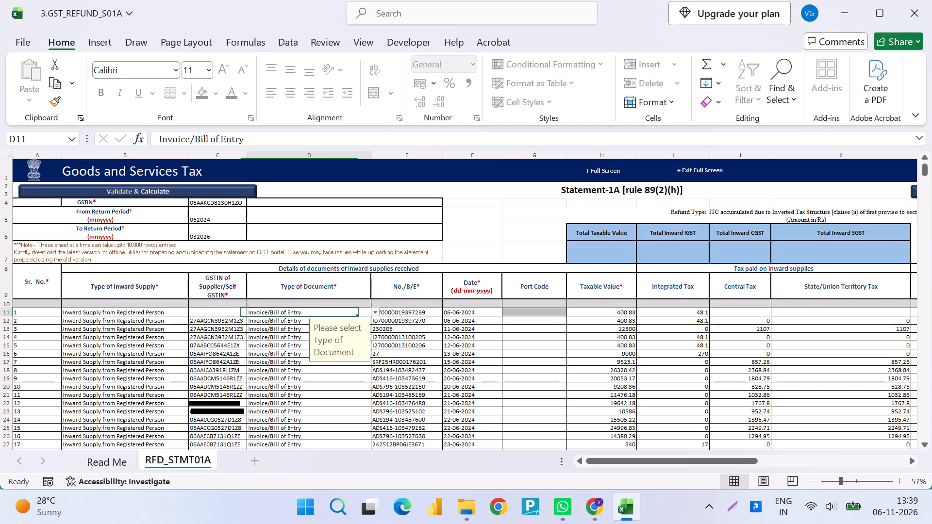
key(Right)
key(Left)
key(Left)
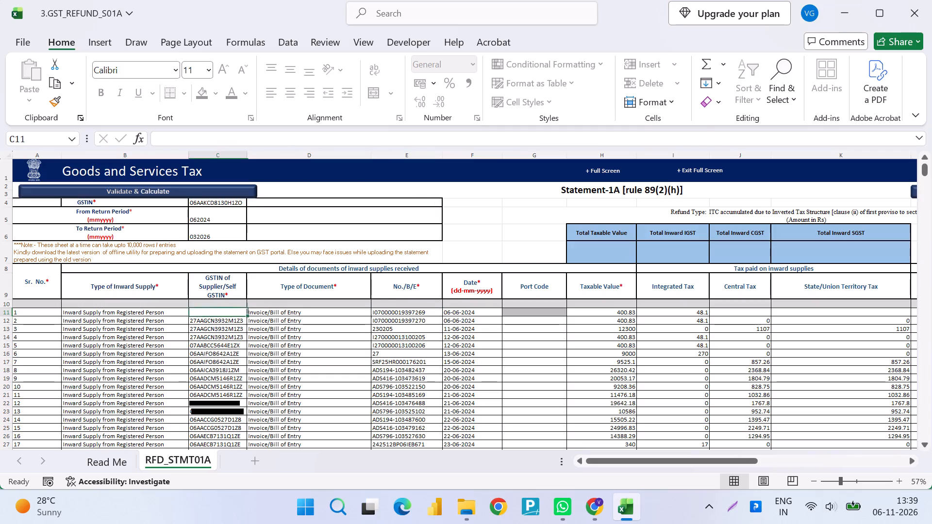
Reselect Inward Supply from Registered Person as the Type of Inward Supply for serial number 2.
key(Left)
key(Down)
key(alt+Down)
key(alt+Down)
key(Up)
key(Return)
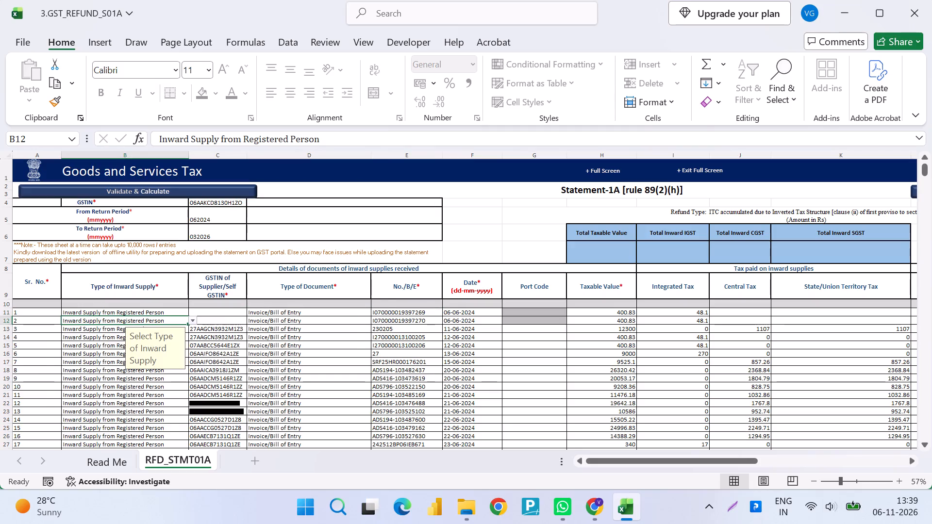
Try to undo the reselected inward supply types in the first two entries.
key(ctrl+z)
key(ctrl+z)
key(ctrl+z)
Switch to Chrome and open PURCHASE 24-25.xlsx from the download history.
key(alt+Tab)
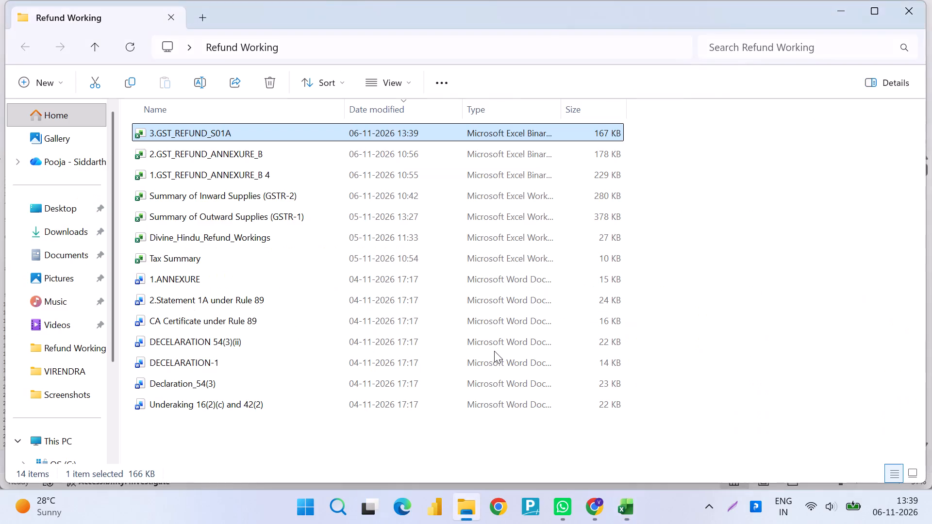
key(super+d)
key(alt+Tab)
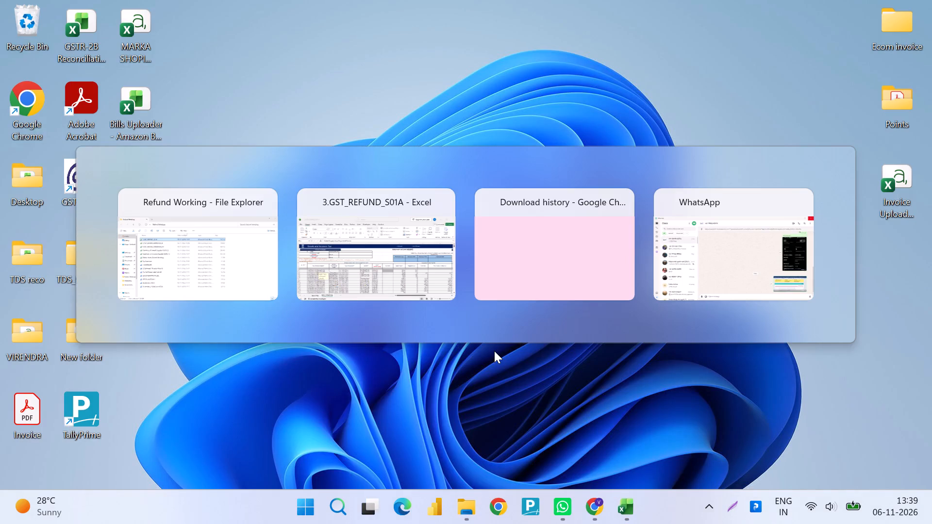
key(alt+Tab)
key(alt+Tab)
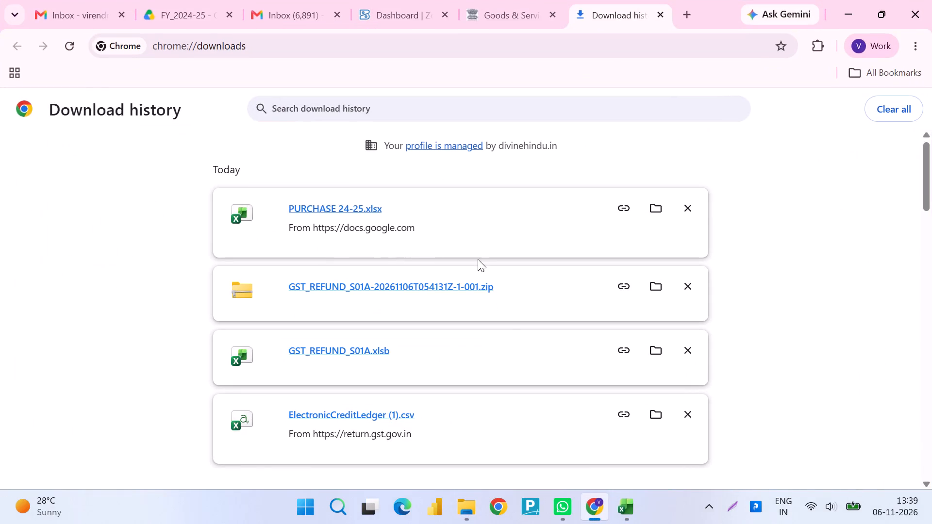
click(364, 208)
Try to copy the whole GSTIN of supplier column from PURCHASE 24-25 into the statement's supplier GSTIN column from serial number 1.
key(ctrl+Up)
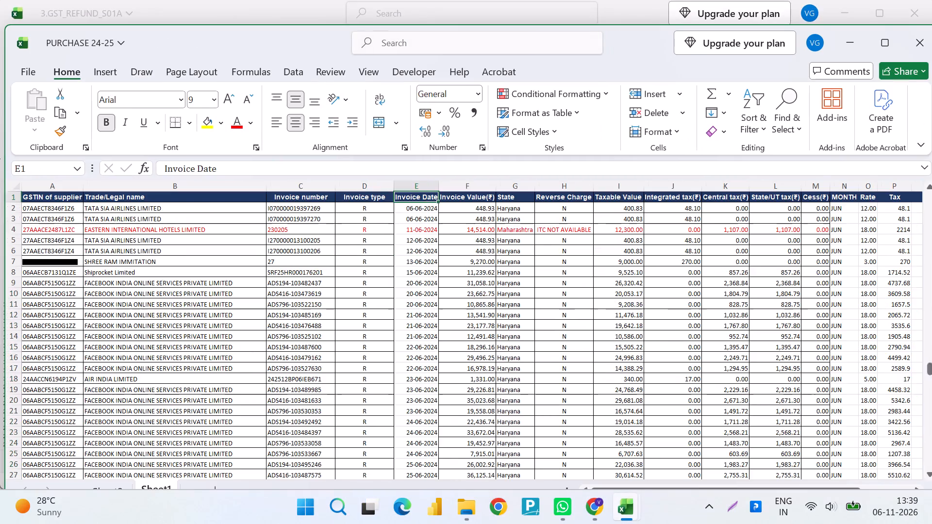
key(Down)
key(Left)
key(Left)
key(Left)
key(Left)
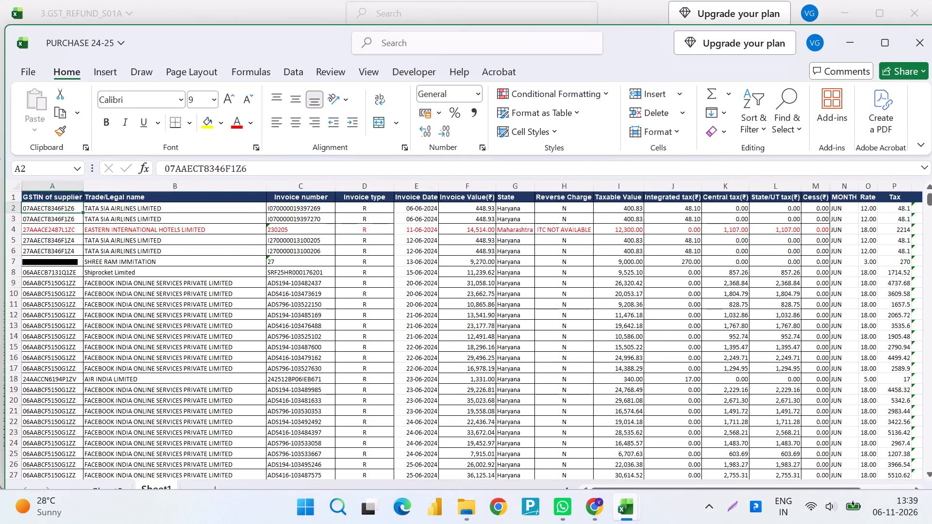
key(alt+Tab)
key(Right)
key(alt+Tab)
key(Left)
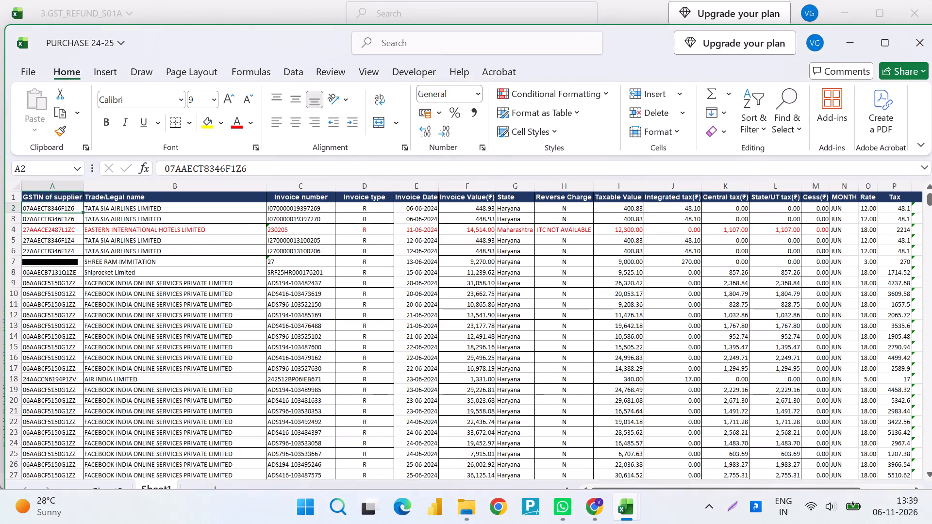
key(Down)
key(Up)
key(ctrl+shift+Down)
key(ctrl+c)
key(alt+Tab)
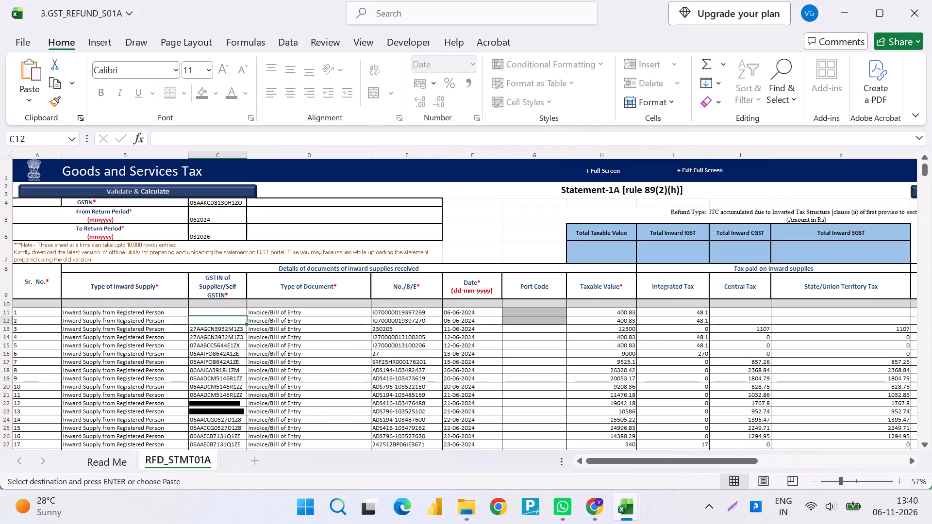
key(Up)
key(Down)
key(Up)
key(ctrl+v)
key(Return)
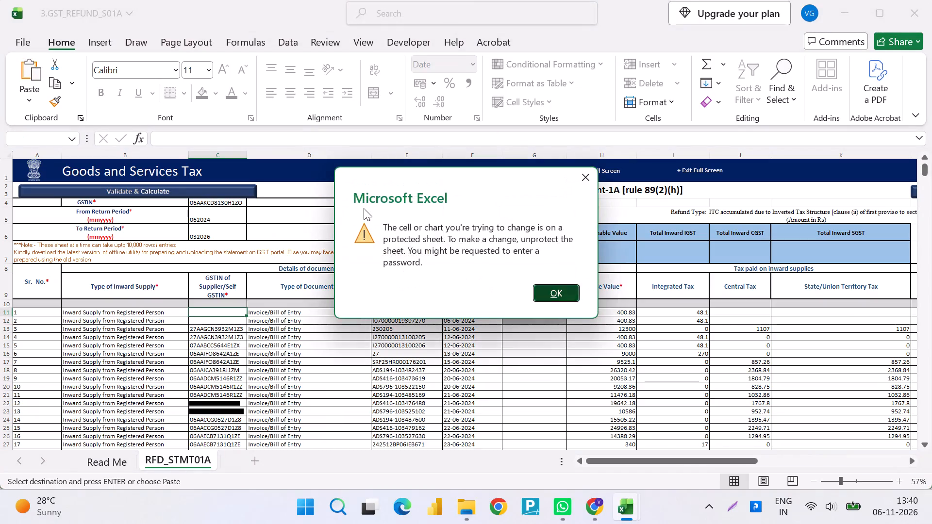
Copy the supplier GSTINs of the first two PURCHASE 24-25 invoices into serial numbers 1 and 2 of the statement.
key(alt+Tab)
key(Up)
key(Down)
key(shift+Down)
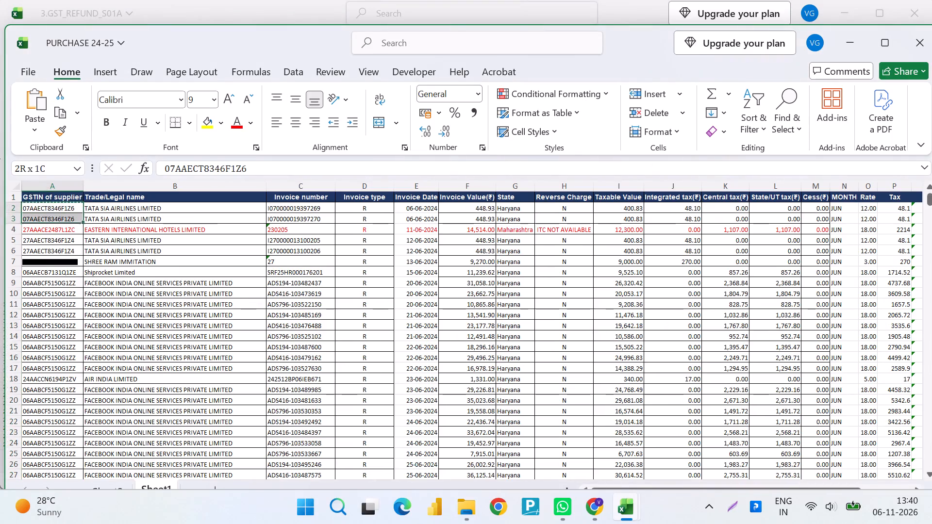
key(ctrl+c)
key(alt+Tab)
key(Right)
key(Left)
key(ctrl+v)
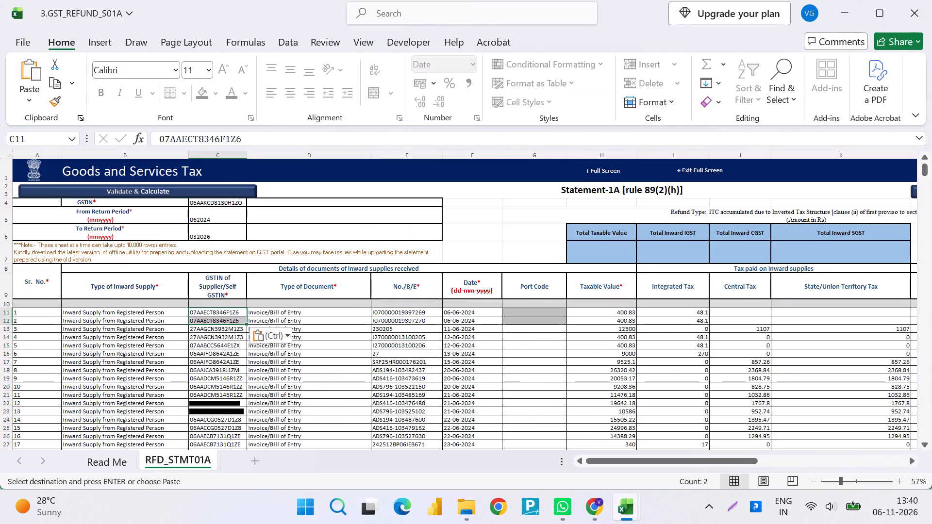
key(Return)
Re-enter the supplier GSTINs of serial numbers 1 to 18 one by one without altering them.
key(Up)
key(Down)
key(F2)
key(Return)
key(F2)
key(Return)
key(F2)
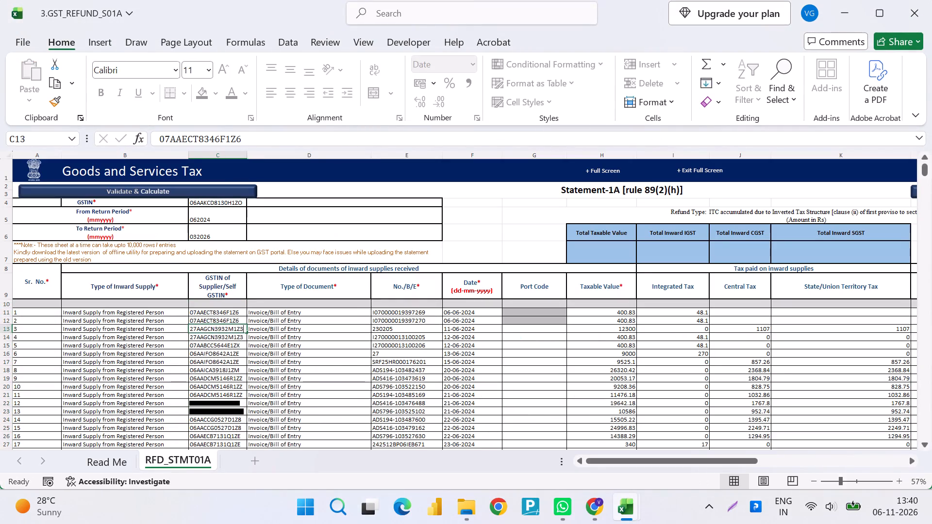
key(Return)
key(F2)
key(F2)
key(Return)
key(F2)
key(Return)
key(F2)
key(Return)
key(F2)
key(Return)
key(F2)
key(Return)
key(F2)
key(F2)
key(Return)
key(F2)
key(Return)
key(F2)
key(Return)
key(F2)
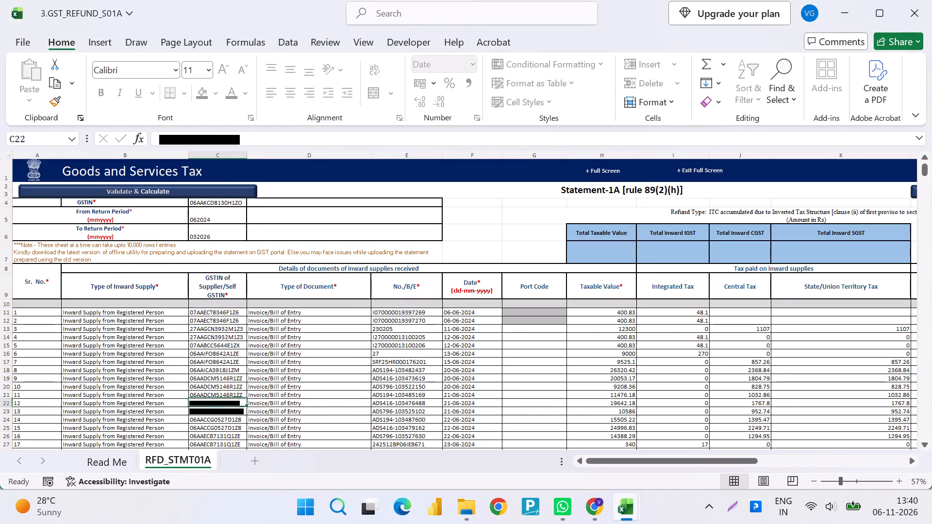
key(Return)
key(F2)
key(Return)
key(F2)
key(F2)
key(Return)
key(F2)
key(Return)
key(F2)
key(Return)
key(F2)
key(Return)
key(F2)
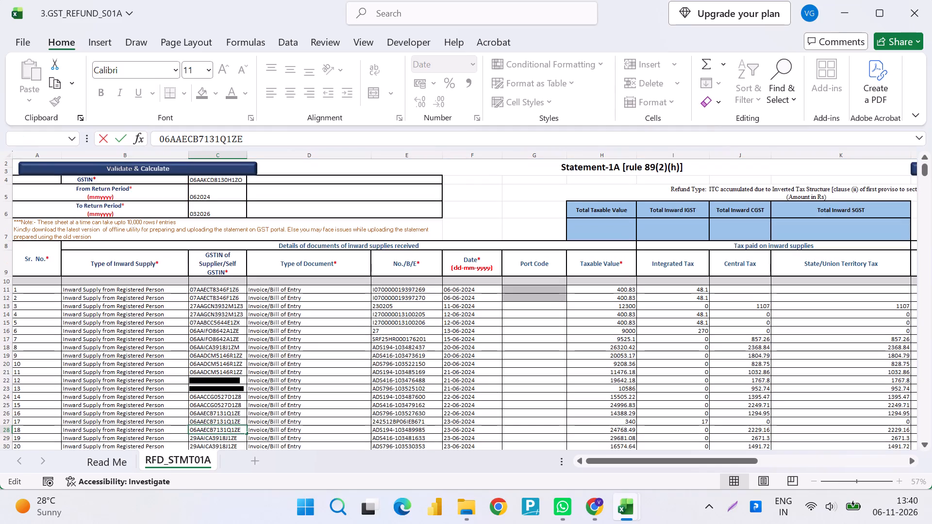
key(Return)
Check the Error column entry for serial number 18 of the statement.
key(Up)
key(ctrl+Right)
key(ctrl+Right)
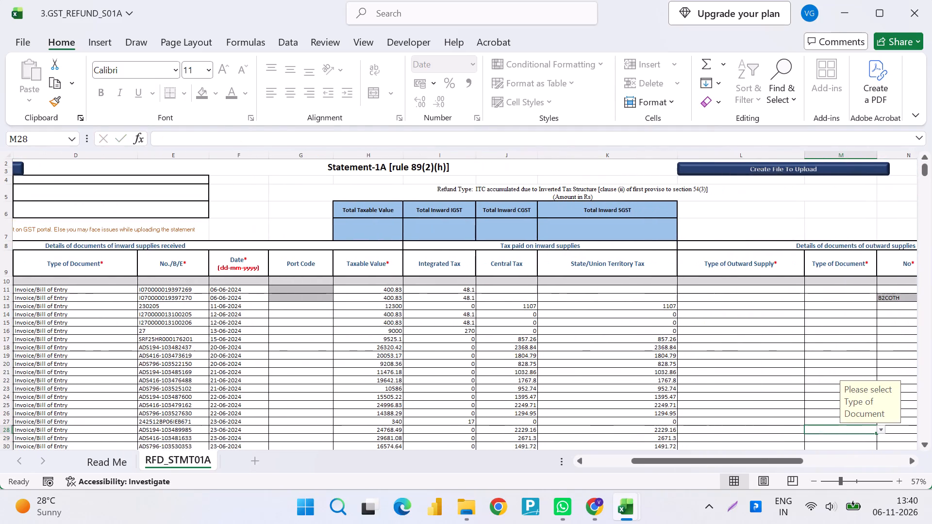
key(Right)
key(Right)
key(Right)
key(Right)
key(Right)
key(Right)
key(Right)
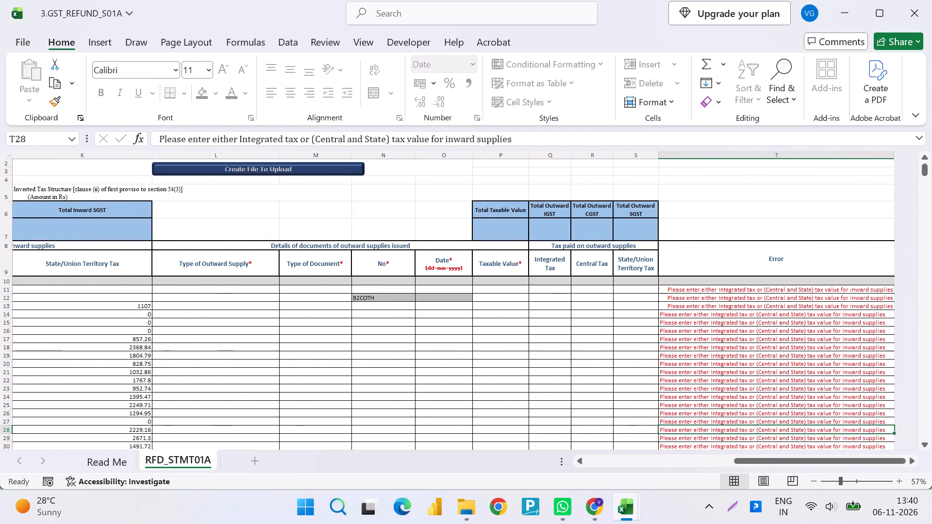
Re-enter the supplier GSTINs of serial numbers 18 to 34 one by one without altering them.
key(ctrl+Left)
key(ctrl+Left)
key(ctrl+Left)
key(ctrl+Left)
key(ctrl+Left)
key(ctrl+Left)
key(ctrl+Left)
key(ctrl+Left)
key(ctrl+Left)
key(ctrl+Left)
key(ctrl+Left)
key(ctrl+Left)
key(ctrl+Left)
key(ctrl+Left)
key(ctrl+Left)
key(ctrl+Left)
key(ctrl+Left)
key(ctrl+Left)
key(ctrl+Left)
key(ctrl+Left)
key(Right)
key(Right)
key(Right)
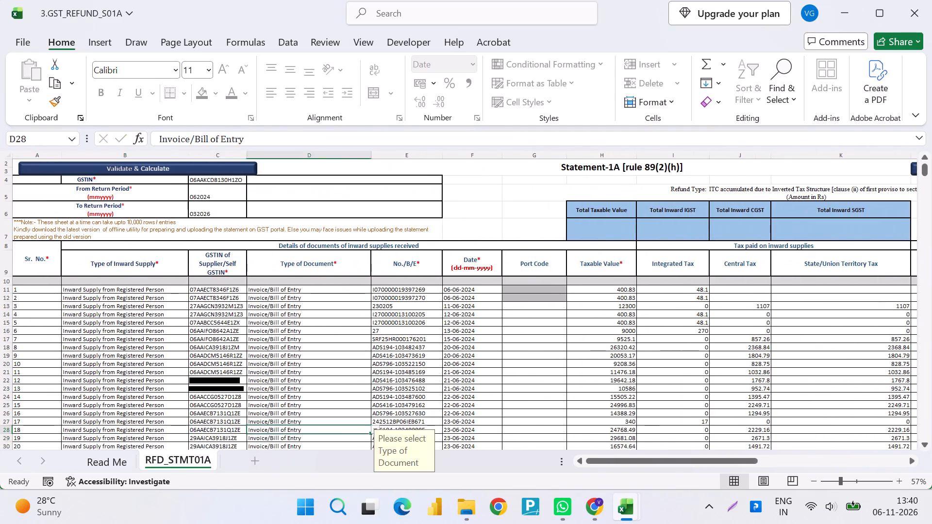
key(Left)
key(F2)
key(Return)
key(F2)
key(Return)
key(F2)
key(F2)
key(Return)
key(F2)
key(Return)
key(F2)
key(Return)
key(F2)
key(F2)
key(Return)
key(F2)
key(Return)
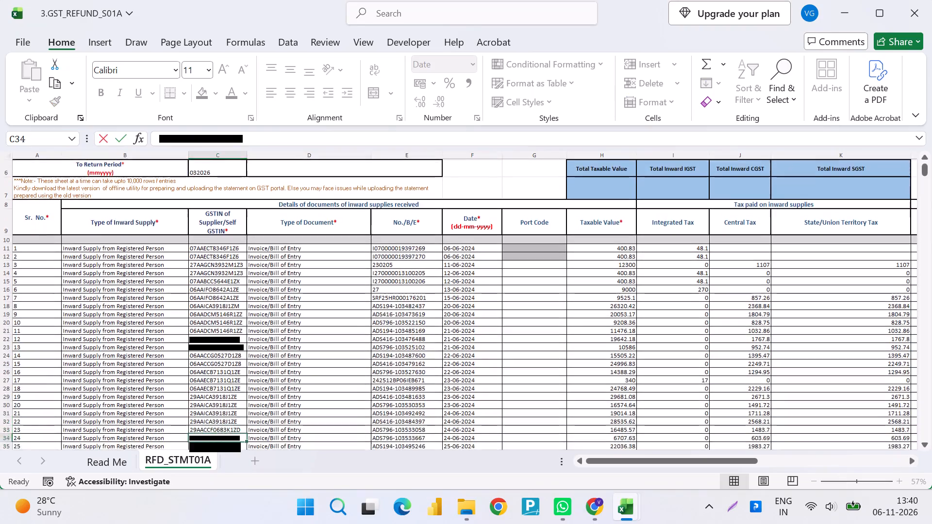
key(F2)
key(Return)
key(F2)
key(F2)
key(Return)
key(F2)
key(Return)
key(F2)
key(Return)
key(F2)
key(Return)
key(F2)
key(F2)
key(Return)
key(F2)
key(Return)
key(F2)
key(Return)
key(F2)
key(F2)
key(Return)
key(F2)
key(Return)
Re-enter the supplier GSTINs of serial numbers 35 to 49 one by one without altering them.
key(F2)
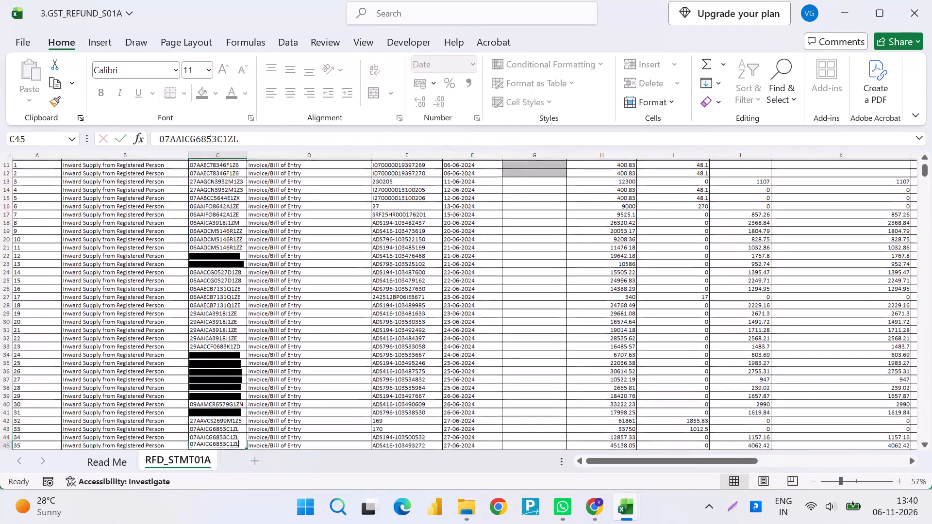
key(Return)
key(F2)
key(Return)
key(F2)
key(F2)
key(Return)
key(F2)
key(Return)
key(F2)
key(Return)
key(F2)
key(Return)
key(F2)
key(F2)
key(Return)
key(F2)
key(Return)
key(F2)
key(Return)
key(F2)
key(Return)
key(F2)
key(F2)
key(Return)
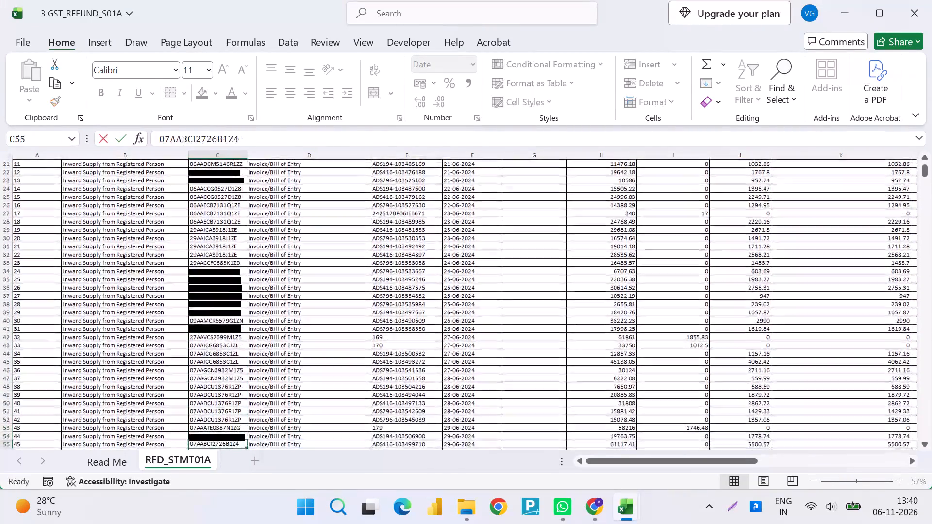
key(F2)
key(Return)
key(F2)
key(Return)
key(F2)
key(F2)
key(Return)
key(F2)
key(Return)
Re-enter the supplier GSTINs of serial numbers 50 to 65 one by one without altering them.
key(F2)
key(Return)
key(F2)
key(Return)
key(F2)
key(F2)
key(Return)
key(F2)
key(Return)
key(F2)
key(Return)
key(F2)
key(Return)
key(F2)
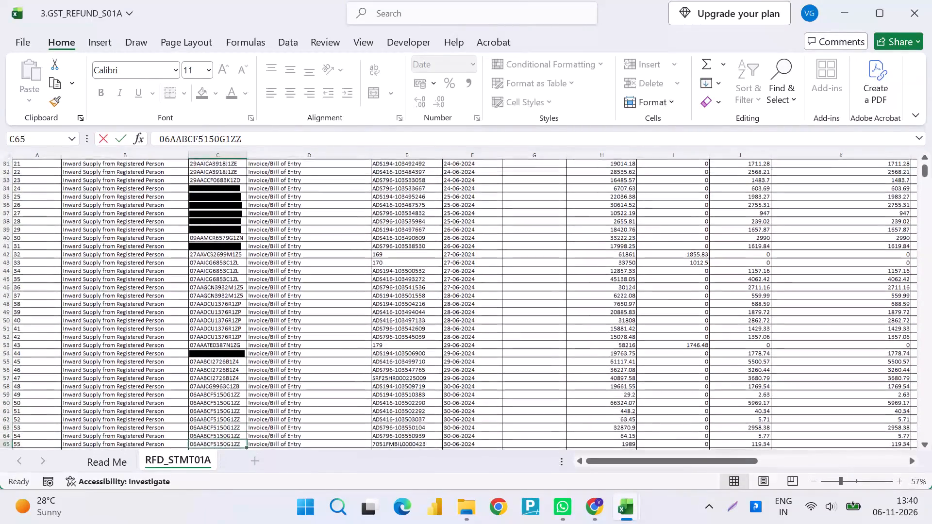
key(F2)
key(Return)
key(F2)
key(Return)
key(F2)
key(Return)
key(F2)
key(Return)
key(F2)
key(F2)
key(Return)
key(F2)
key(Return)
key(F2)
key(Return)
key(F2)
key(Return)
key(F2)
key(Return)
key(F2)
key(Return)
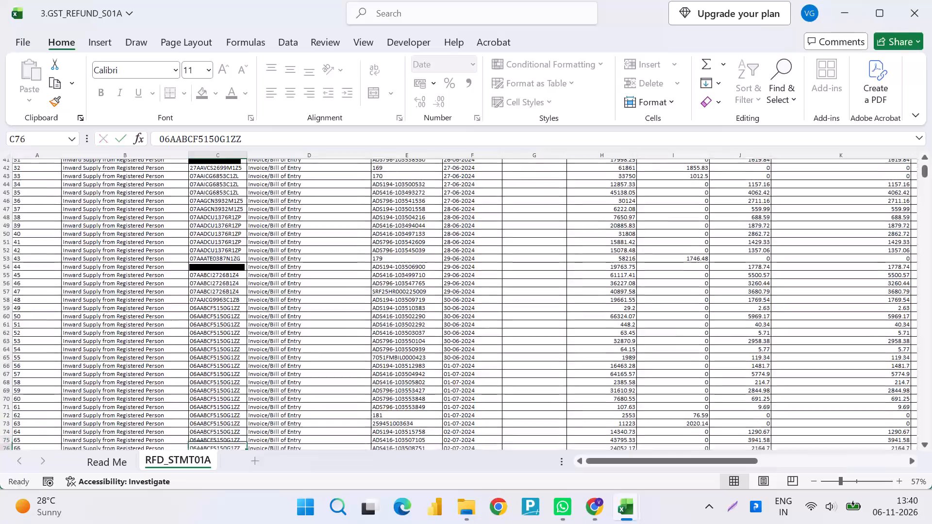
Re-enter the supplier GSTINs of serial numbers 66 to 75 one by one without altering them.
key(F2)
key(Return)
key(F2)
key(Return)
key(F2)
key(F2)
key(Return)
key(F2)
key(Return)
key(F2)
key(Return)
key(F2)
key(Return)
key(F2)
key(Return)
key(F2)
key(F2)
key(Return)
key(F2)
key(Return)
key(F2)
key(Return)
Re-enter the supplier GSTINs of serial numbers 76 to 85 one by one without altering them.
key(F2)
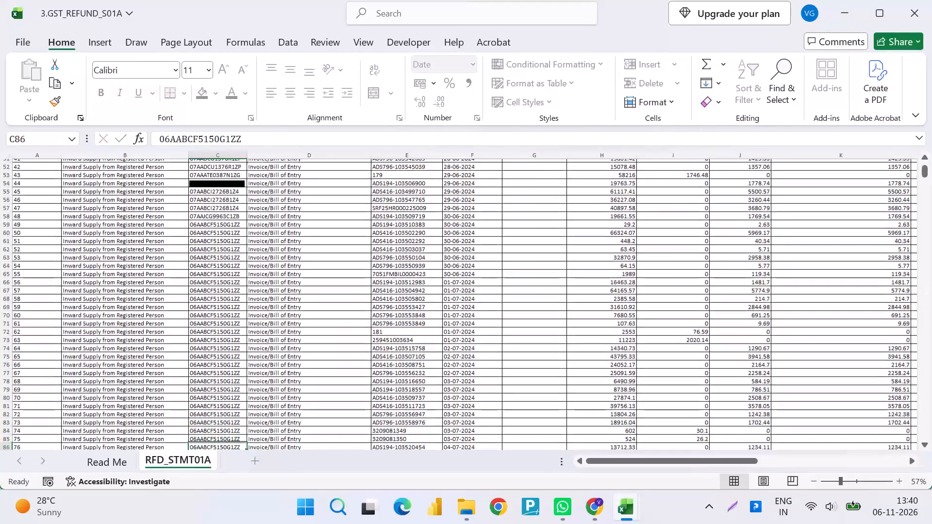
key(Return)
key(F2)
key(Return)
key(F2)
key(F2)
key(Return)
key(F2)
key(Return)
key(F2)
key(Return)
key(F2)
key(Return)
key(F2)
key(F2)
key(Return)
key(F2)
key(Return)
key(F2)
key(Return)
key(F2)
key(Return)
Re-enter the supplier GSTINs of serial numbers 86 to 95 one by one without altering them.
key(F2)
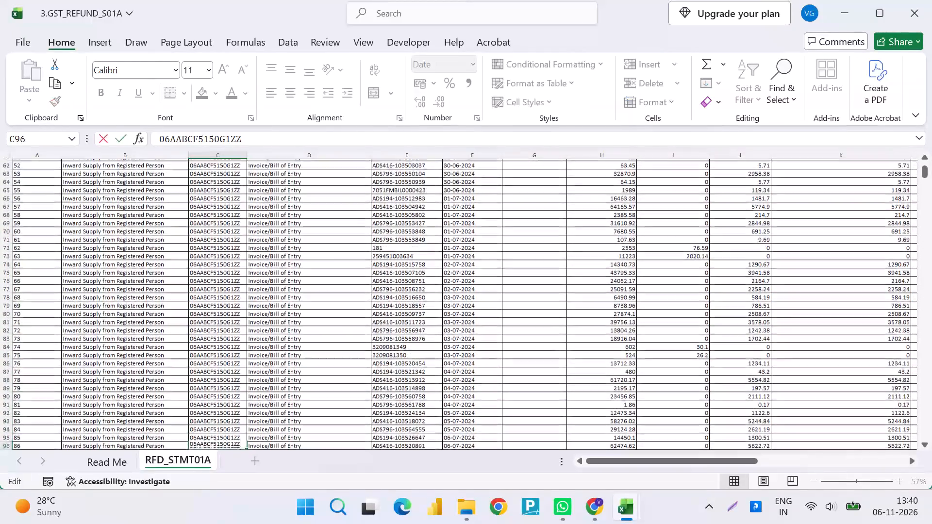
key(F2)
key(Return)
key(F2)
key(Return)
key(F2)
key(Return)
key(F2)
key(Return)
key(F2)
key(Return)
key(F2)
key(Return)
key(F2)
key(Return)
key(F2)
key(F2)
key(Return)
key(F2)
key(Return)
key(F2)
key(Return)
Re-enter the supplier GSTINs of serial numbers 96 to 105 one by one without altering them.
key(F2)
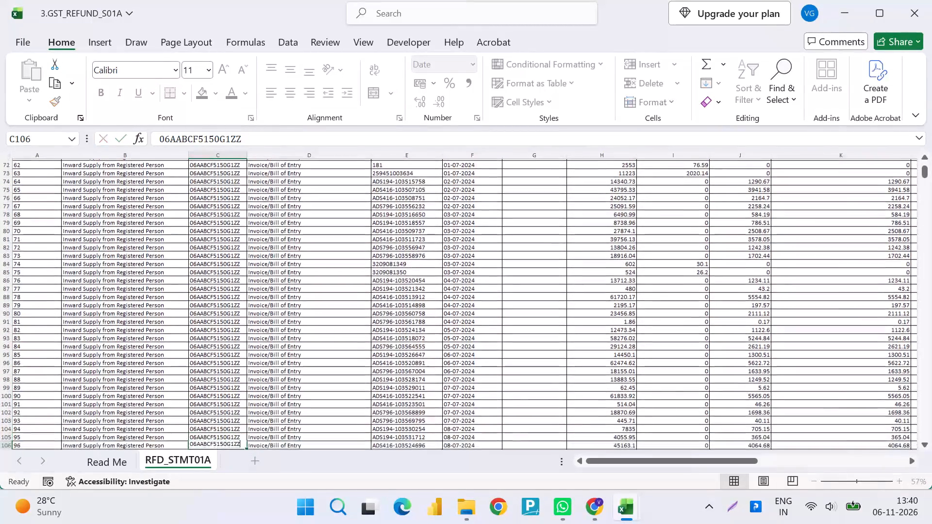
key(Return)
key(F2)
key(Return)
key(F2)
key(Return)
key(F2)
key(Return)
key(F2)
key(Return)
key(F2)
key(Return)
key(F2)
key(F2)
key(Return)
key(F2)
key(Return)
key(F2)
key(Return)
key(F2)
key(Return)
Skip serial number 106 and re-enter the supplier GSTINs of serial numbers 107 to 116 one by one without altering them.
key(Return)
key(F2)
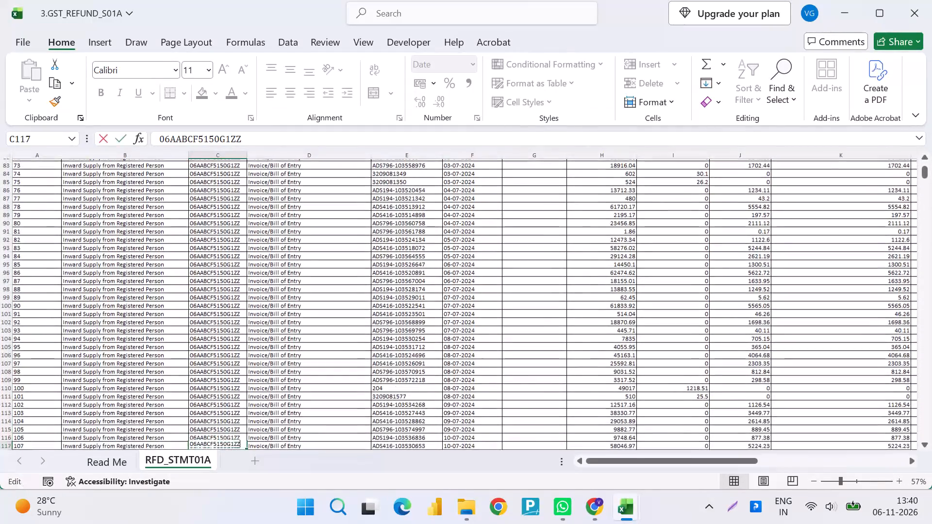
key(Return)
key(F2)
key(Return)
key(F2)
key(Return)
key(F2)
key(F2)
key(Return)
key(F2)
key(Return)
key(F2)
key(Return)
key(F2)
key(Return)
key(F2)
key(Return)
key(F2)
key(Return)
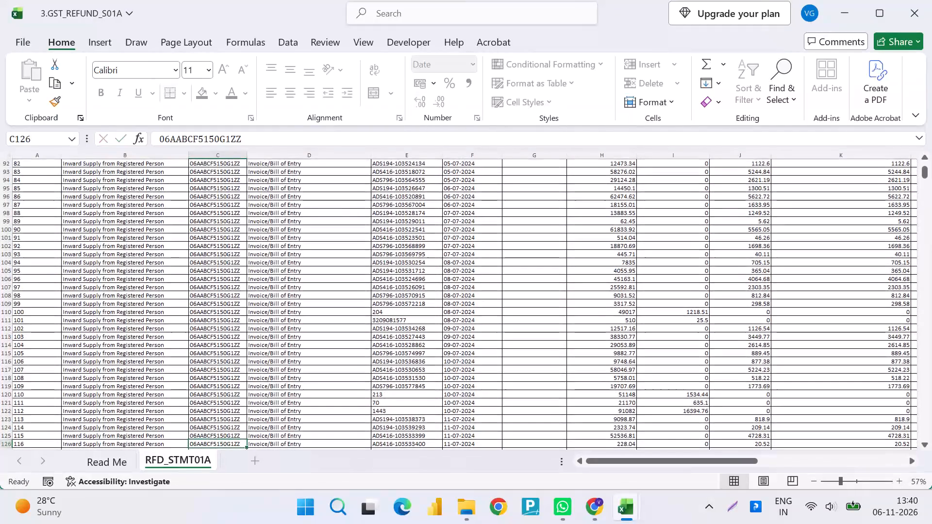
key(F2)
key(Return)
Run Validate & Calculate on the statement again and dismiss the record count message.
key(ctrl+Up)
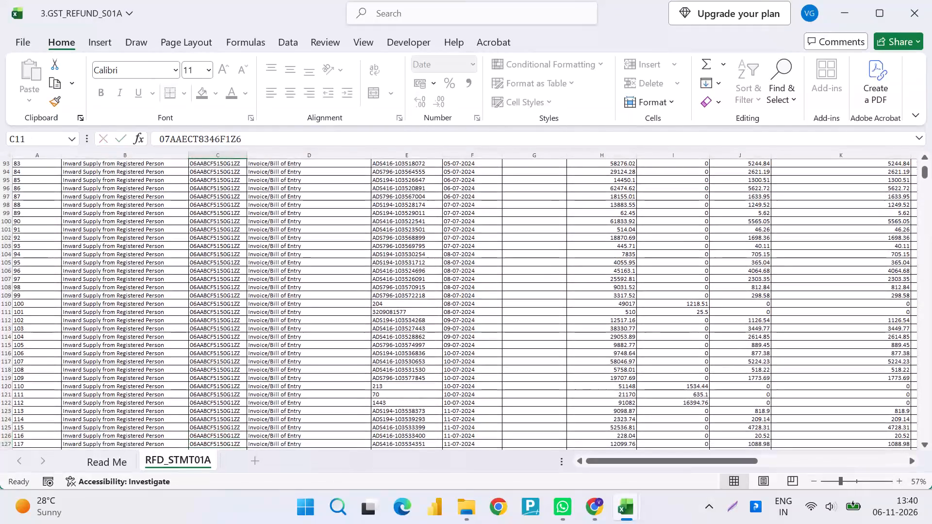
key(ctrl+Up)
key(ctrl+Up)
key(ctrl+Up)
key(ctrl+Up)
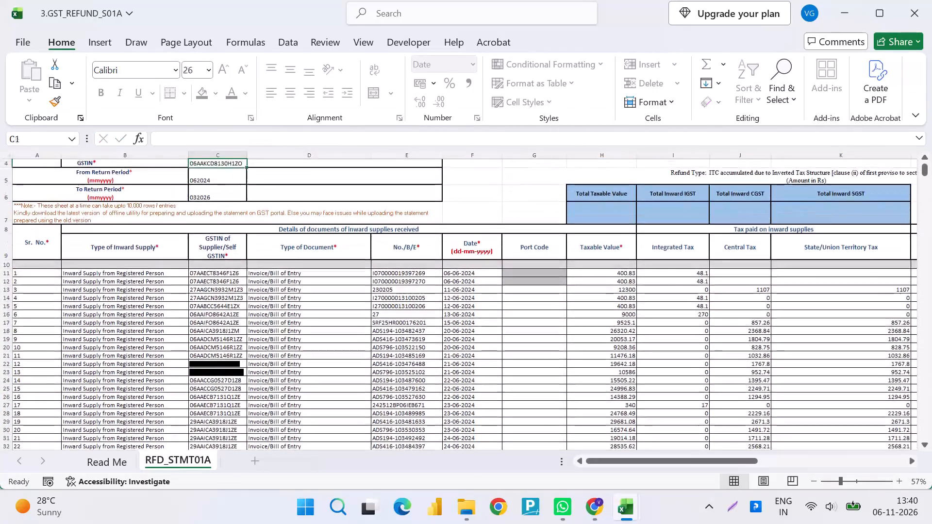
click(183, 184)
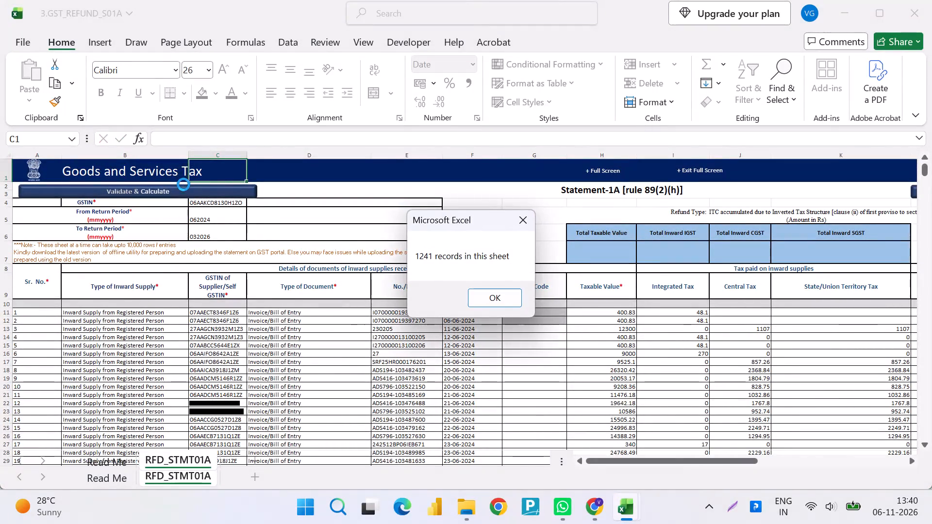
key(Return)
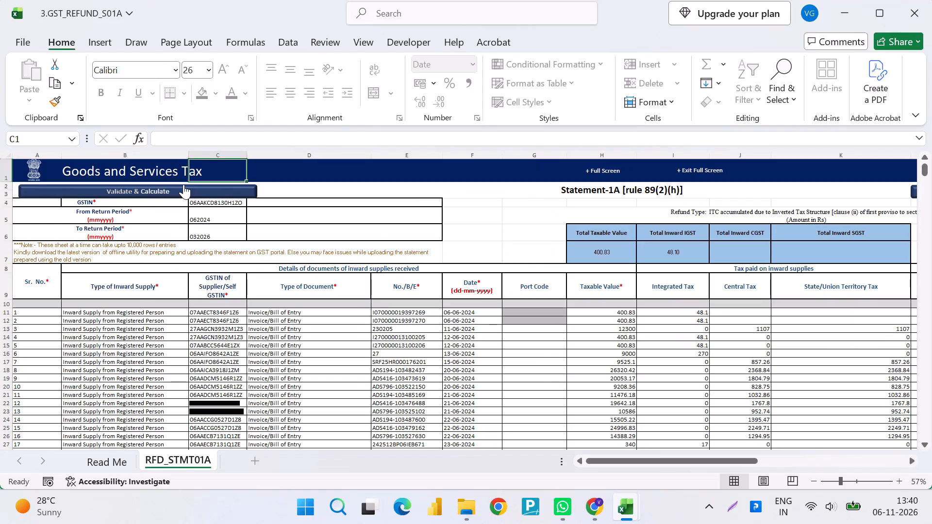
Examine the entries of serial number 1 from the document type through the taxable value and integrated tax.
key(Down)
key(Down)
key(Down)
key(Down)
key(Down)
key(Down)
key(Down)
key(Down)
key(Down)
key(Right)
key(Right)
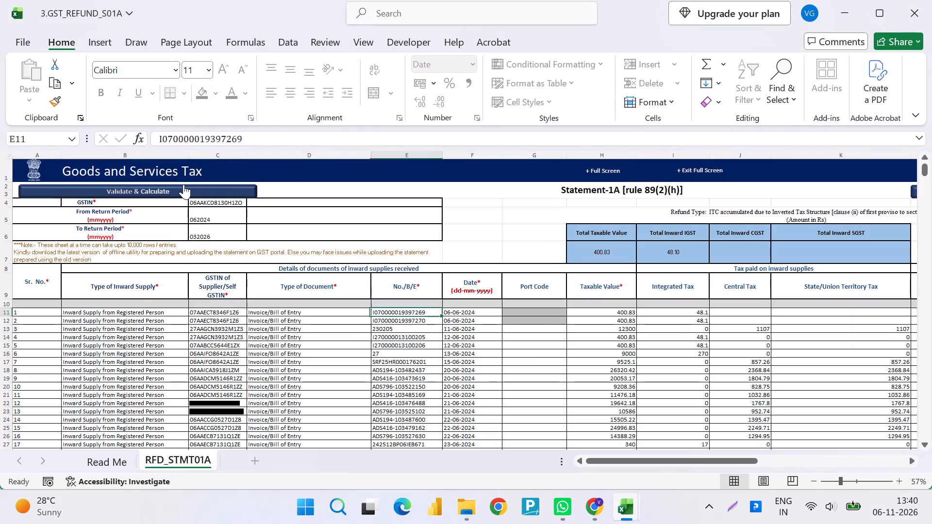
key(Right)
key(Right)
key(Right)
key(Right)
key(Left)
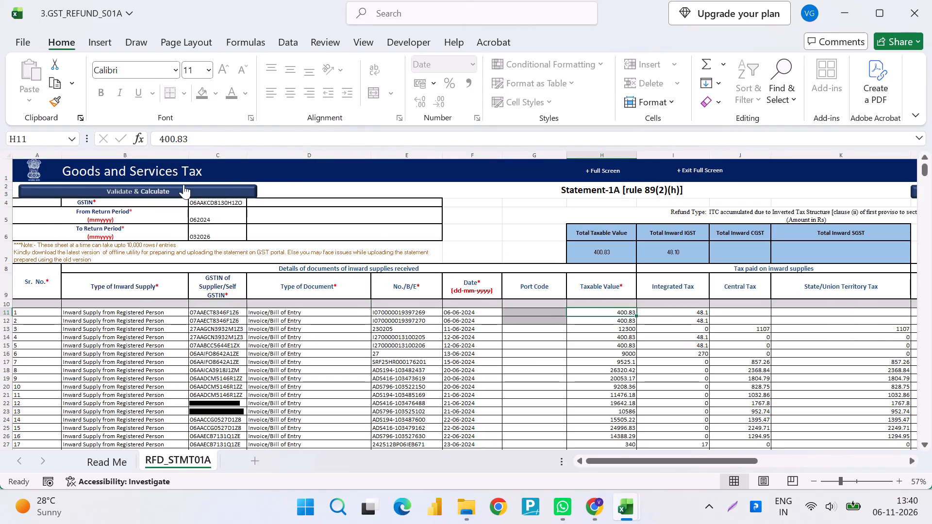
key(Left)
key(Left)
key(Left)
key(Left)
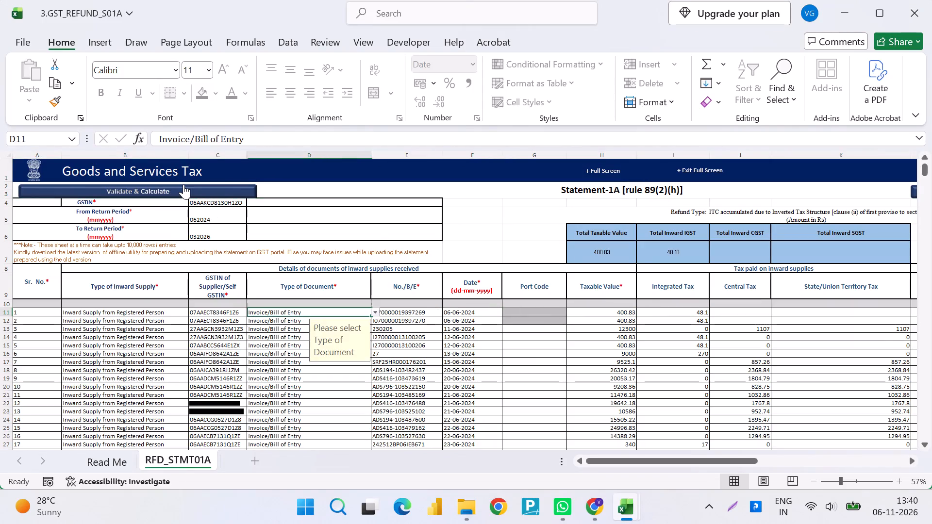
Reselect Invoice/Bill of Entry as the type of document for serial numbers 2 and 3.
key(Right)
key(Down)
key(Left)
key(alt+Down)
key(Return)
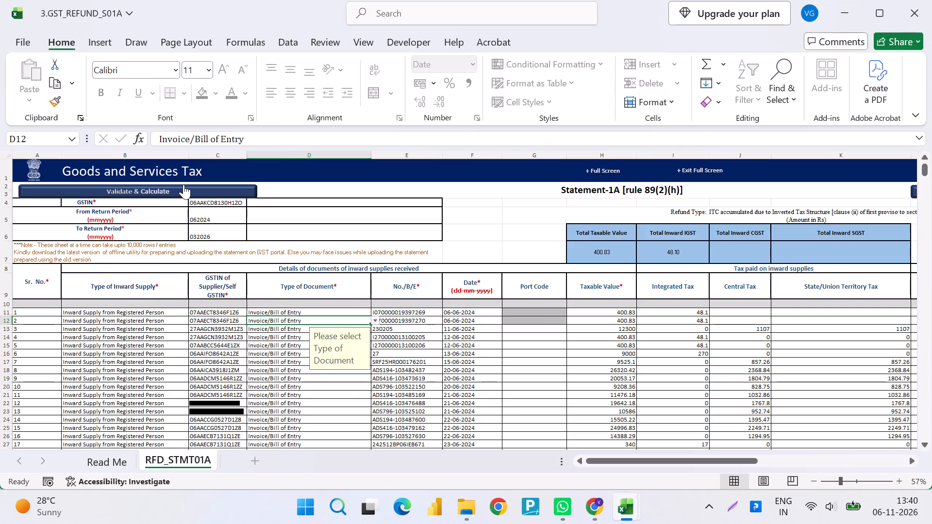
key(Escape)
key(Down)
key(alt+Down)
key(Down)
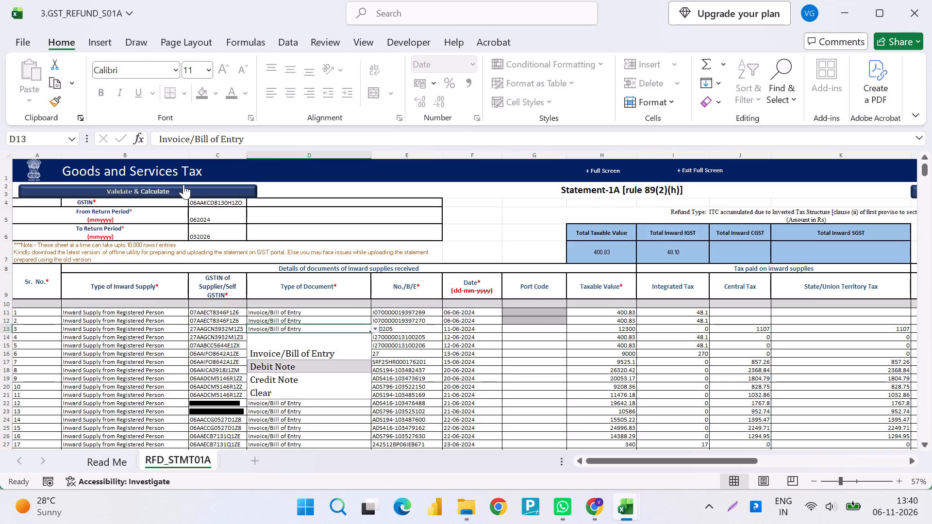
key(Up)
key(Return)
Re-enter the integrated tax values of serial numbers 1 to 3 without altering them.
key(Up)
key(Right)
key(Up)
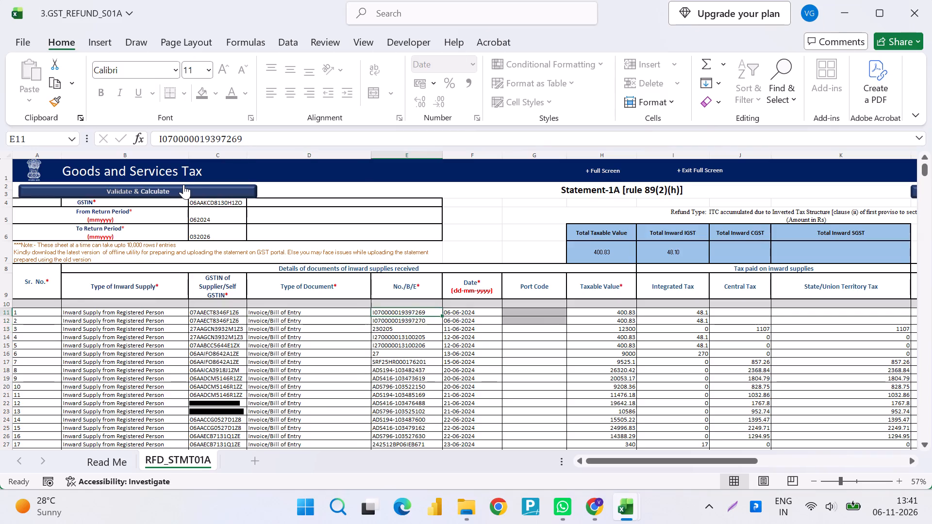
key(Left)
key(Right)
key(Right)
key(Right)
key(Right)
key(Right)
key(F2)
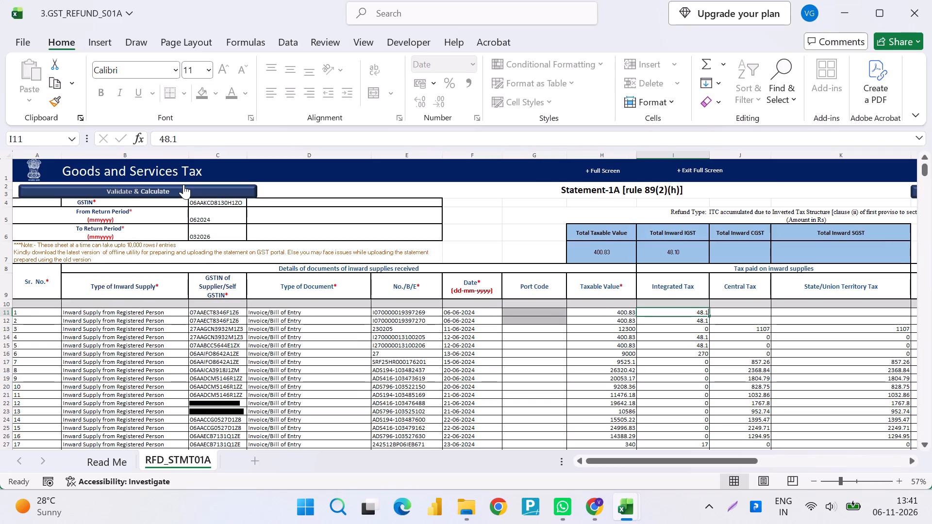
key(Return)
key(F2)
key(Return)
key(F2)
key(Return)
key(F2)
key(Escape)
Re-enter the taxable values of serial numbers 3 and 2 without altering them.
key(Left)
key(Up)
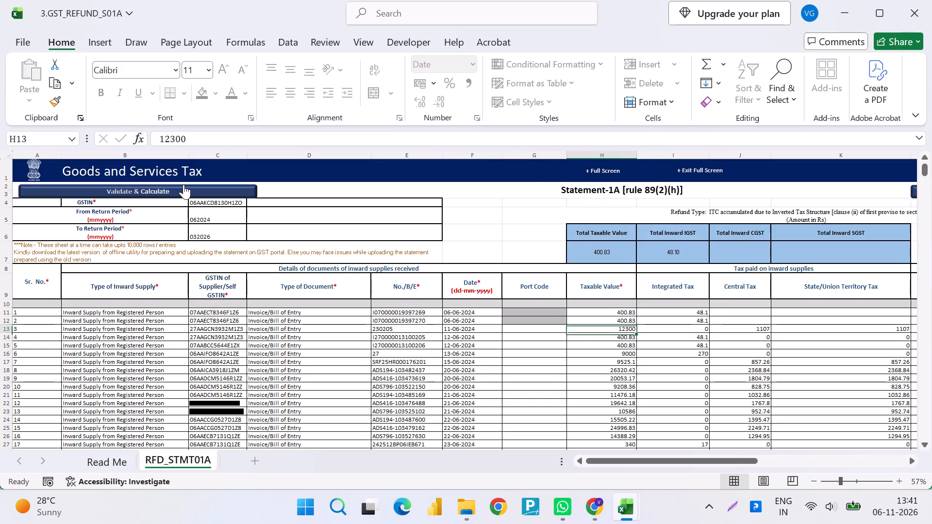
key(F2)
key(Return)
key(Up)
key(Up)
key(F2)
key(Return)
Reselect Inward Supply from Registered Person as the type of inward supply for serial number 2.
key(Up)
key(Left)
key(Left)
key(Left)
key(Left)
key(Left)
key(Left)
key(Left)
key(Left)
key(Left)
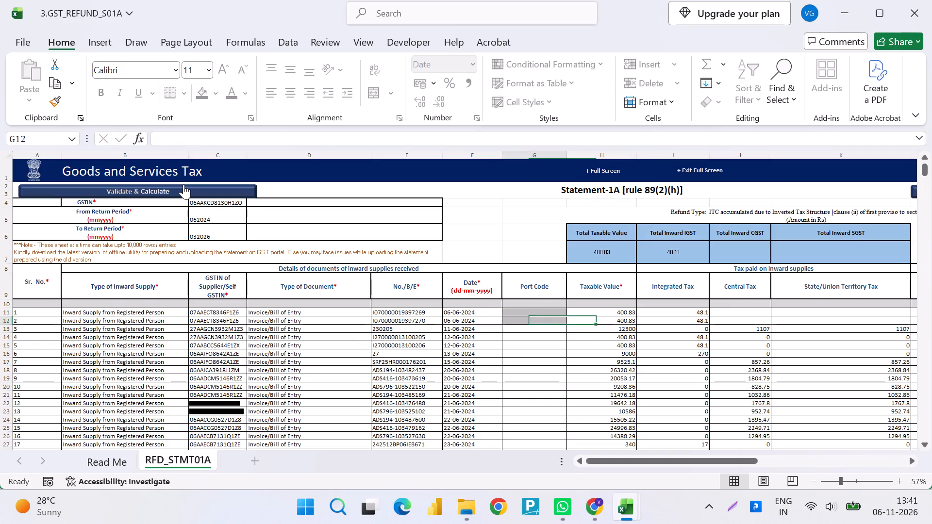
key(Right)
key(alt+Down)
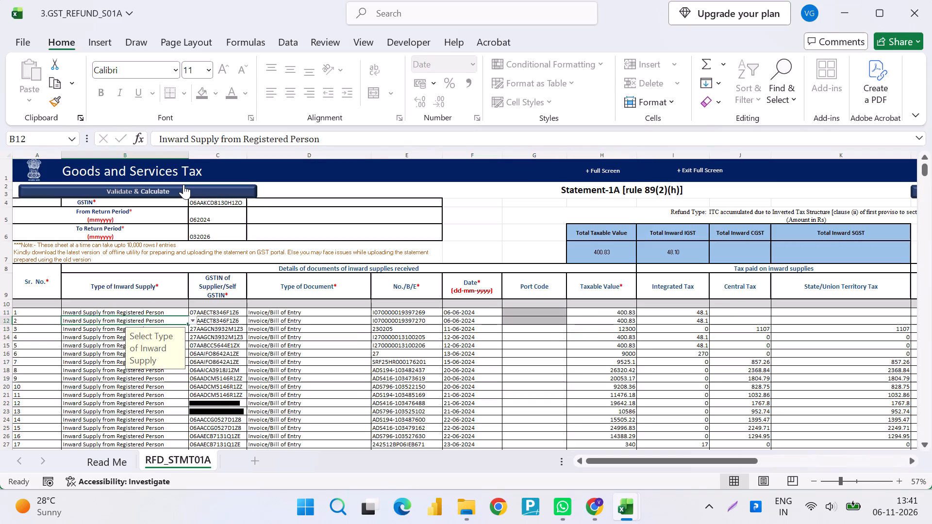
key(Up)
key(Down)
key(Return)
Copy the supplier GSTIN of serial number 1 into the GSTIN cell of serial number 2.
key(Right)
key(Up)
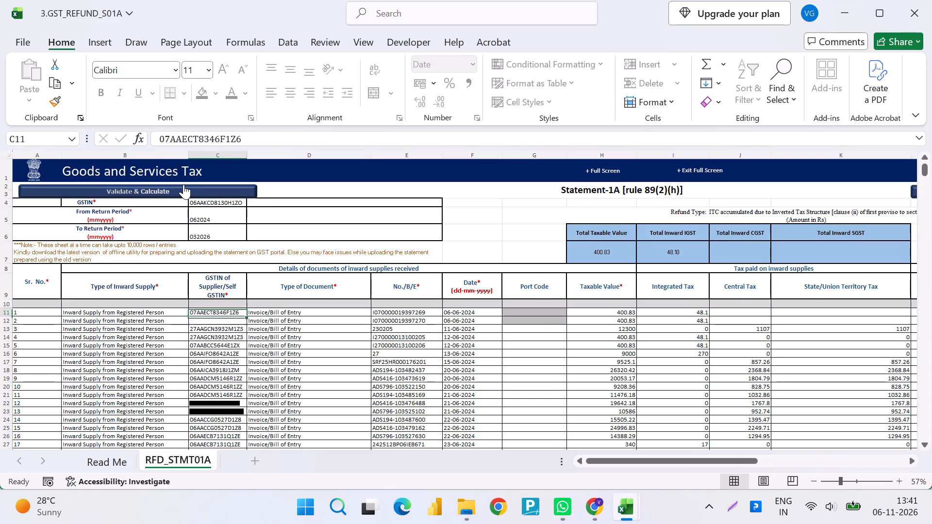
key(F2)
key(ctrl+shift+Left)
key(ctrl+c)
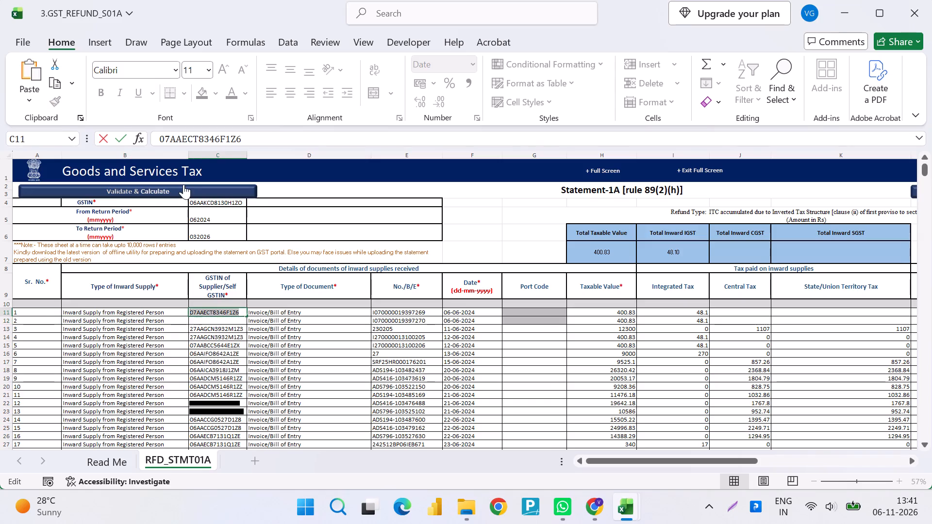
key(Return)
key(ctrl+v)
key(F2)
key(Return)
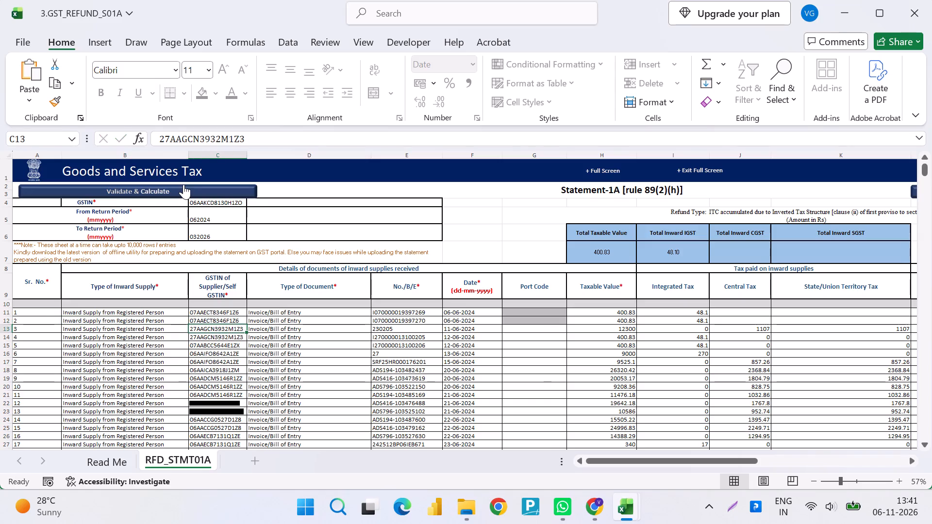
Reselect Inward Supply from Registered Person for serial number 1 and refill its supplier GSTIN with the one used in serial number 2.
key(Up)
key(Left)
key(Up)
key(alt+Down)
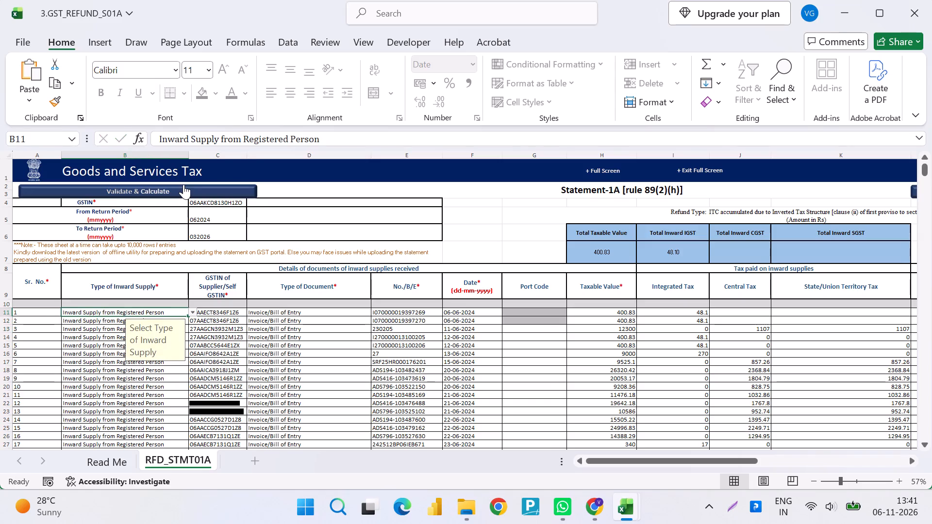
key(Return)
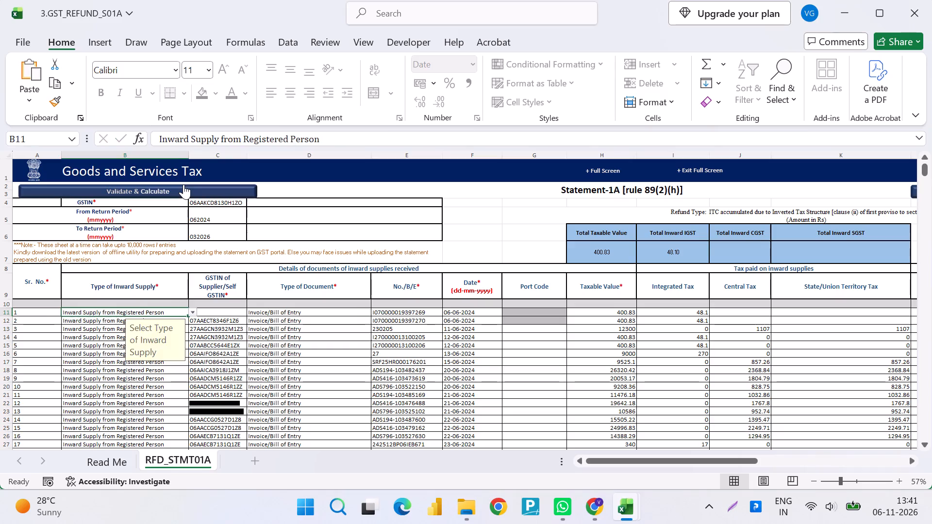
key(Right)
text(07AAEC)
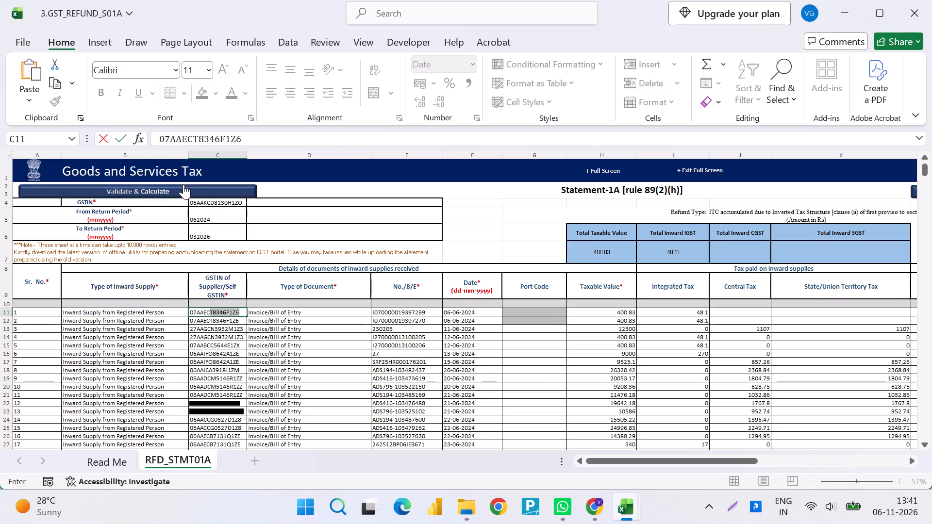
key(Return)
Reselect Inward Supply from Registered Person for serial number 2 and refill its supplier GSTIN with the one used in serial number 1.
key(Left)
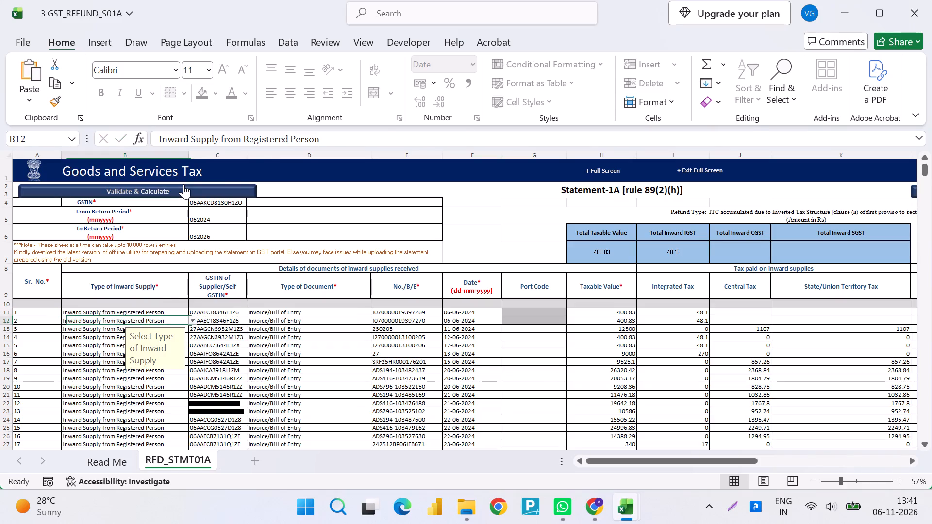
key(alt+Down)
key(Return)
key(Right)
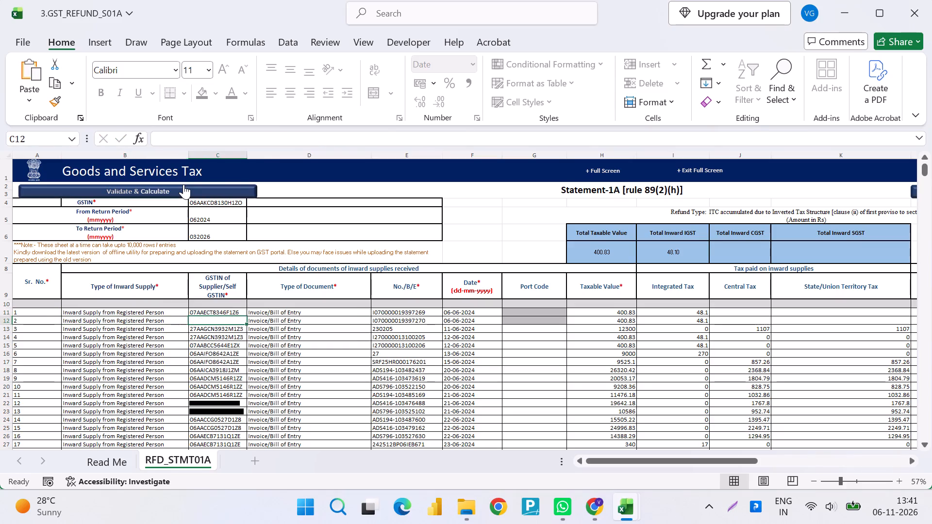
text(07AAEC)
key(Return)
Reselect Invoice/Bill of Entry as the type of document for serial numbers 1 and 2.
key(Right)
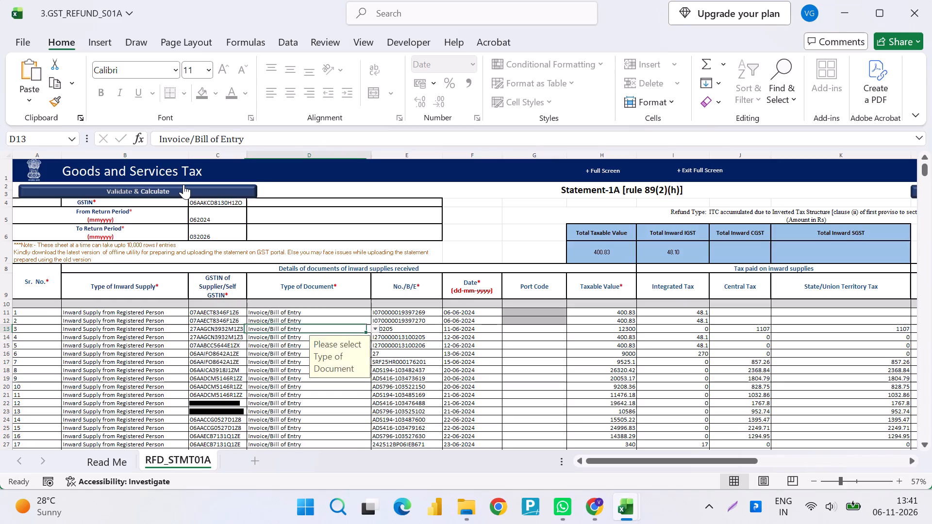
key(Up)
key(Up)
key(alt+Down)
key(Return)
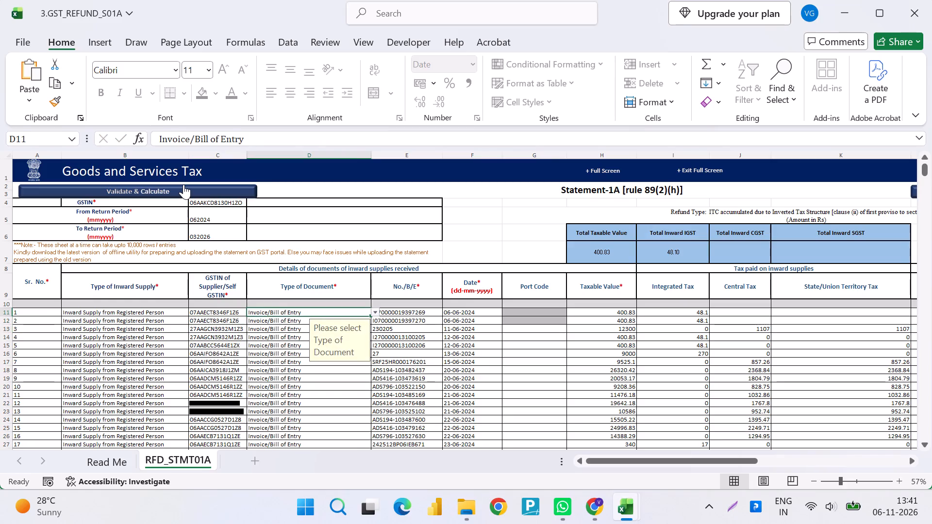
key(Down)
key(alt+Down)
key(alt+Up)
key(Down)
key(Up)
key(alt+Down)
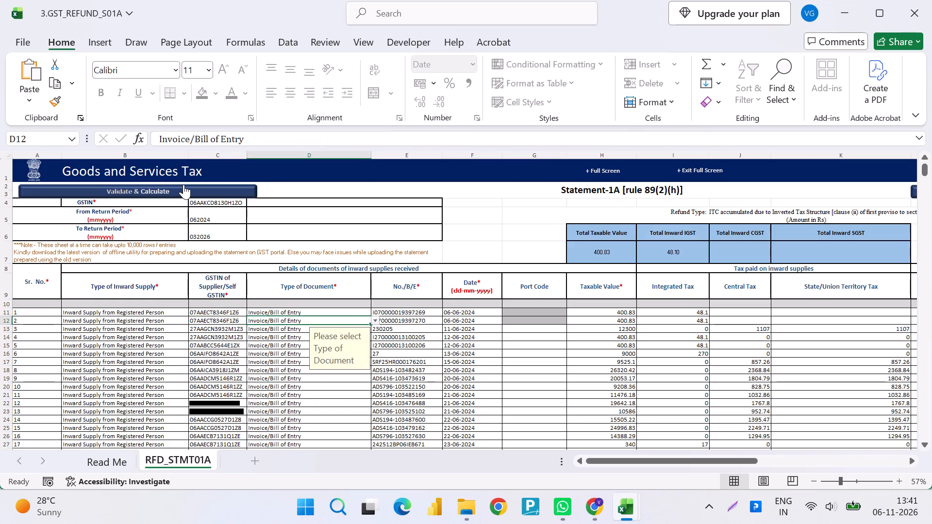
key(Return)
Re-enter the document numbers of serial numbers 1 and 2 without altering them.
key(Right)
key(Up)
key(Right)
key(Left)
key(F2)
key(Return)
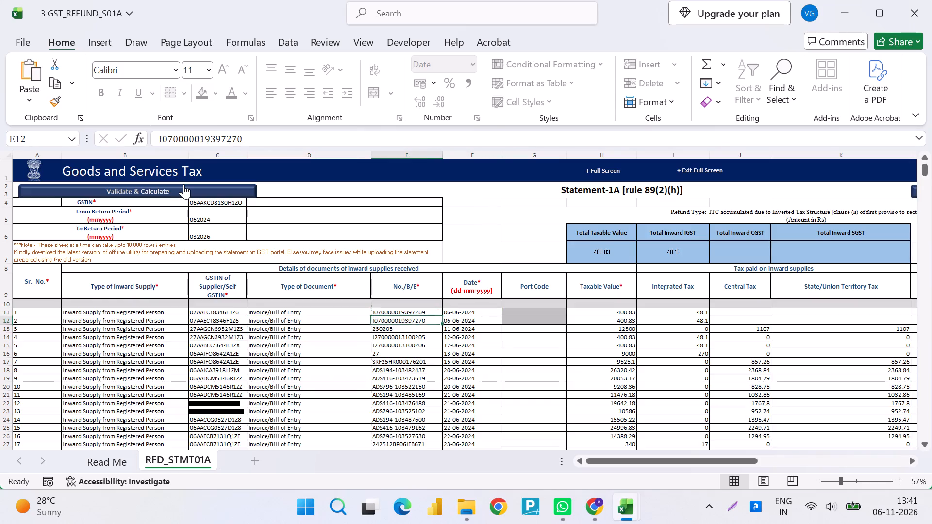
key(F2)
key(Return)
Re-enter the document dates of serial numbers 1 and 2 without altering them.
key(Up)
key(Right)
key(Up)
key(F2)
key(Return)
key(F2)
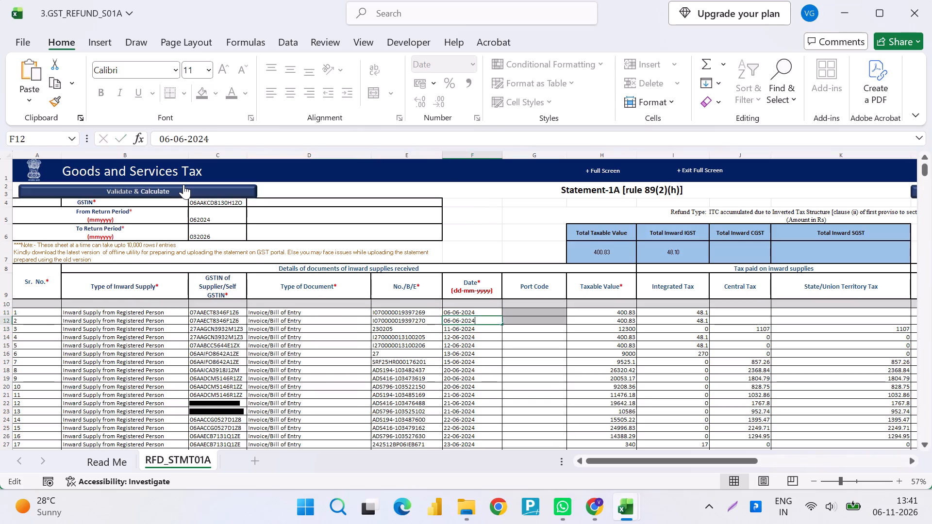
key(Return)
Re-enter the taxable values of serial numbers 1 and 2 without altering them.
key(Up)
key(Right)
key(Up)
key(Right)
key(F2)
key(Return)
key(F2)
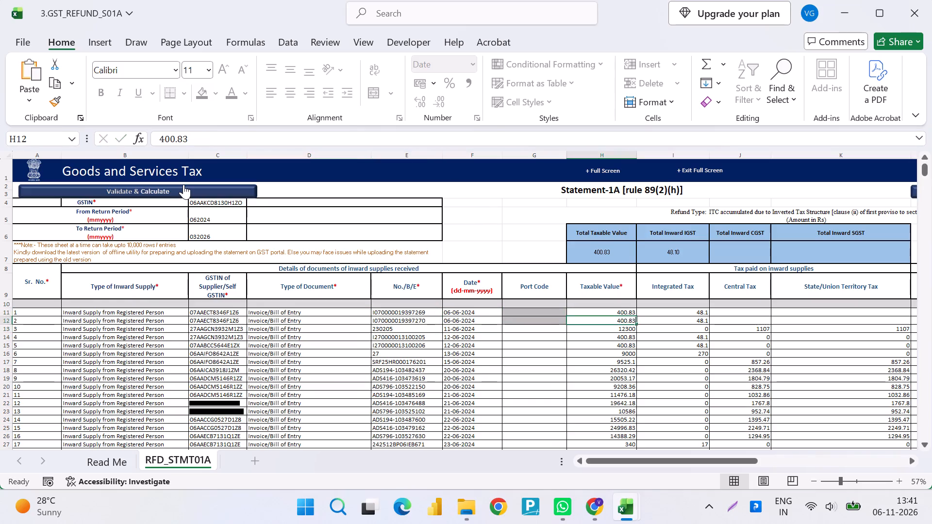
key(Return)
Re-enter the integrated tax values of serial numbers 1 and 2 without altering them.
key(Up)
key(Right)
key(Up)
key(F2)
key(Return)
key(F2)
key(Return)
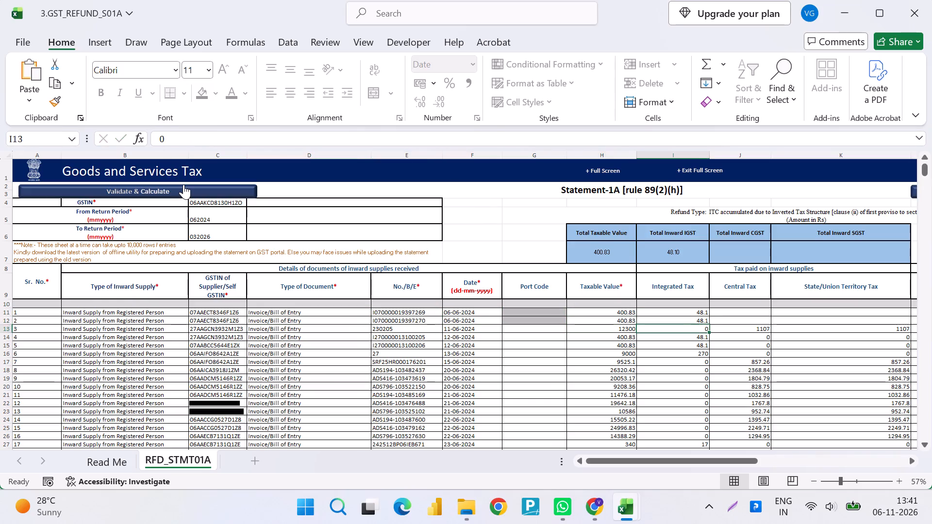
Re-enter serial number 2's blank central tax, state tax and type of outward supply cells, leaving them empty.
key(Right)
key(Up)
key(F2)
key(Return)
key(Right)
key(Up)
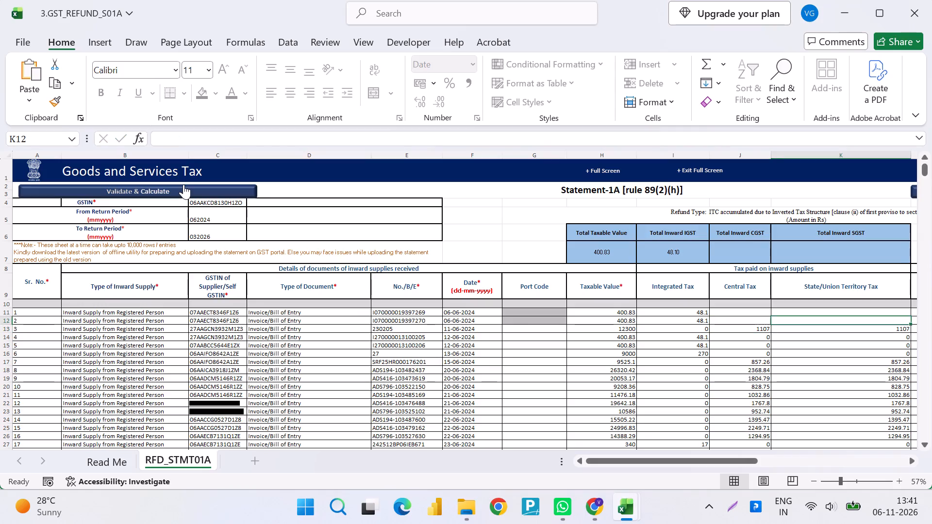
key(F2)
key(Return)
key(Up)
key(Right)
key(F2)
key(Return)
Examine the outward supply cells and the Error column for serial number 2, and return to its supplier GSTIN.
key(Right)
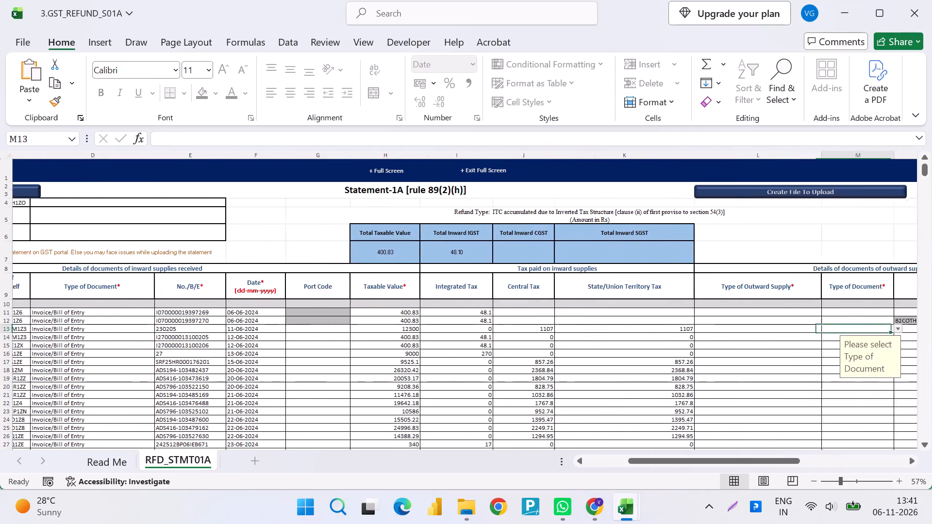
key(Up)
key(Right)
key(Right)
key(Right)
key(Right)
key(Right)
key(Right)
key(Right)
key(Right)
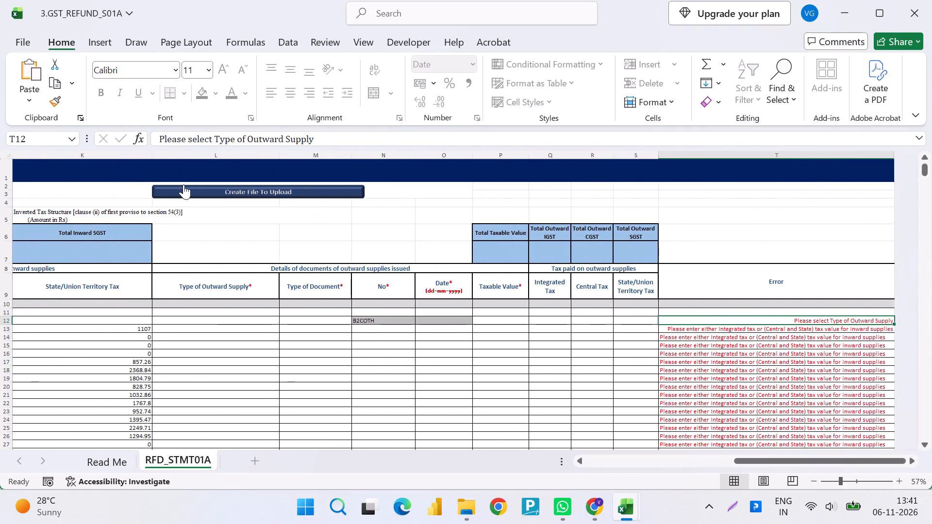
key(ctrl+Left)
key(ctrl+Left)
key(ctrl+Left)
key(ctrl+Left)
key(ctrl+Left)
key(ctrl+Left)
key(ctrl+Left)
key(ctrl+Left)
key(ctrl+Left)
key(ctrl+Left)
key(ctrl+Left)
key(ctrl+Left)
key(ctrl+Left)
key(ctrl+Left)
key(ctrl+Left)
key(ctrl+Left)
key(ctrl+Left)
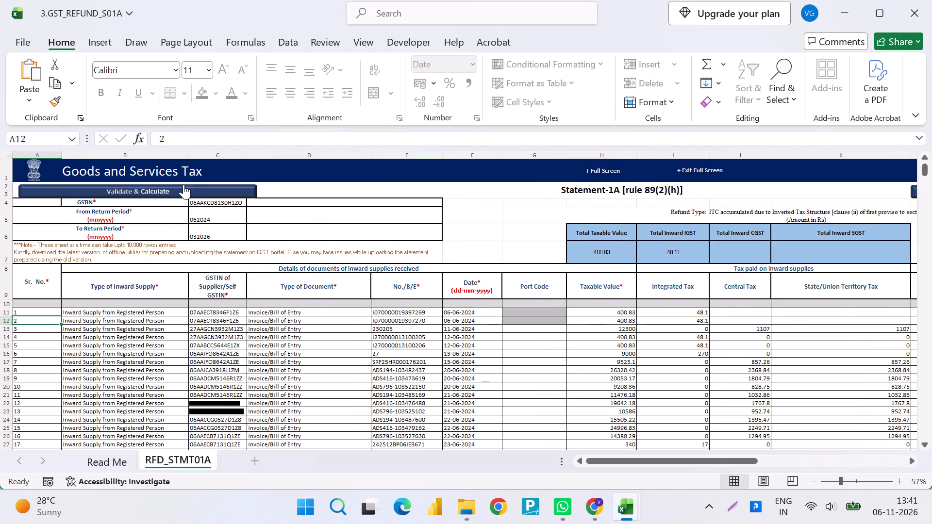
key(Right)
key(Right)
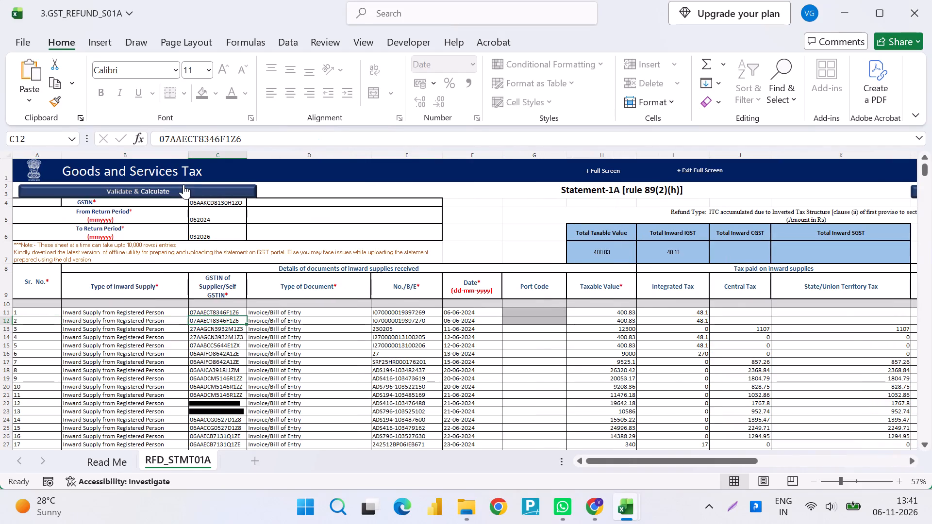
Examine serial number 2's row across the outward supply cells to its Error entry, and return to its serial number.
key(Right)
key(Right)
key(Right)
key(Right)
key(Right)
key(Right)
key(Right)
key(Right)
key(Right)
key(Right)
key(Right)
key(Right)
key(Right)
key(Right)
key(Right)
key(Right)
key(Right)
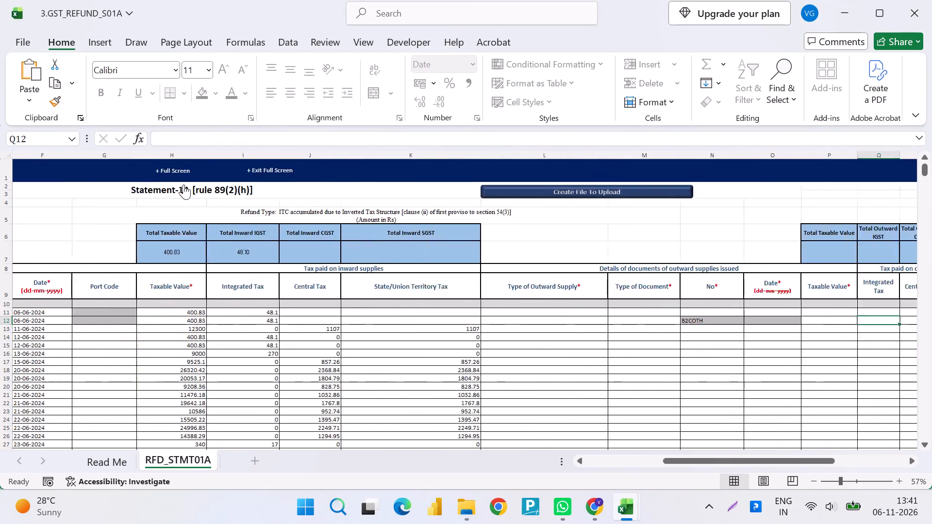
key(Right)
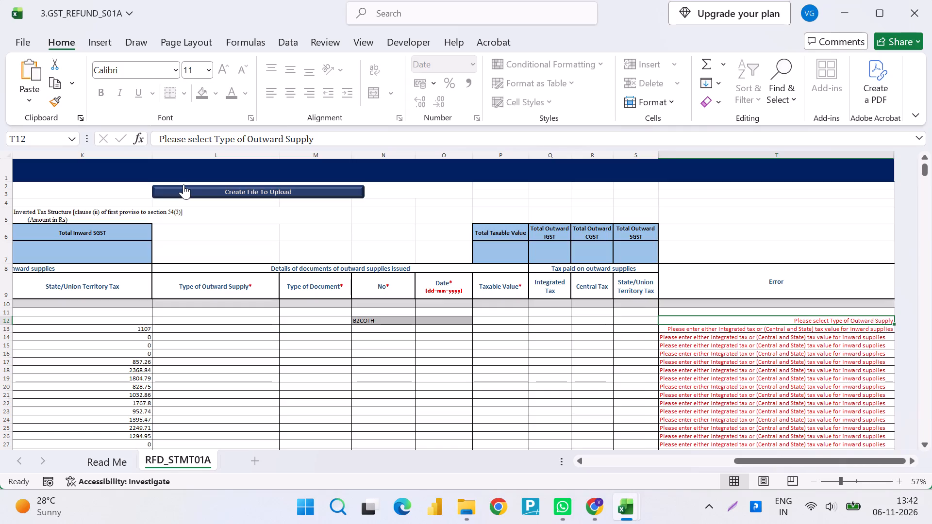
key(Left)
key(Left)
key(Left)
key(Left)
key(Left)
key(Left)
key(Left)
key(Left)
key(Left)
key(Left)
key(Left)
key(Left)
key(Left)
key(Left)
key(Left)
key(Left)
key(Left)
key(Left)
key(Left)
key(Left)
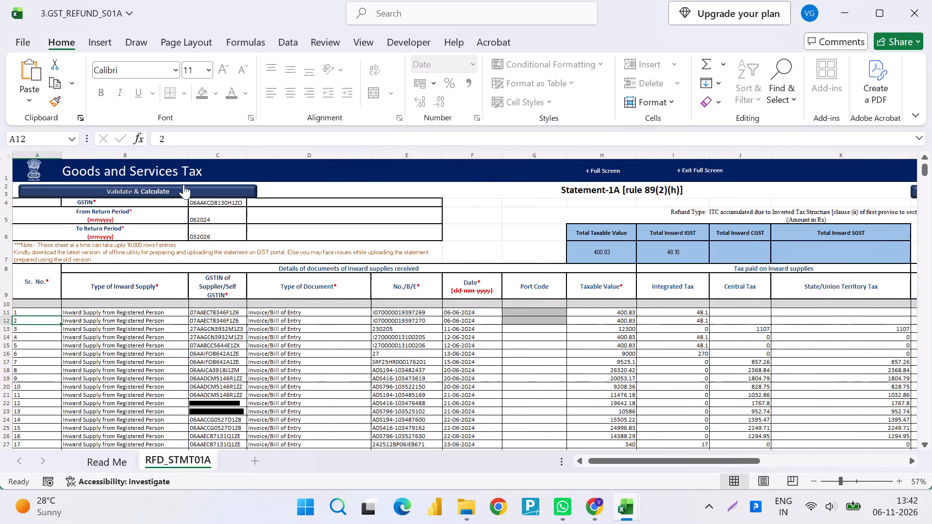
Check serial number 2's outward supply document number cell for selectable options without choosing any.
key(Right)
key(Right)
key(Right)
key(Right)
key(Right)
key(Right)
key(Right)
key(Right)
key(Right)
key(Right)
key(Right)
key(Right)
key(Right)
key(Right)
key(Right)
key(Right)
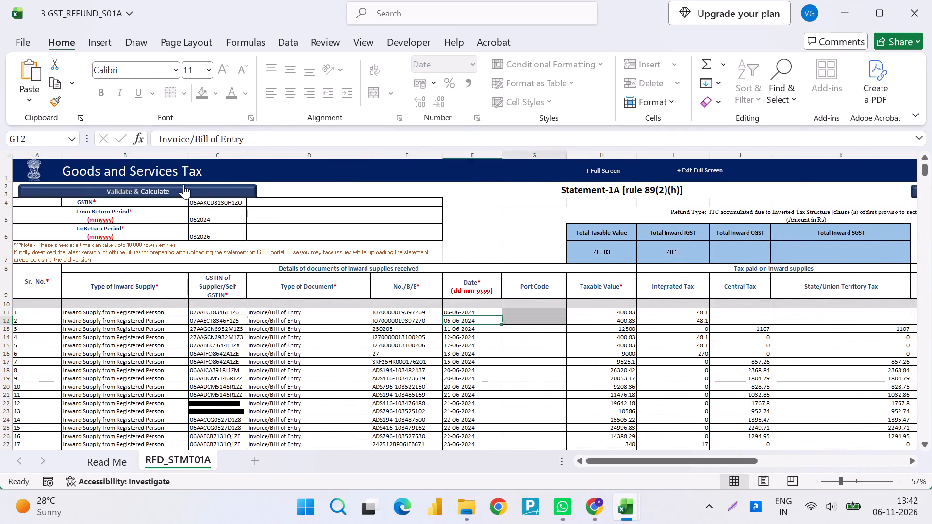
key(Left)
key(Left)
key(Left)
key(alt+Down)
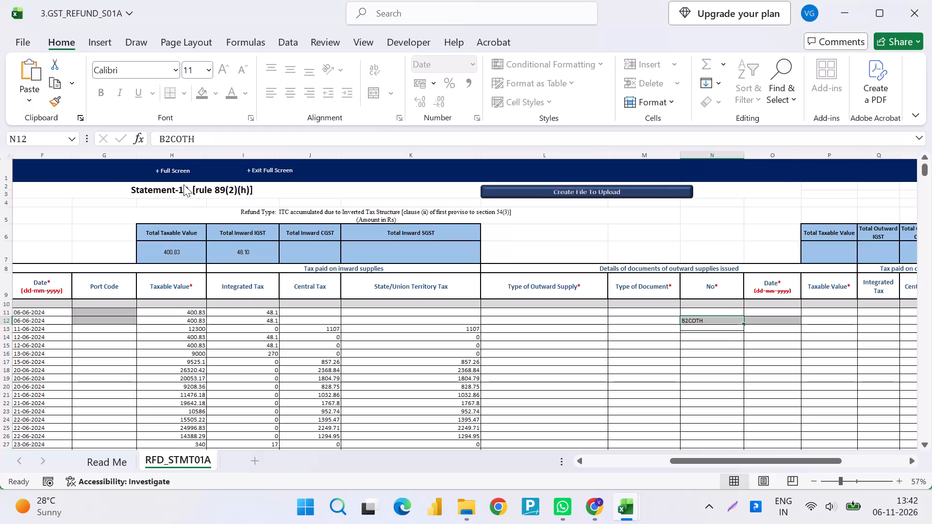
key(Escape)
key(Up)
key(Down)
key(alt+Down)
key(Escape)
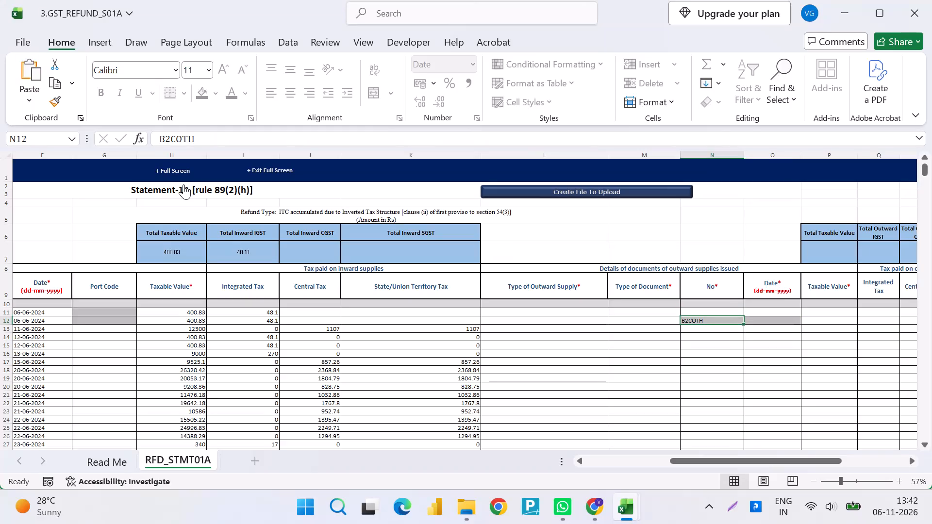
Set the type of outward supply for serial number 2 to B2B.
key(Left)
key(Left)
key(alt+Down)
key(Down)
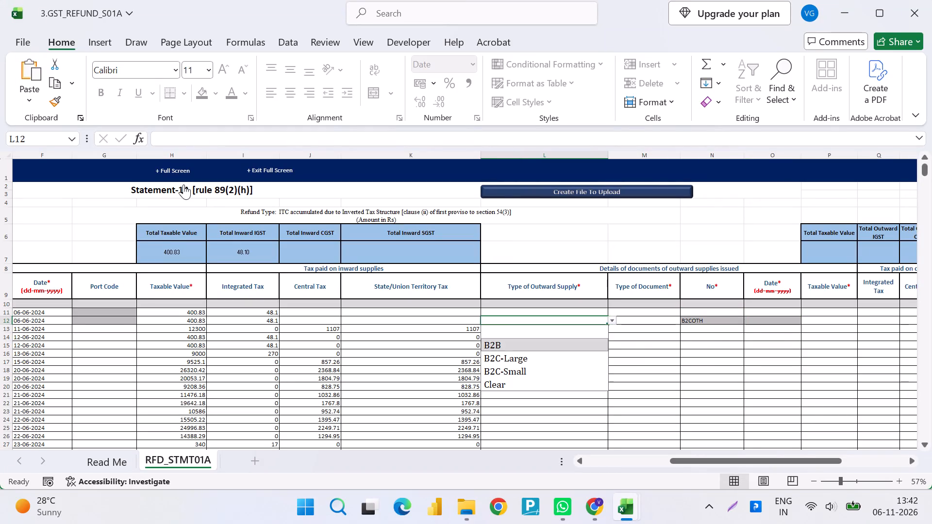
key(Return)
Examine serial number 2's outward document, value and tax cells and its Error entry.
key(Right)
key(Right)
key(Right)
key(Right)
key(Right)
key(Right)
key(Right)
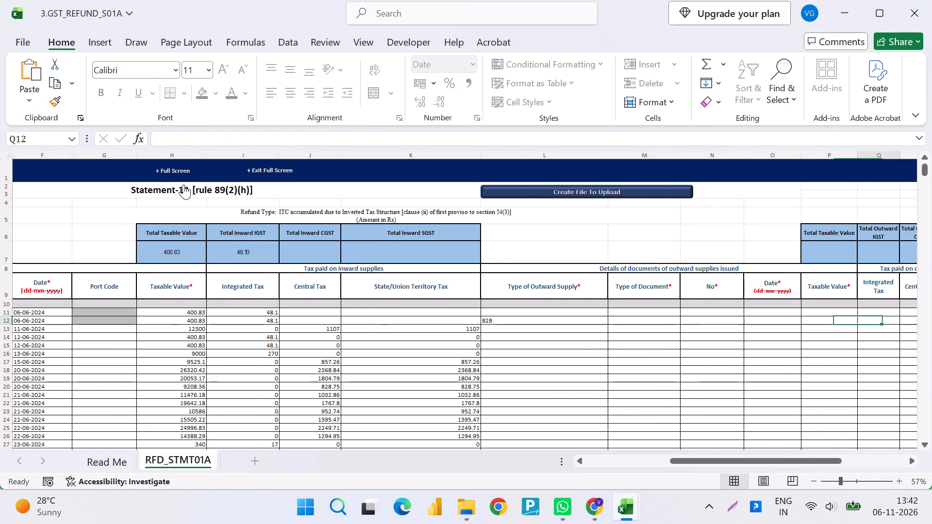
key(Right)
key(Left)
key(Left)
key(Left)
key(Left)
key(Left)
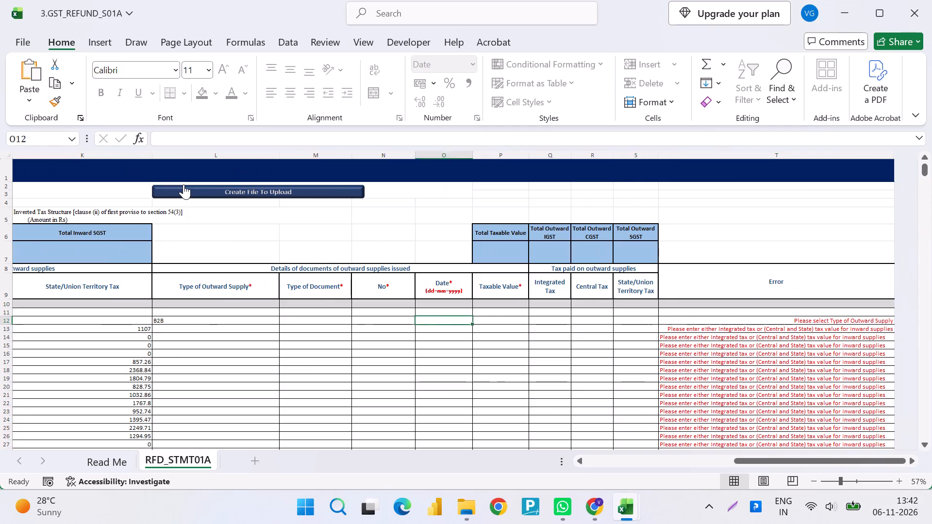
Clear serial number 2's type of outward supply by filling down the blank cell from serial number 1.
key(Left)
key(Left)
key(Left)
key(Left)
key(Right)
key(ctrl+d)
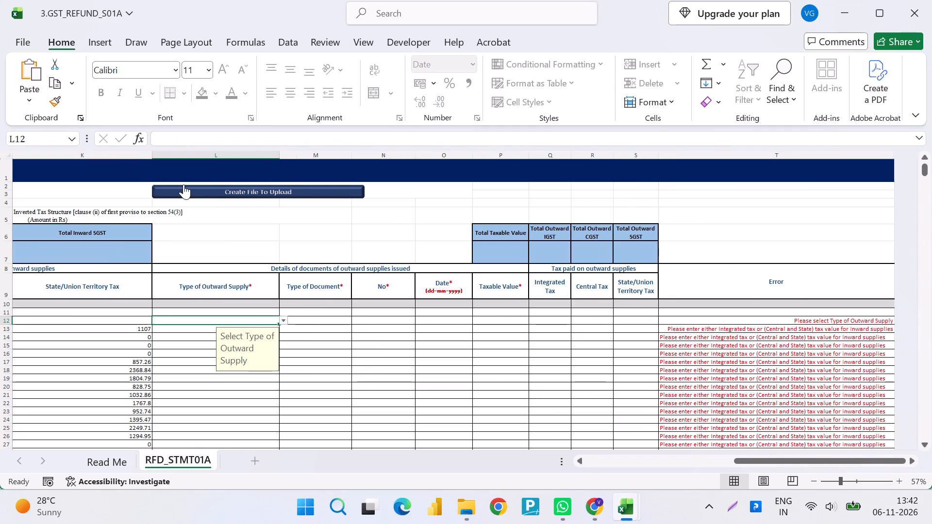
Return to serial number 2's first cell, validate and calculate the statement, and dismiss the record count message.
key(Right)
key(Right)
key(Right)
key(Right)
key(Left)
key(Left)
key(Left)
key(Left)
key(Left)
key(Left)
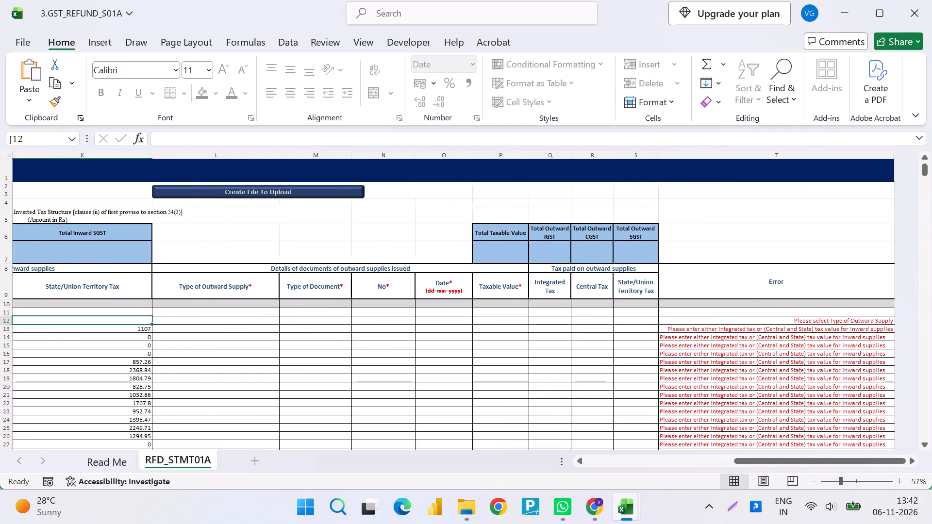
key(Left)
key(Left)
key(Left)
key(Left)
key(Left)
key(Left)
key(Left)
key(Left)
key(Left)
key(Left)
key(Left)
key(Left)
key(Left)
key(Left)
key(Left)
key(Left)
key(Left)
key(Left)
key(Left)
key(Left)
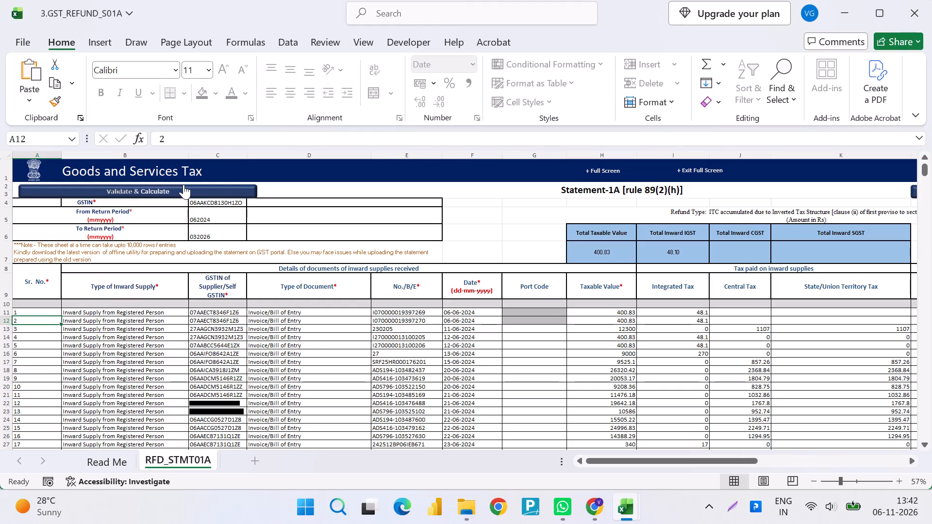
click(183, 184)
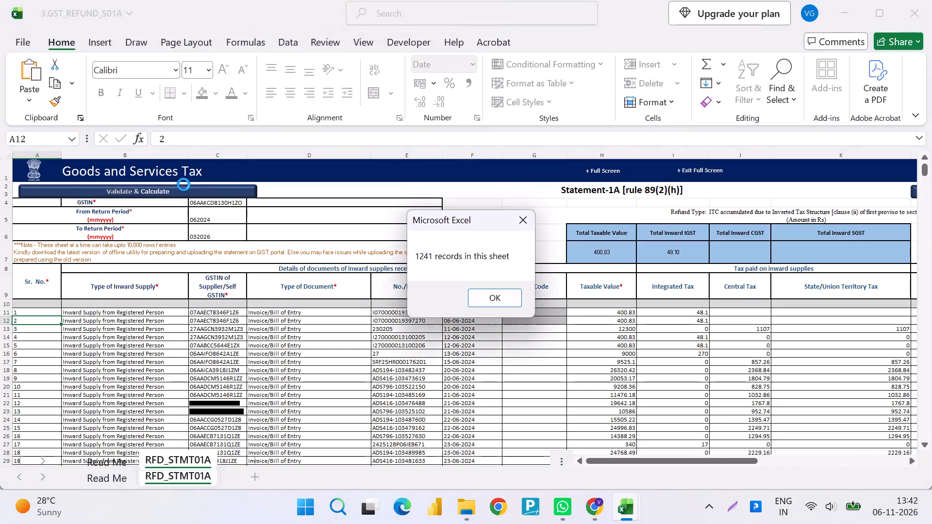
key(Return)
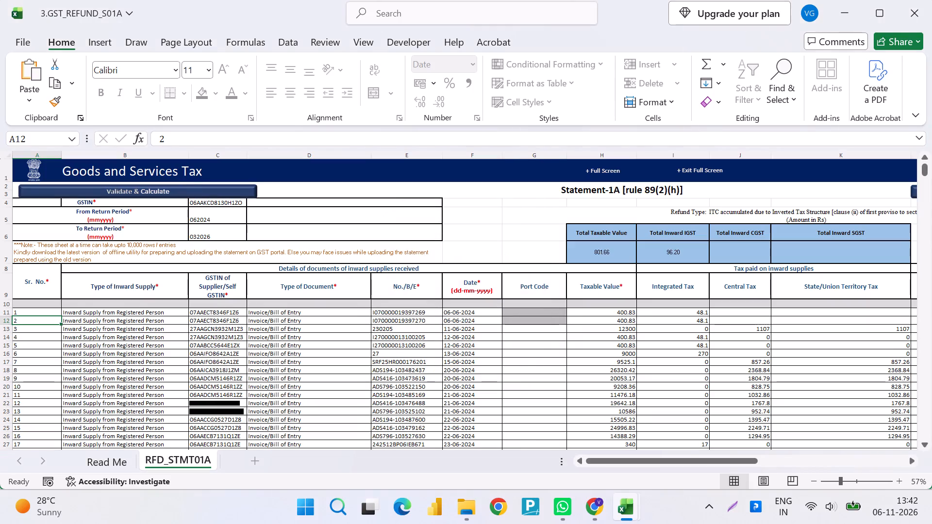
Fill down serial number 2's type of inward supply, Inward Supply from Registered Person, to serial number 3.
key(Left)
key(Left)
key(Left)
key(Right)
key(Right)
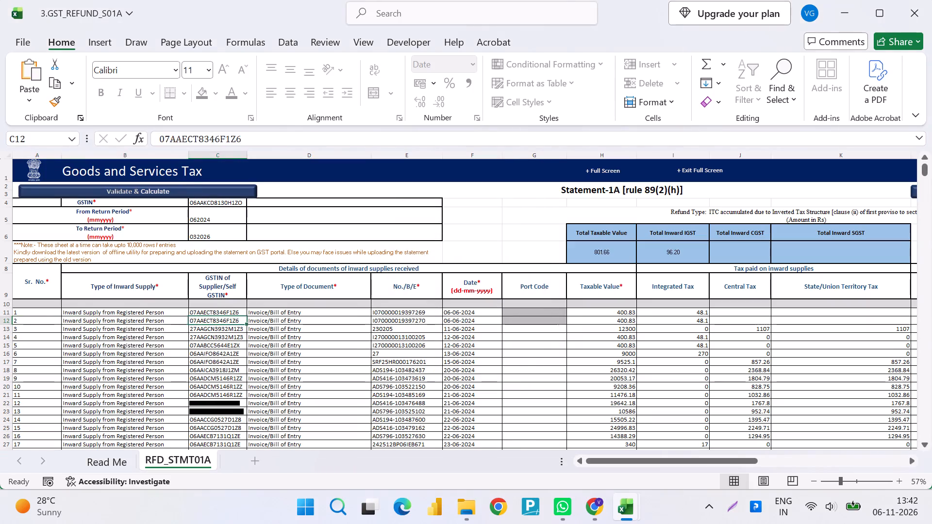
key(Left)
key(Up)
key(Down)
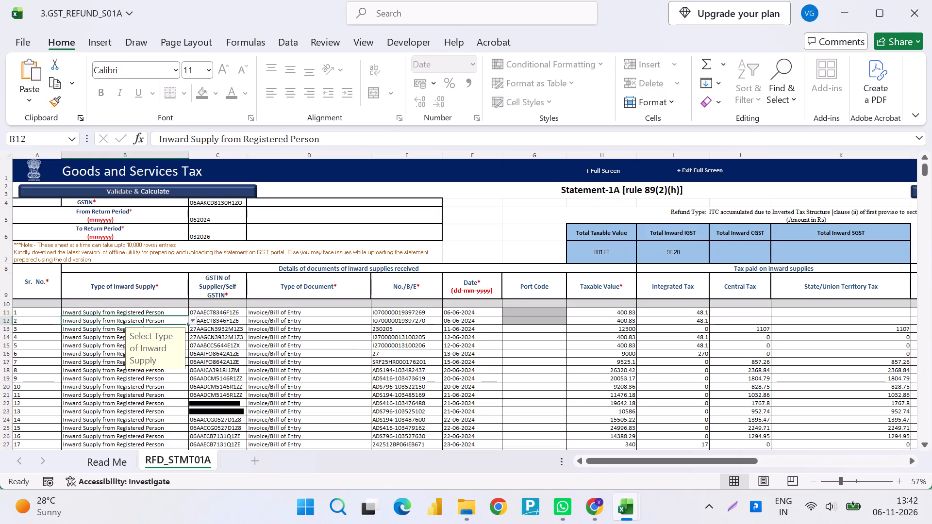
key(Down)
key(ctrl+d)
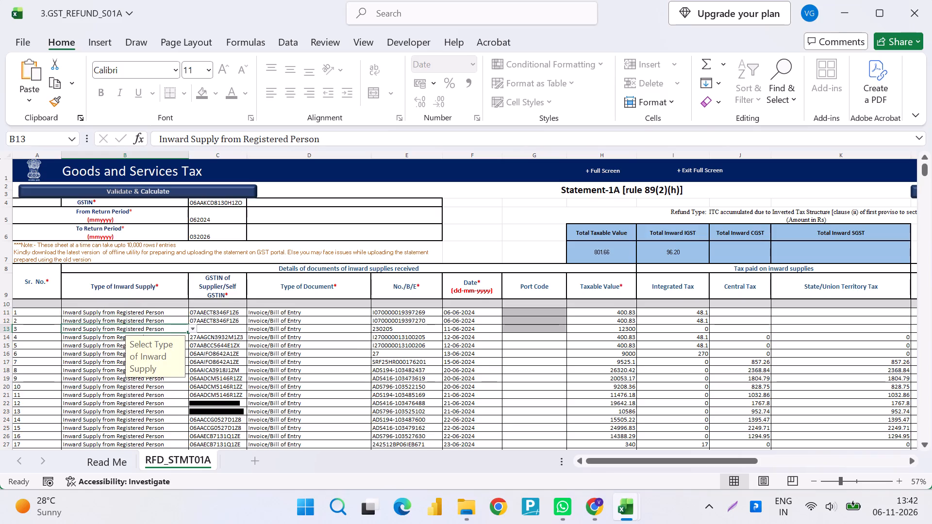
Re-enter the supplier GSTIN of serial number 3, using the same GSTIN as serial number 4.
key(Right)
key(Right)
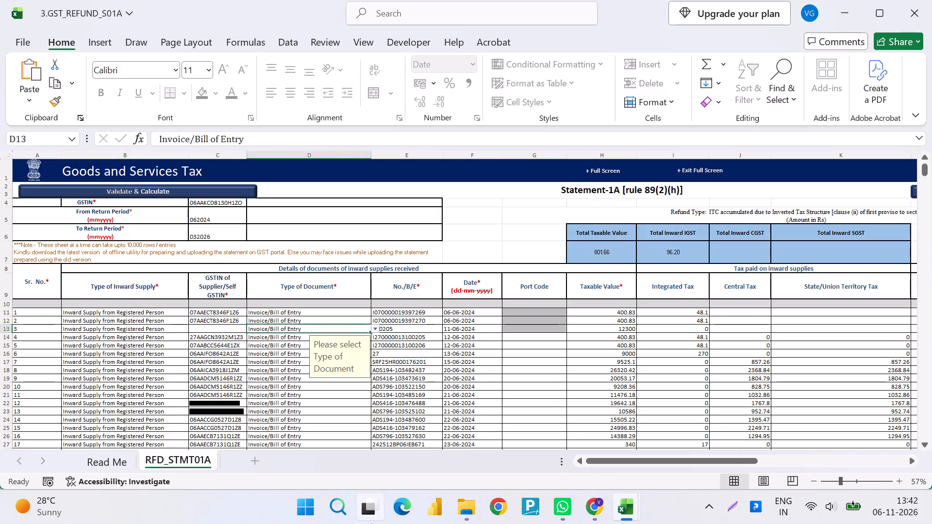
key(Left)
key(Left)
key(Right)
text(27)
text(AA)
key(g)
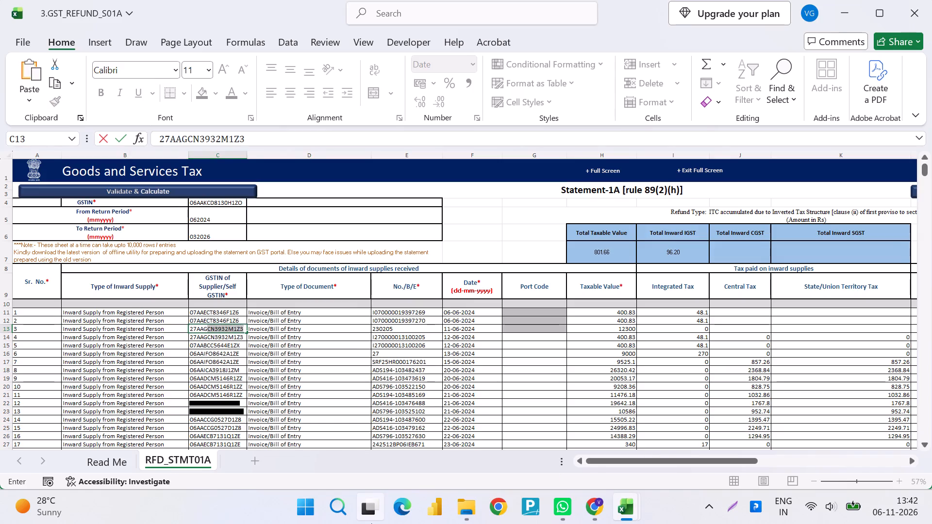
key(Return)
Reselect Invoice/Bill of Entry as the type of document for serial number 3.
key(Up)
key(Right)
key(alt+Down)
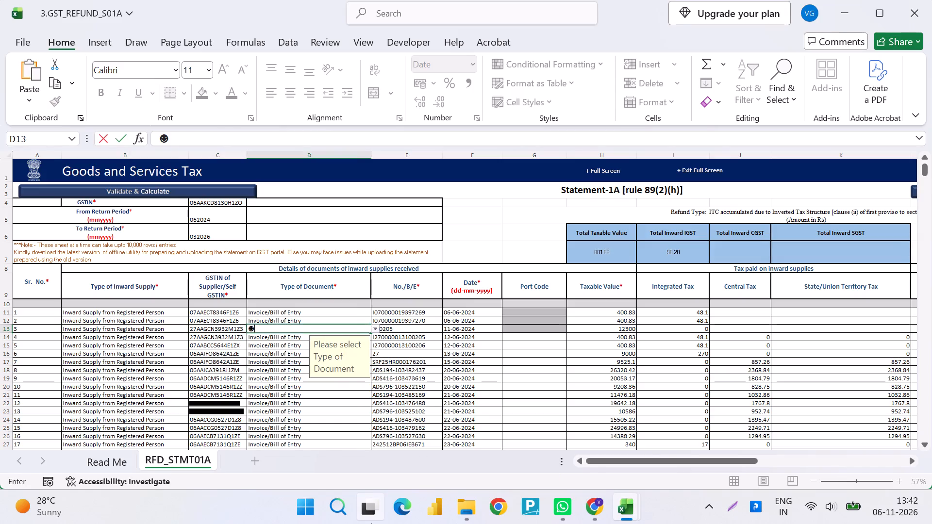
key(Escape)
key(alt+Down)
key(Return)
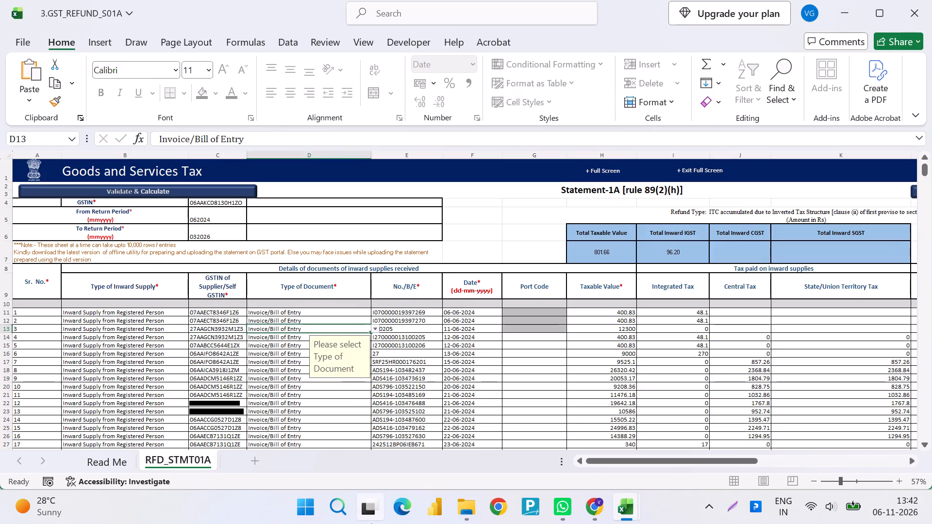
Re-enter serial number 3's document number and date without altering them.
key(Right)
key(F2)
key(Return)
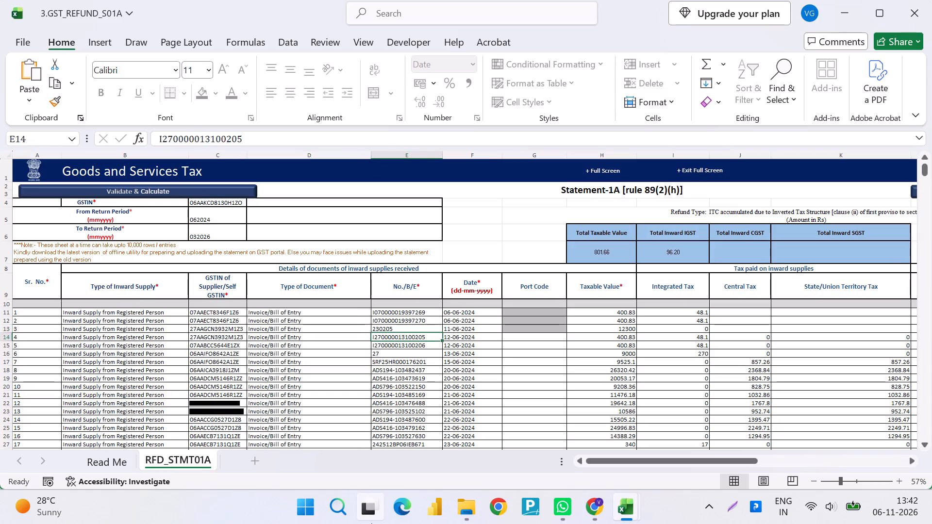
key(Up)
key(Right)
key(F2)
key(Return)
Re-enter the taxable value of serial number 3 without altering it.
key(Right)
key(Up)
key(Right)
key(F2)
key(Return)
Re-enter serial number 3's integrated, central and state tax cells and its outward supply type cell without altering them.
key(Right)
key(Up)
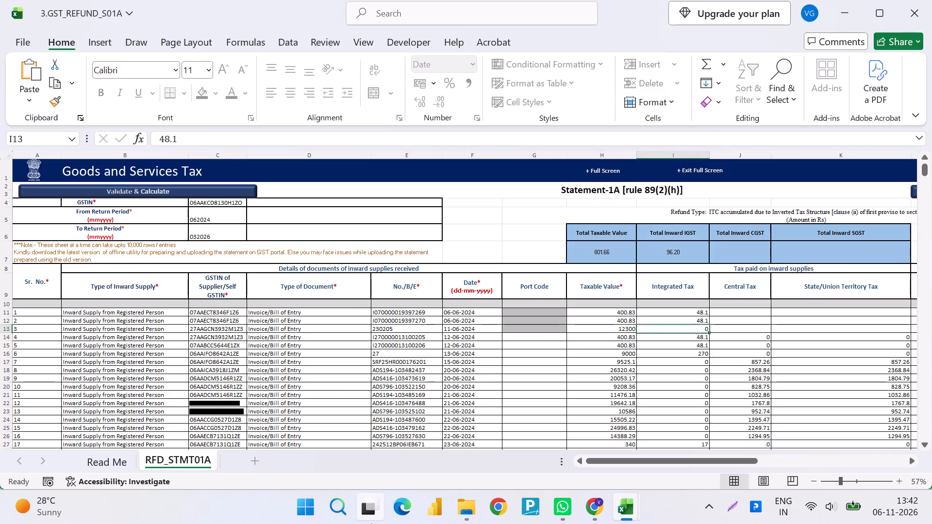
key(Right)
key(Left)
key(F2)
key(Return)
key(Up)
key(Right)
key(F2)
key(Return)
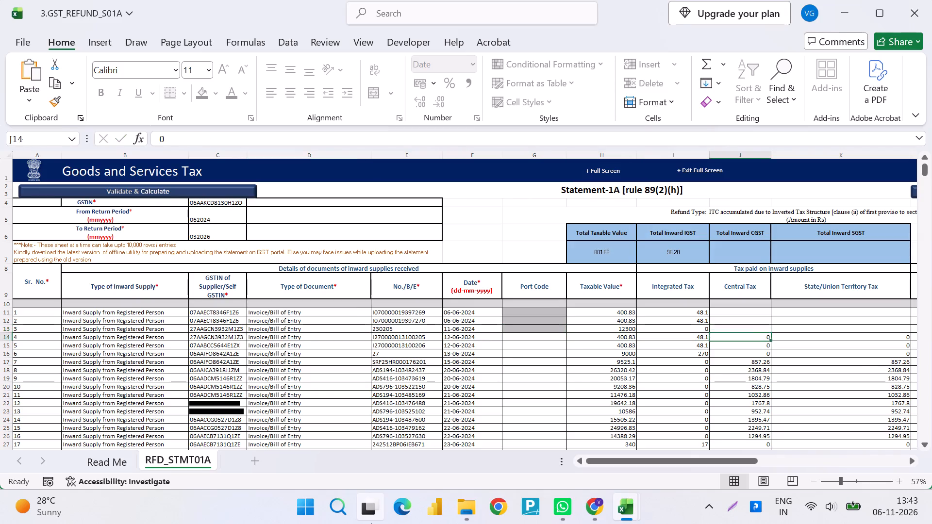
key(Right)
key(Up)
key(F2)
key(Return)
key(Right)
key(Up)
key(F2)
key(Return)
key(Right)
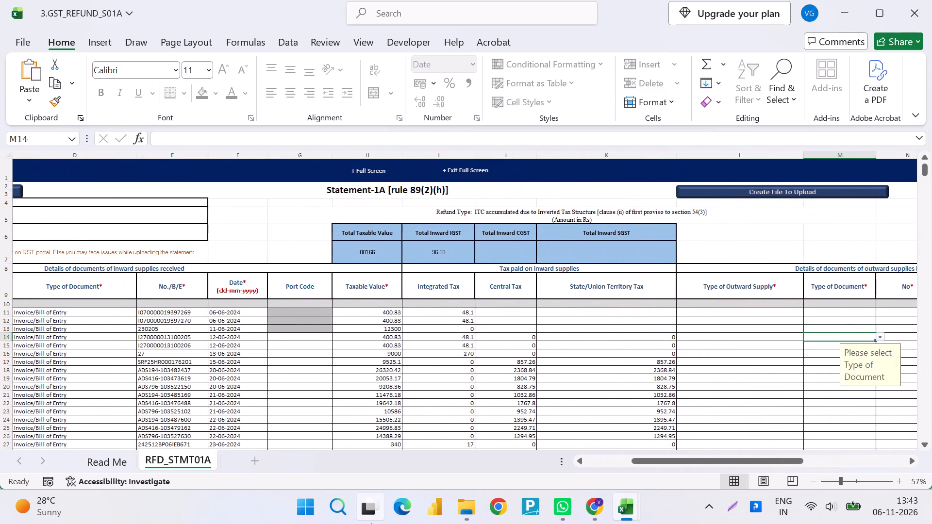
Switch to the PURCHASE 24-25 workbook and examine invoice 230205's row through its taxable value, integrated tax and central tax.
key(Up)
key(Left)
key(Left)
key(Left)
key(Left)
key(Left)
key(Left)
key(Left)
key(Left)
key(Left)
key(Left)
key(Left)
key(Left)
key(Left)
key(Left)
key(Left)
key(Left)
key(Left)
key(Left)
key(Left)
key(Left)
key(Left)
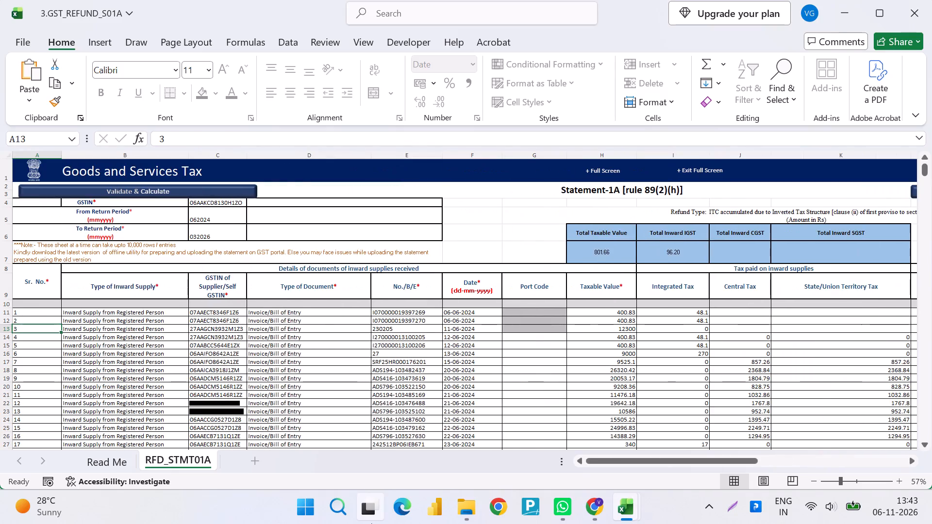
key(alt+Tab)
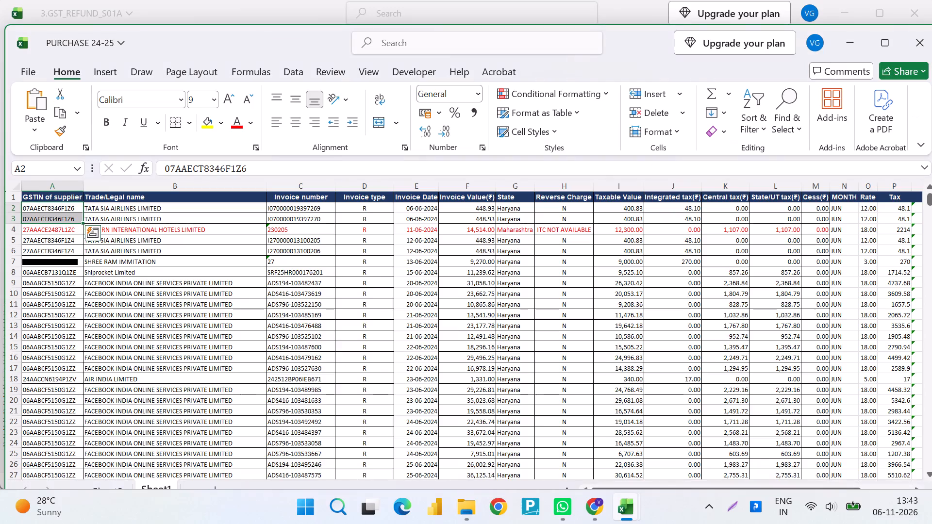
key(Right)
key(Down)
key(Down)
key(Right)
key(Right)
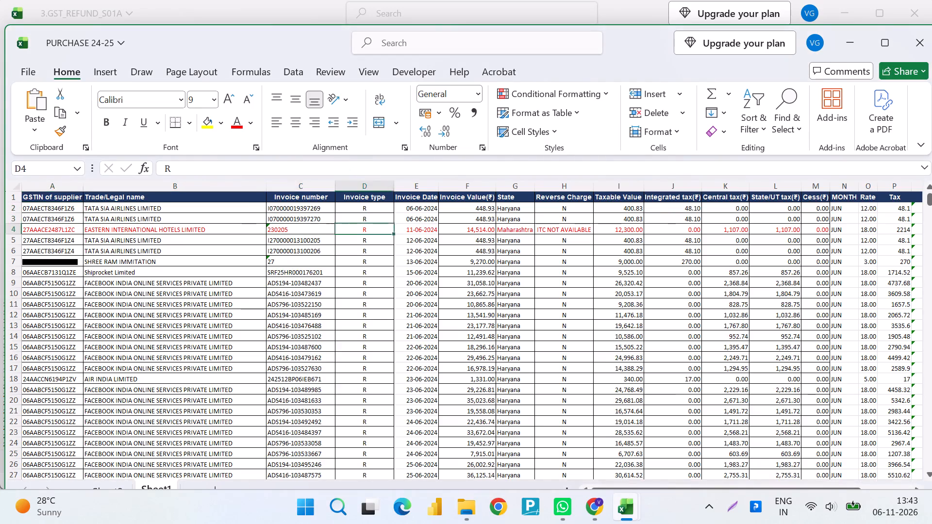
key(Right)
key(Right)
key(Right)
key(Right)
key(Right)
key(Left)
key(Right)
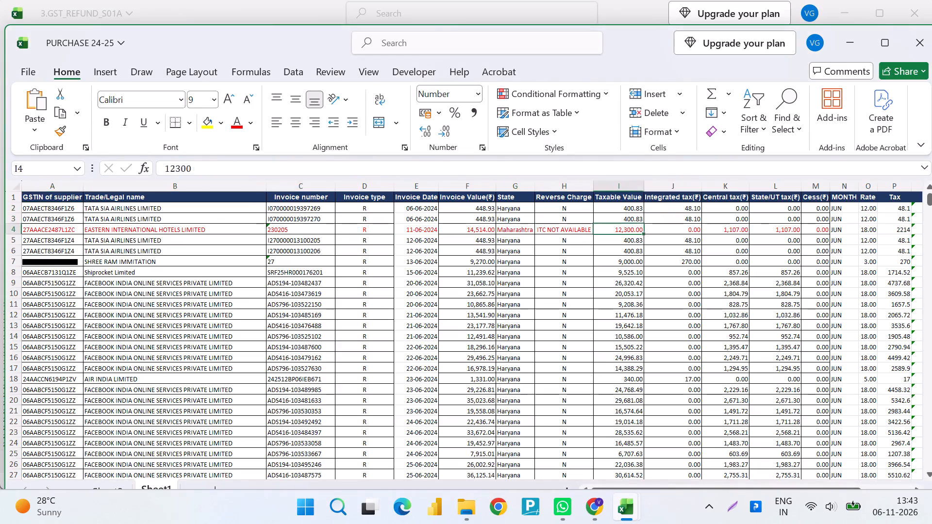
key(Right)
key(Right)
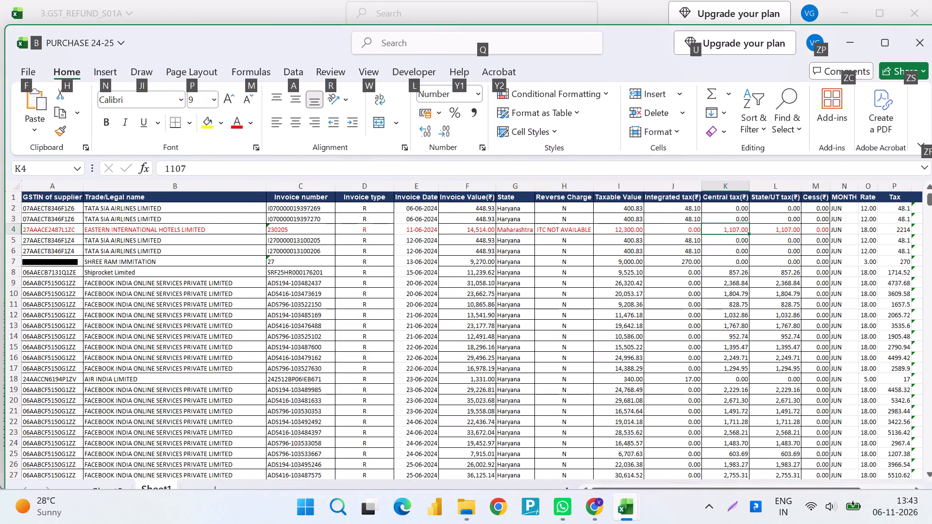
Compare serial number 3's document and tax cells in the refund statement with invoice 230205's row in the PURCHASE 24-25 workbook.
key(alt+Tab)
key(Right)
key(Right)
key(Right)
key(Escape)
key(Right)
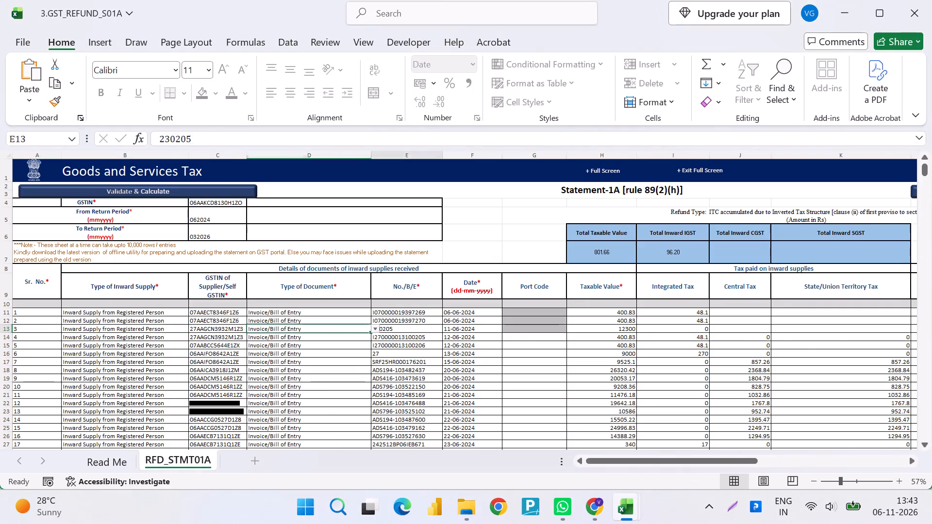
key(Right)
key(Right)
key(alt+Tab)
key(shift+space)
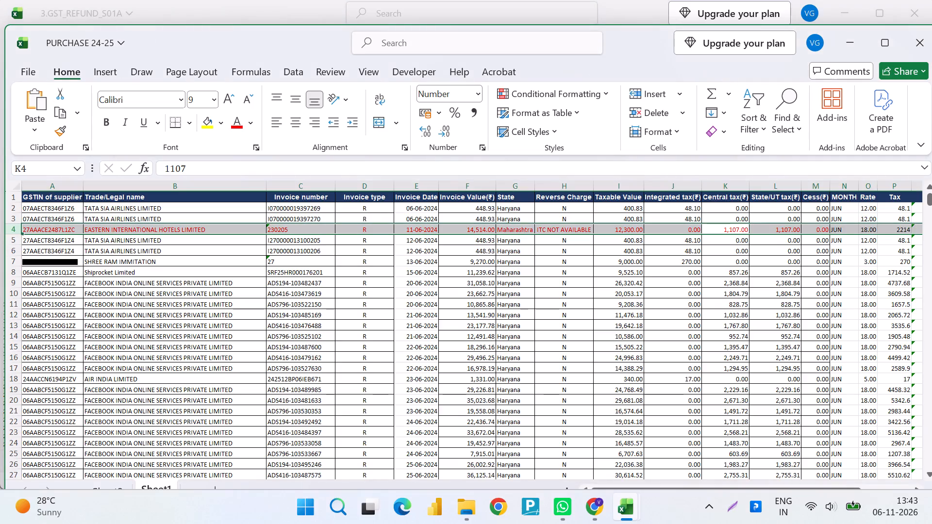
key(alt+Tab)
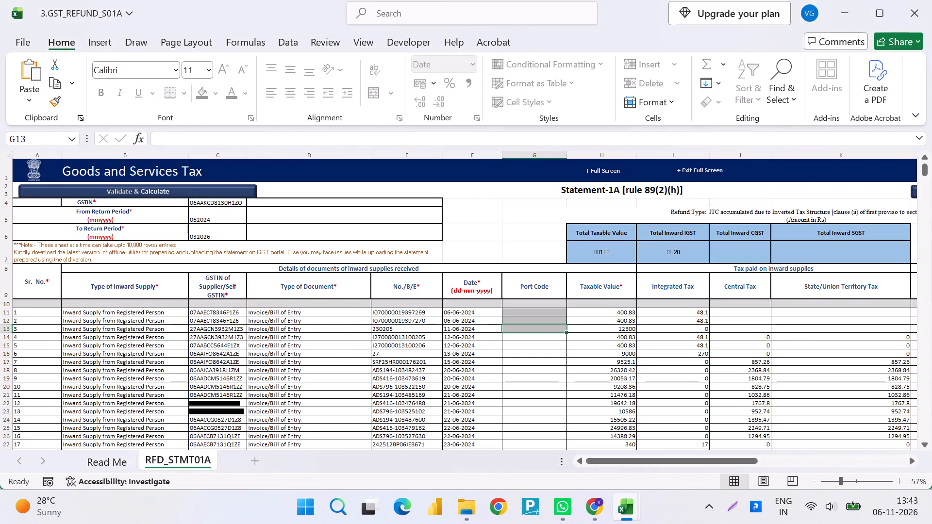
key(Right)
key(Right)
key(Right)
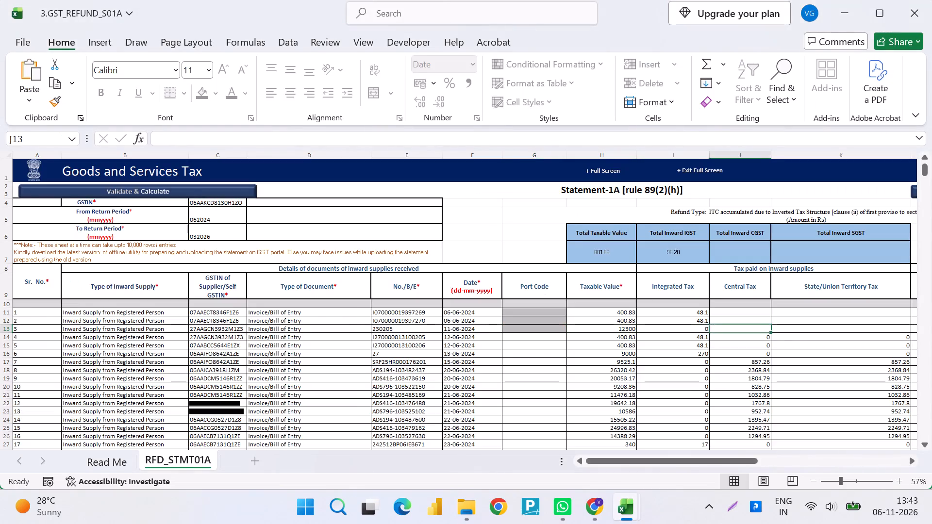
key(Left)
key(Right)
key(alt+Tab)
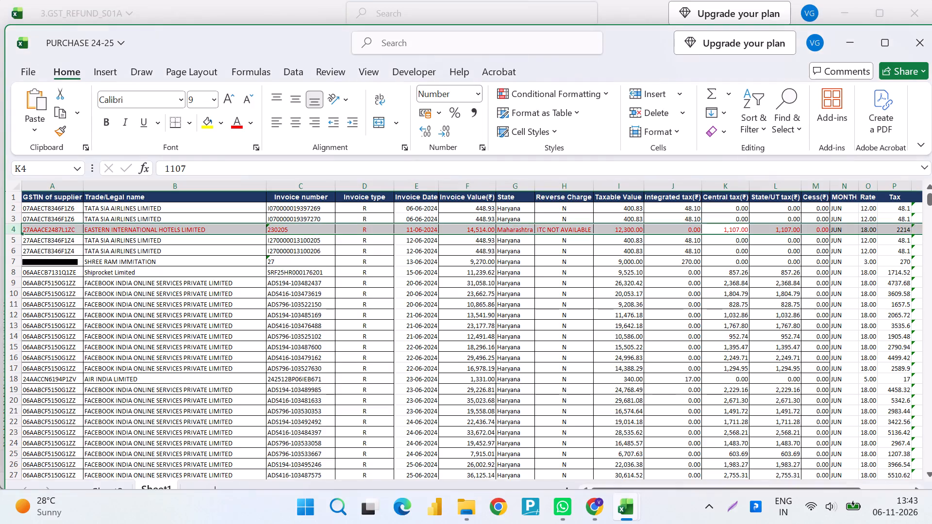
key(alt+Tab)
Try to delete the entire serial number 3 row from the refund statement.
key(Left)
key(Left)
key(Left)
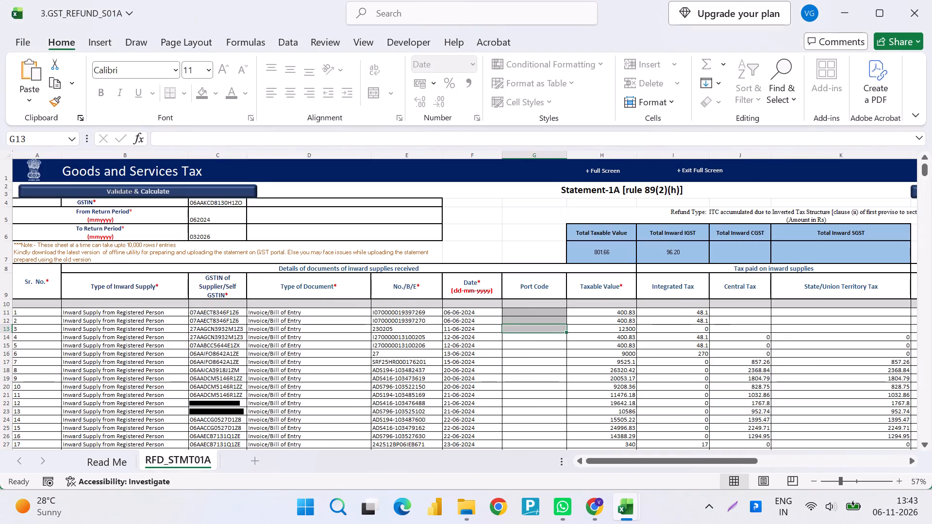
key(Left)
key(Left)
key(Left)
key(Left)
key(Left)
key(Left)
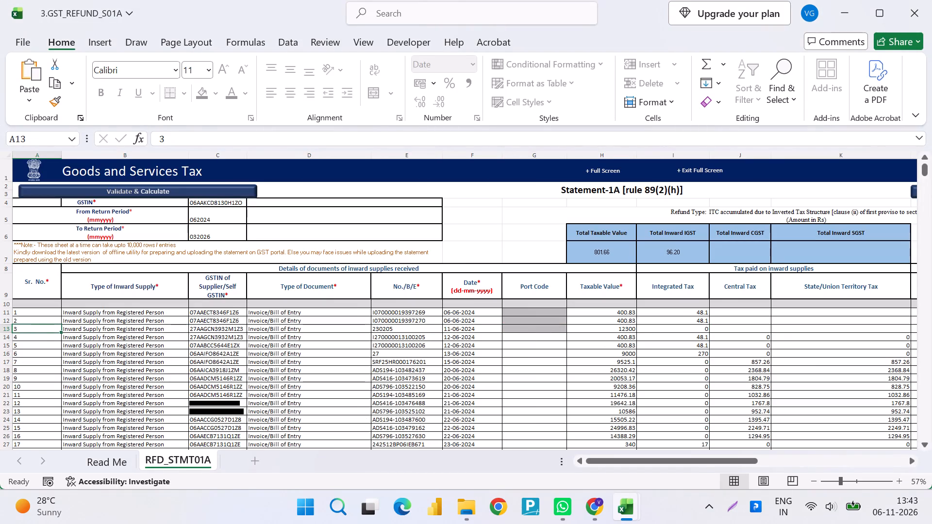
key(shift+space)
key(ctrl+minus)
Check serial number 3's entries across the row through to its Error column.
key(Right)
key(Right)
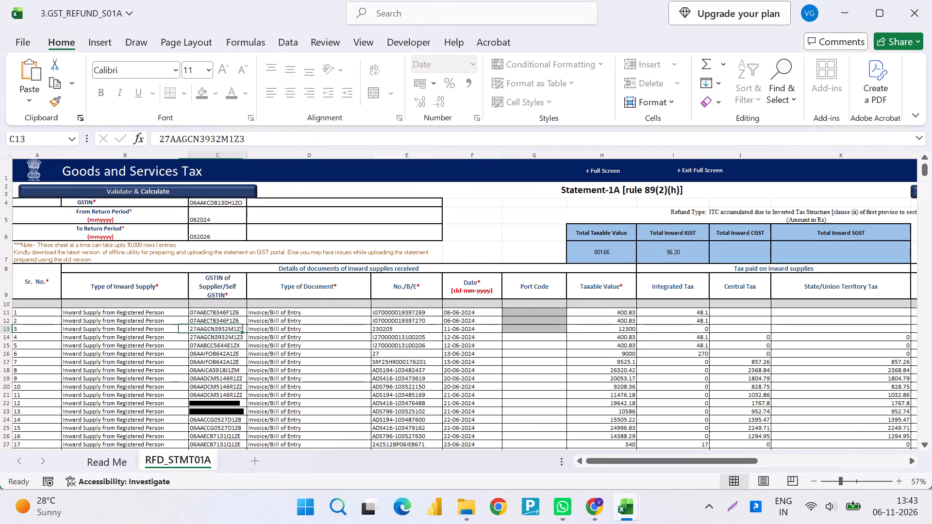
key(Right)
key(Right)
key(Right)
key(Right)
key(Right)
key(Right)
key(Right)
key(Right)
key(Right)
key(Right)
key(Right)
key(Right)
key(Right)
key(Right)
key(Right)
key(Right)
key(Right)
key(Right)
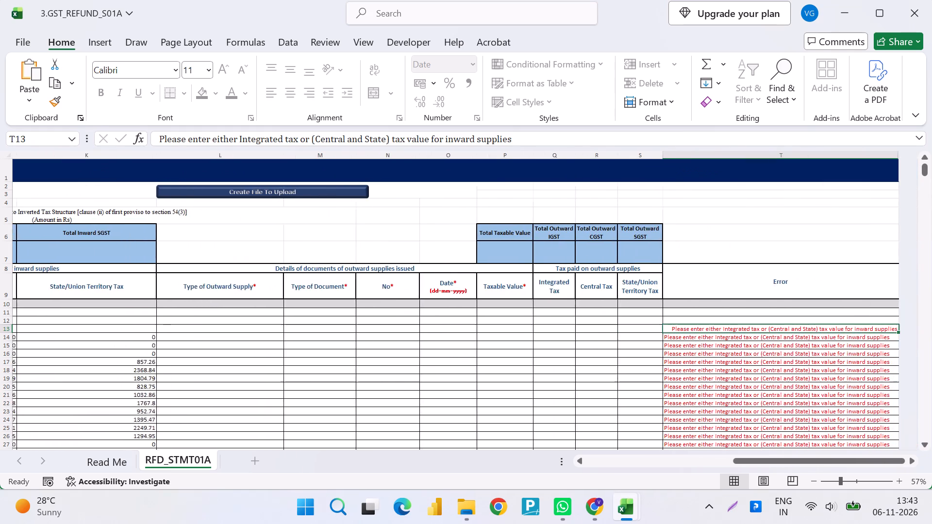
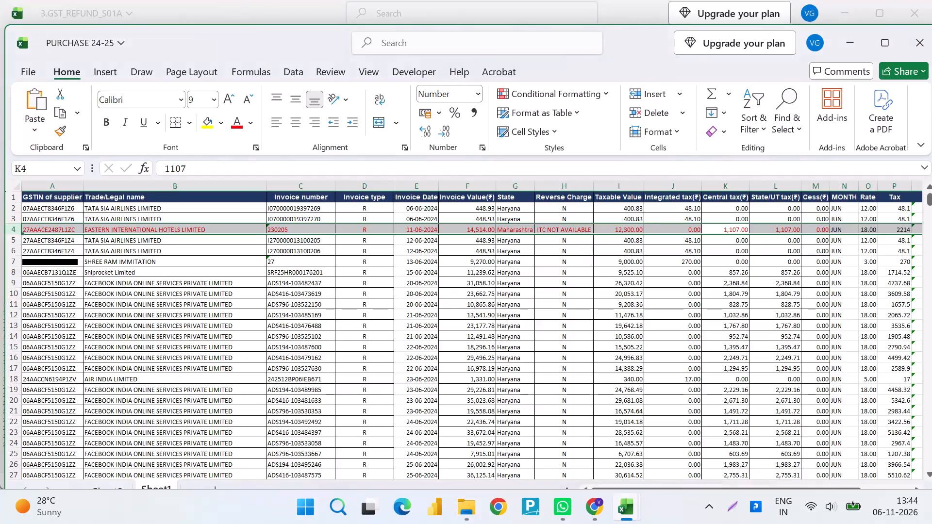
Switch to the refund statement and clear serial number 3's Sr. No., supply type, supplier GSTIN, document type, number and date.
key(alt+Tab)
key(ctrl+Left)
key(ctrl+Left)
key(ctrl+Left)
key(ctrl+Left)
key(ctrl+Left)
key(ctrl+Left)
key(Right)
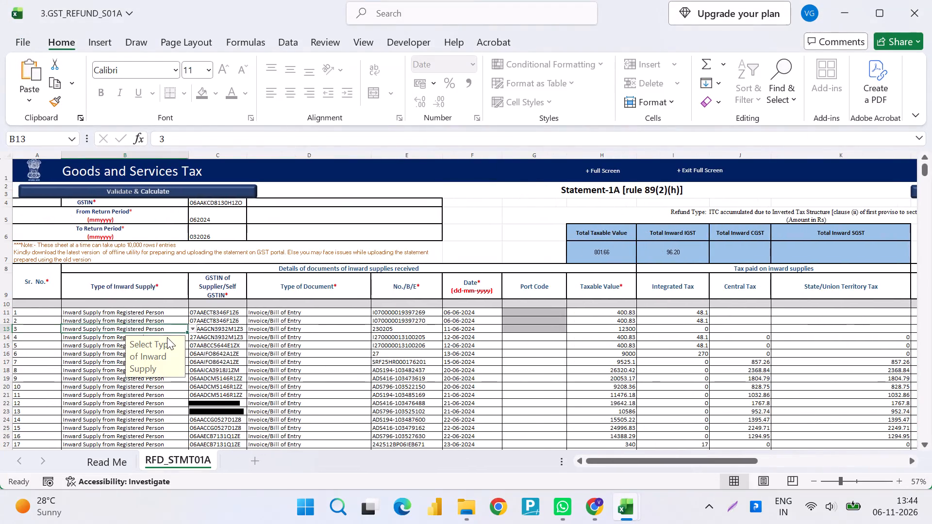
key(Left)
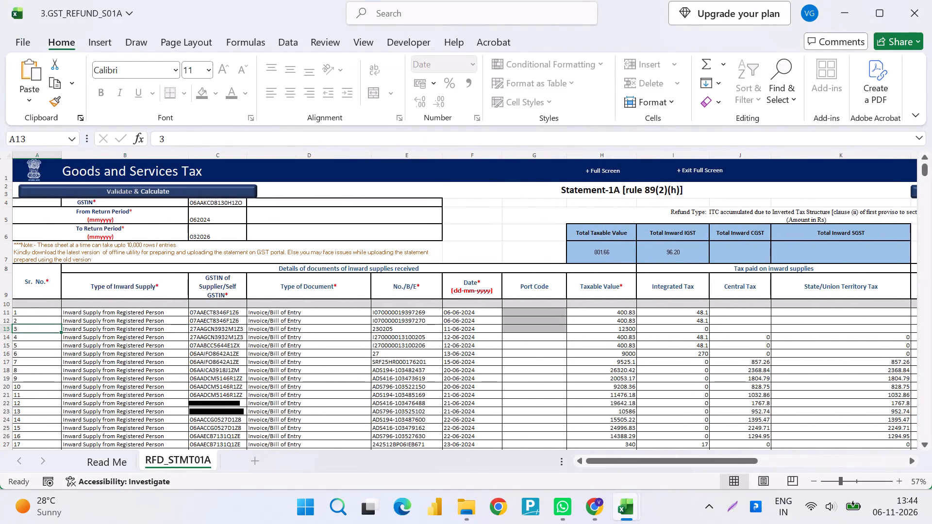
key(Delete)
key(Tab)
key(Delete)
key(Tab)
key(Delete)
key(Tab)
key(Delete)
key(Tab)
key(Delete)
key(Tab)
key(Delete)
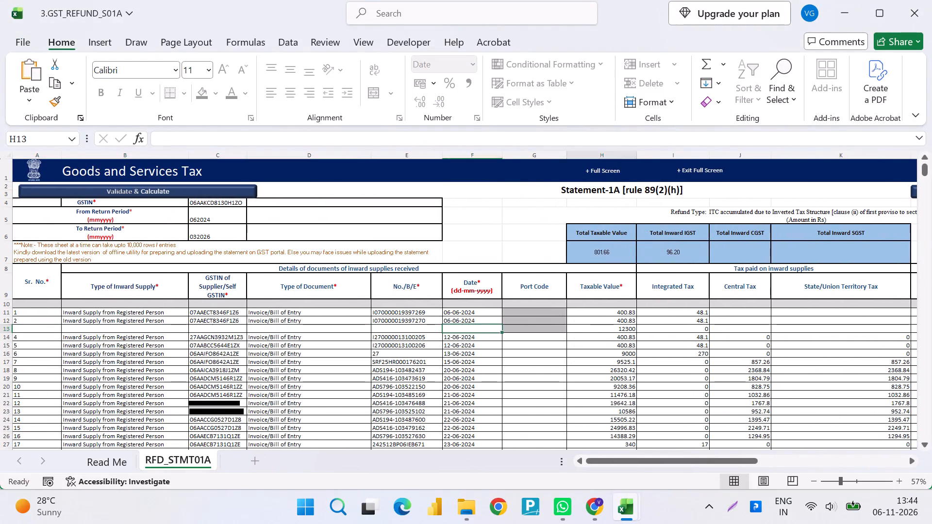
Clear the rest of the former serial number 3 row, from taxable value and inward taxes through the outward supply cells.
key(Tab)
key(Delete)
key(Tab)
key(Delete)
key(Tab)
key(Delete)
key(Tab)
key(Delete)
key(Tab)
key(Delete)
key(Tab)
key(Delete)
key(Tab)
key(Delete)
key(Tab)
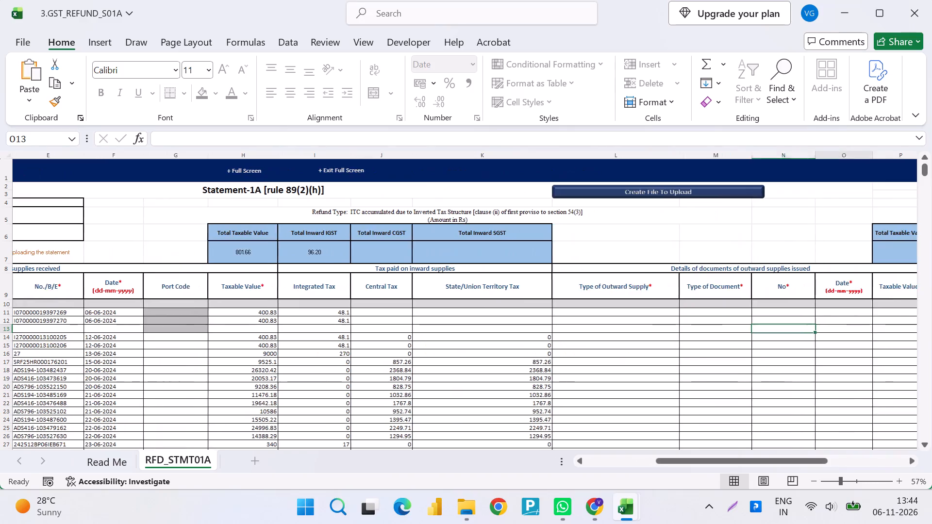
key(Delete)
key(Tab)
key(Delete)
key(Tab)
key(Delete)
key(Tab)
key(Tab)
key(Tab)
key(Tab)
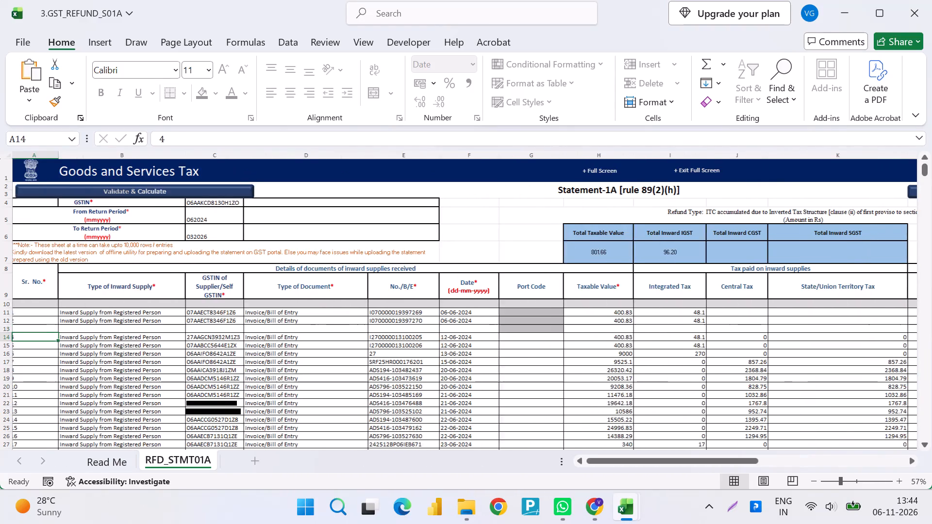
Copy serial number 4's supplier GSTIN into the GSTIN cell of the empty row above it.
key(Left)
key(Left)
key(Left)
key(Left)
key(Right)
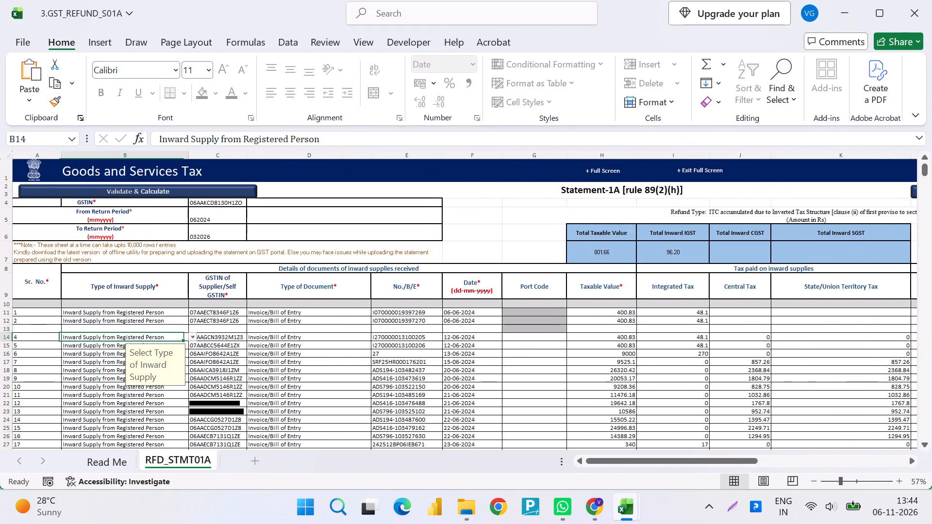
key(Right)
key(ctrl+c)
key(Up)
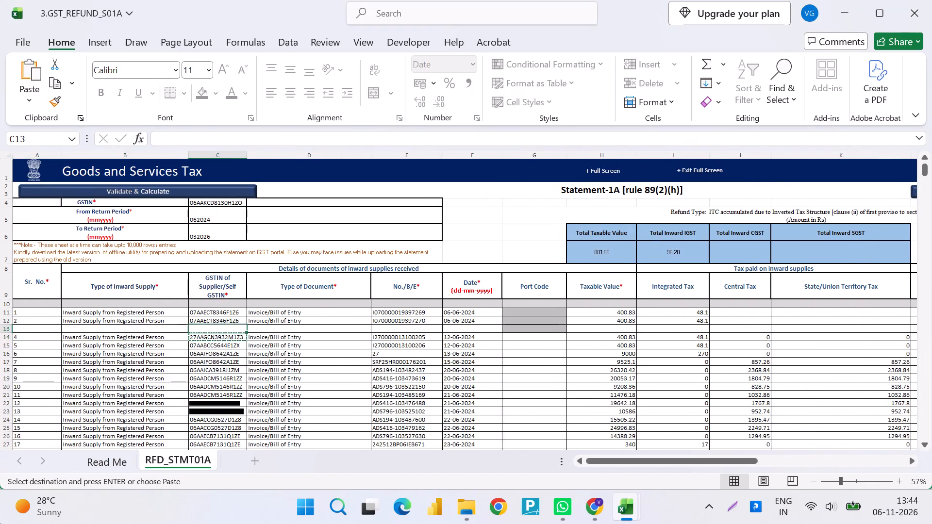
key(Return)
Reselect Inward Supply from Registered Person as serial number 4's type of inward supply.
key(Down)
key(Left)
key(alt+Down)
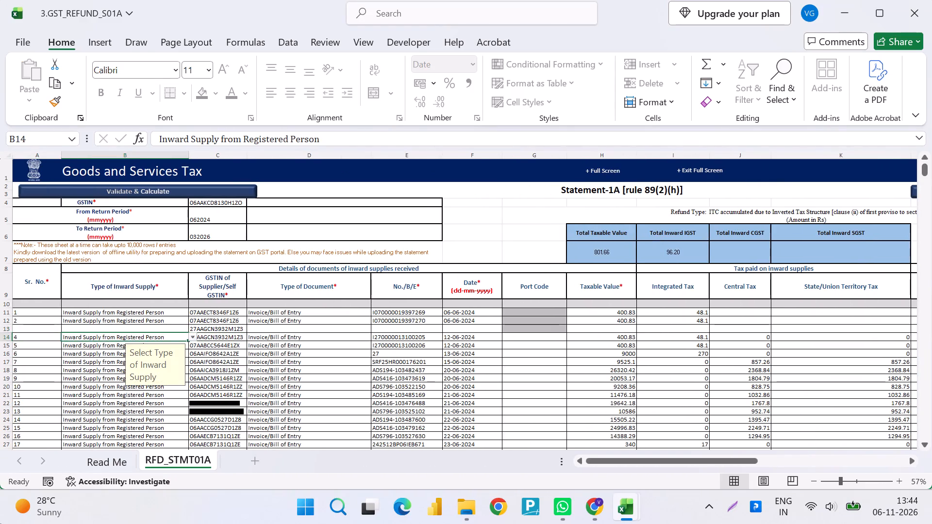
key(Return)
key(Right)
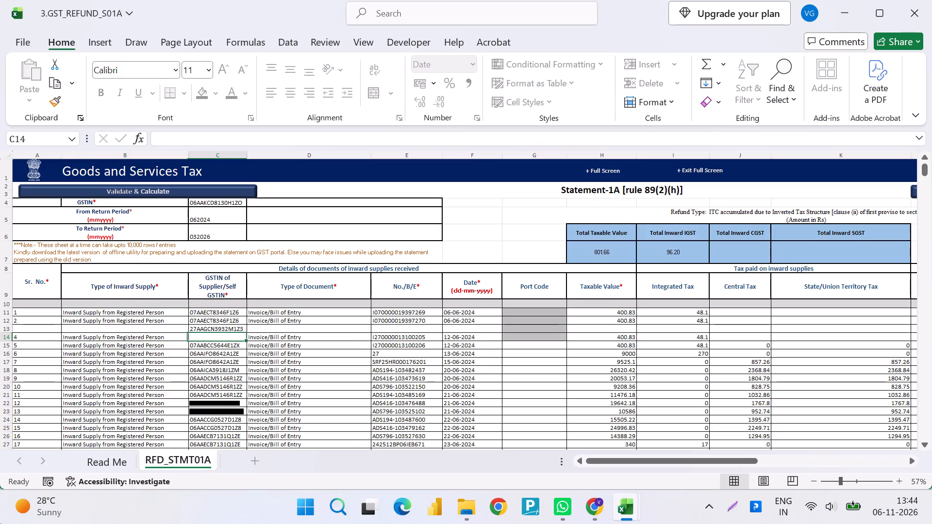
Copy the GSTIN text from the row above back into serial number 4's GSTIN cell, and clear the temporary copy.
key(Up)
key(F2)
key(ctrl+shift+Left)
key(ctrl+shift+Left)
key(ctrl+shift+Left)
key(ctrl+c)
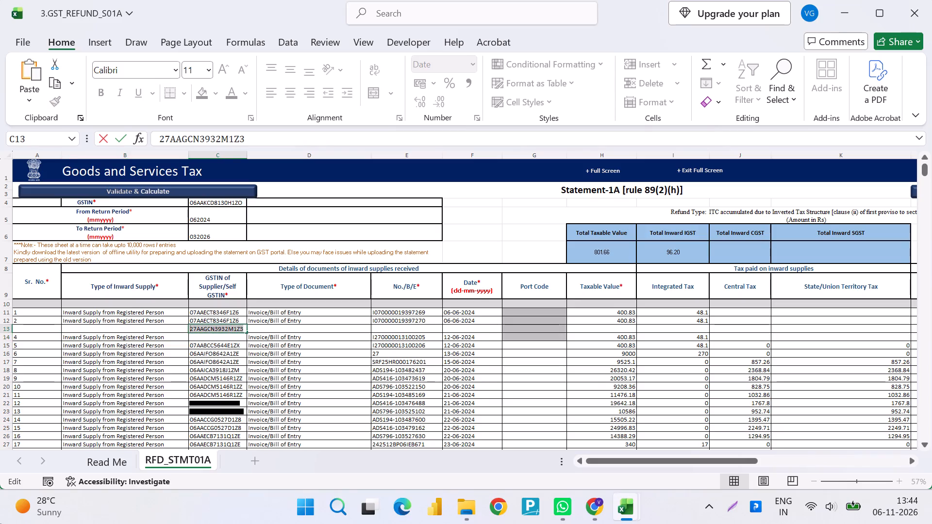
key(Return)
key(F2)
key(ctrl+v)
key(Return)
key(Up)
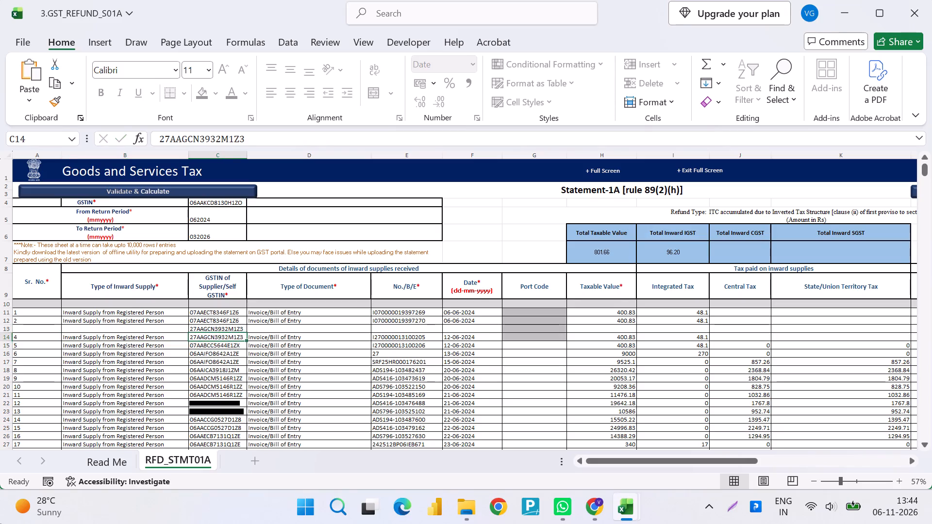
key(Up)
key(Delete)
key(Right)
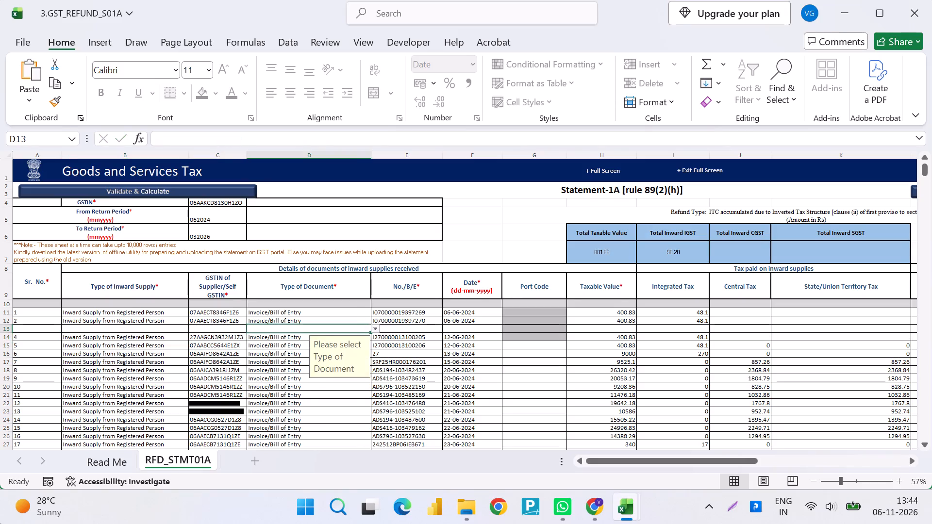
Reselect Invoice/Bill of Entry as serial number 4's document type and re-enter its existing document number and date.
key(Down)
key(alt+Down)
key(Return)
key(Right)
key(F2)
key(Return)
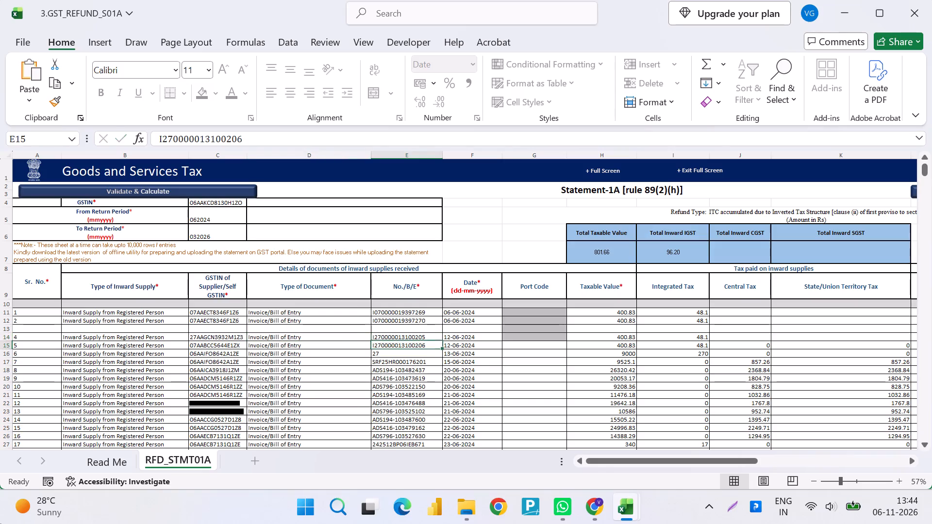
key(Up)
key(Right)
key(F2)
key(Return)
Re-enter serial number 4's taxable value 400.83 and integrated tax 48.1, leaving its central tax blank.
key(Right)
key(Up)
key(Right)
key(F2)
key(Return)
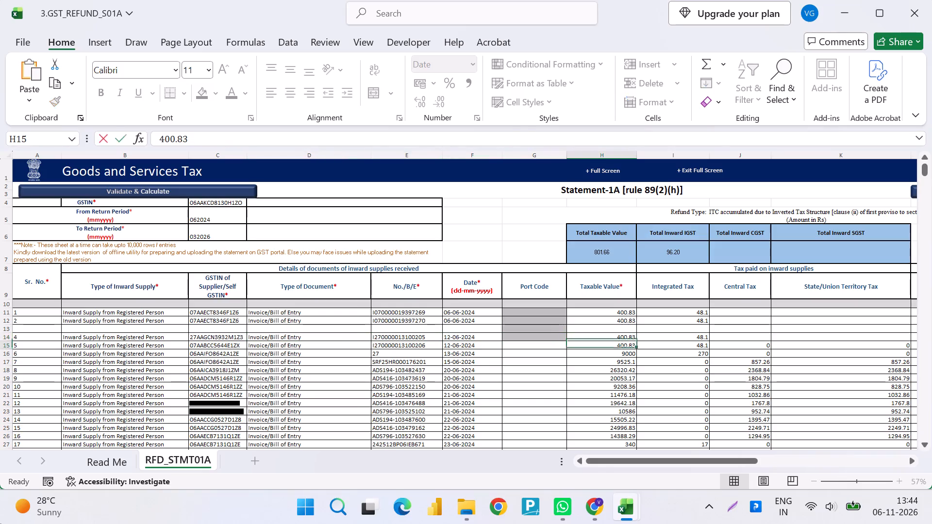
key(Up)
key(Right)
key(F2)
key(Return)
key(Up)
key(Up)
key(Right)
key(F2)
key(Up)
key(Down)
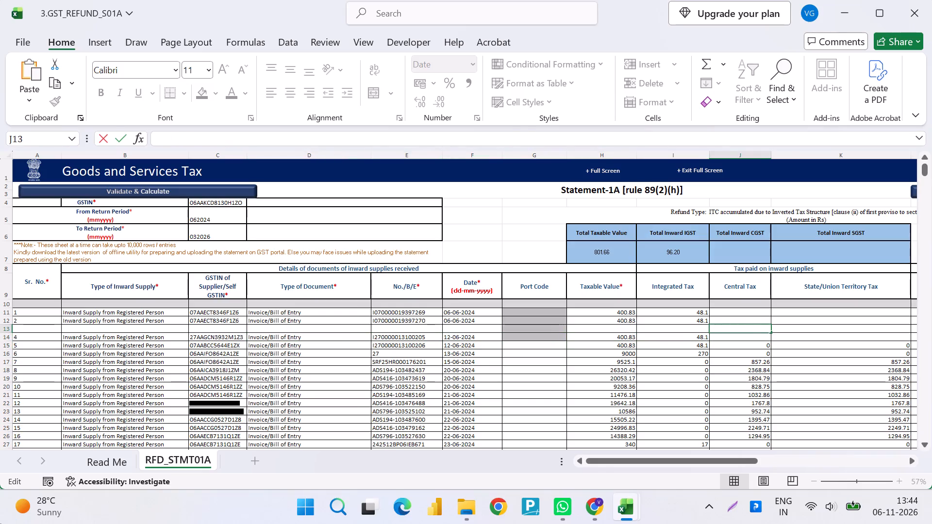
key(Down)
key(Return)
key(F2)
key(Return)
Check serial number 4's row from the state tax cell across the outward supply cells to its Error column.
key(Right)
key(Up)
key(Right)
key(Right)
key(Right)
key(Right)
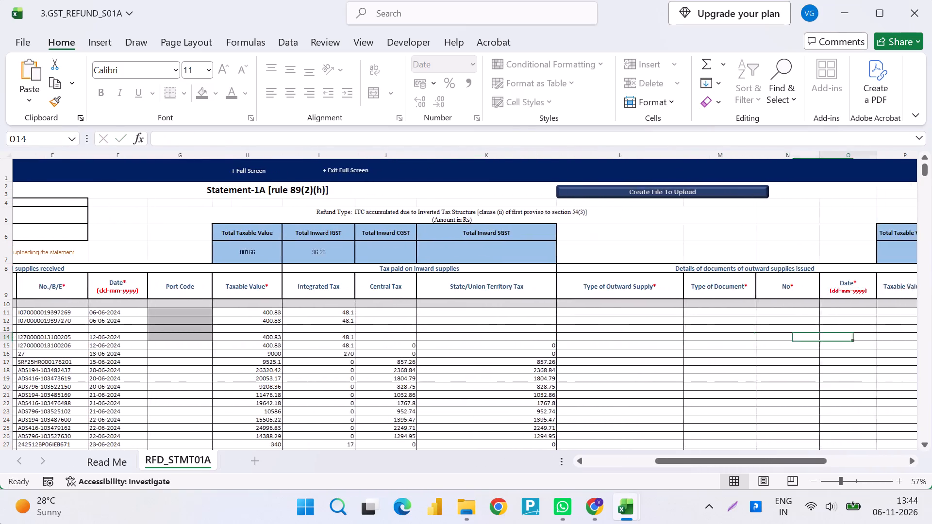
key(Right)
key(Right)
key(Right)
key(Right)
key(Right)
key(Right)
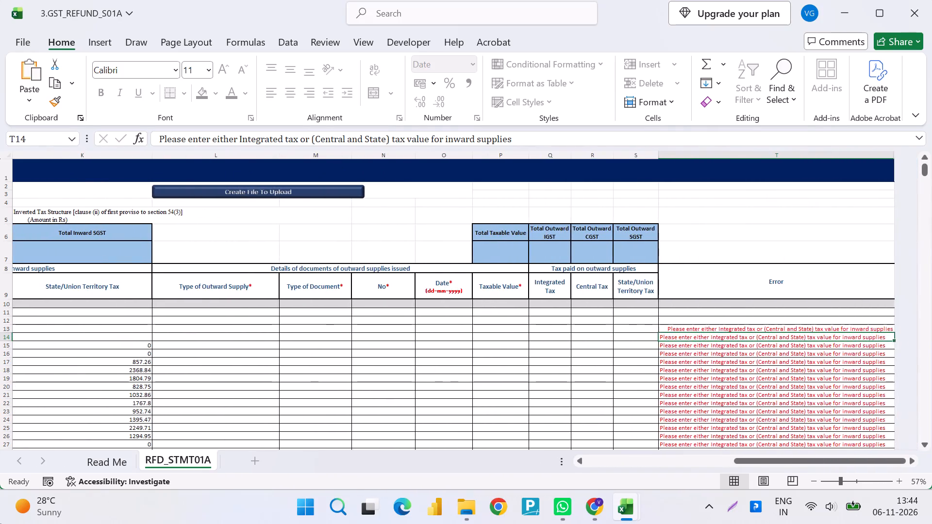
Run Validate & Calculate on the refund statement.
key(ctrl+Left)
key(ctrl+Left)
key(ctrl+Left)
key(ctrl+Left)
key(ctrl+Left)
key(ctrl+Left)
scroll(0, 523, left, 3)
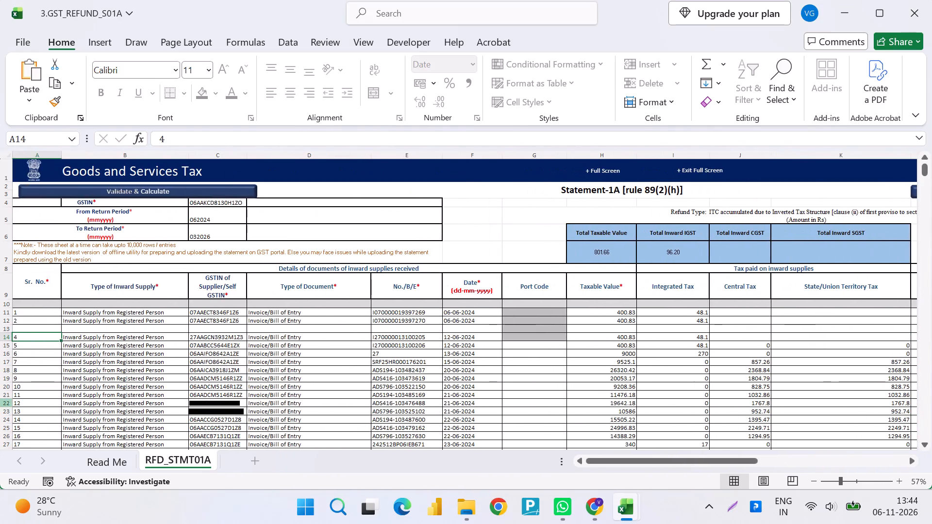
click(173, 195)
key(Return)
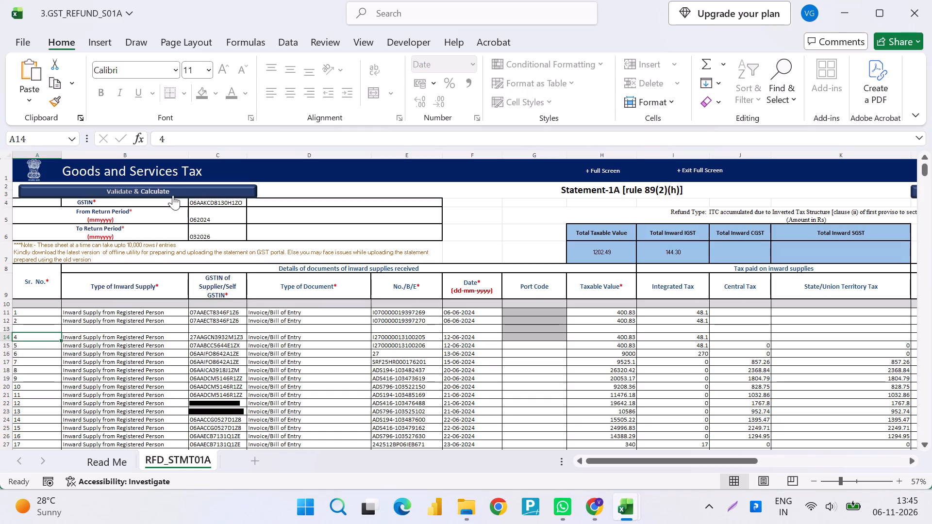
Save the refund statement workbook and close it.
key(ctrl+s)
click(931, 0)
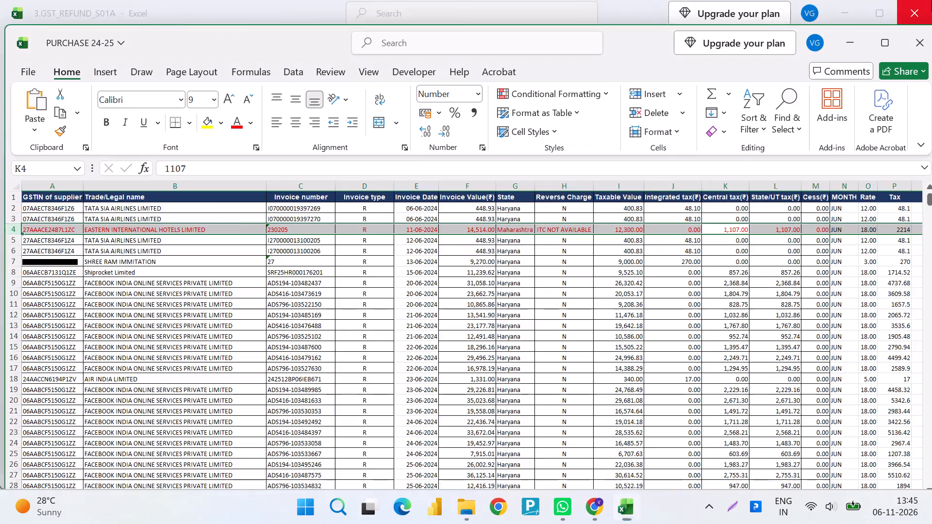
drag(931, 0, 754, 183)
key(alt+Tab)
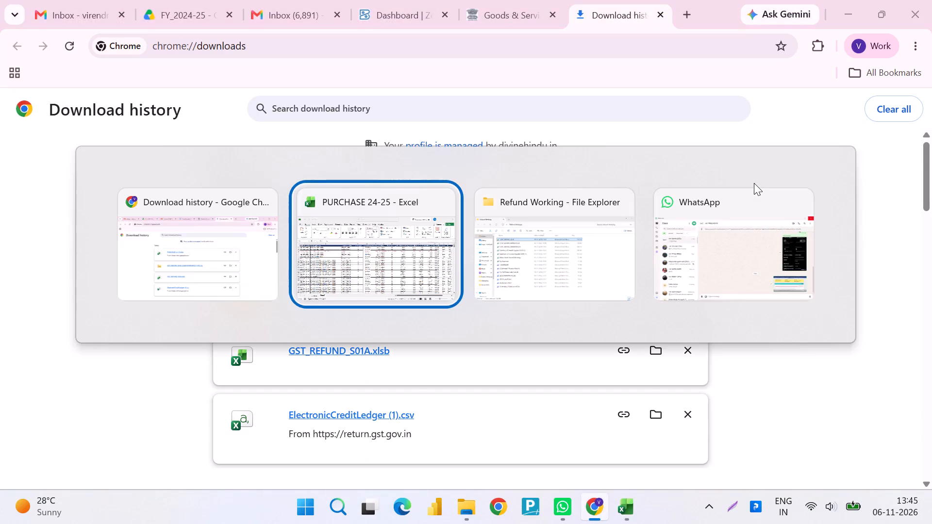
click(915, 49)
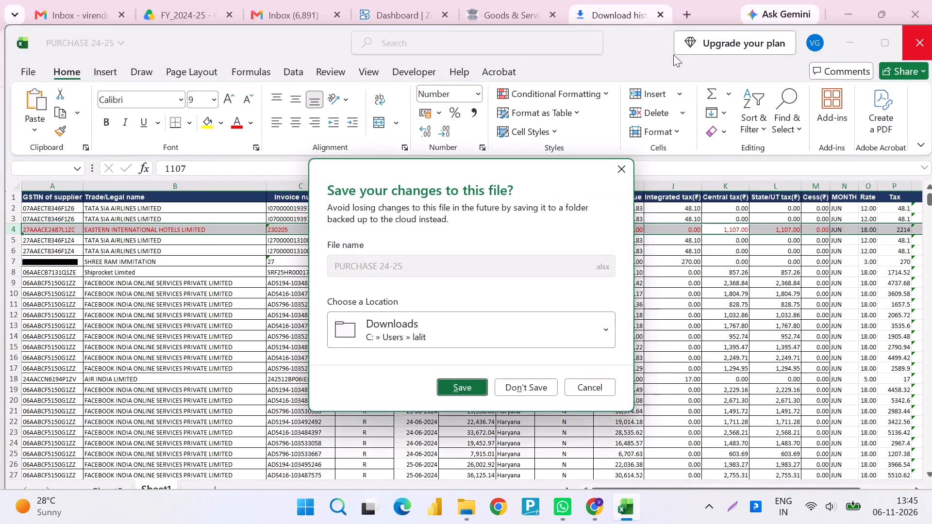
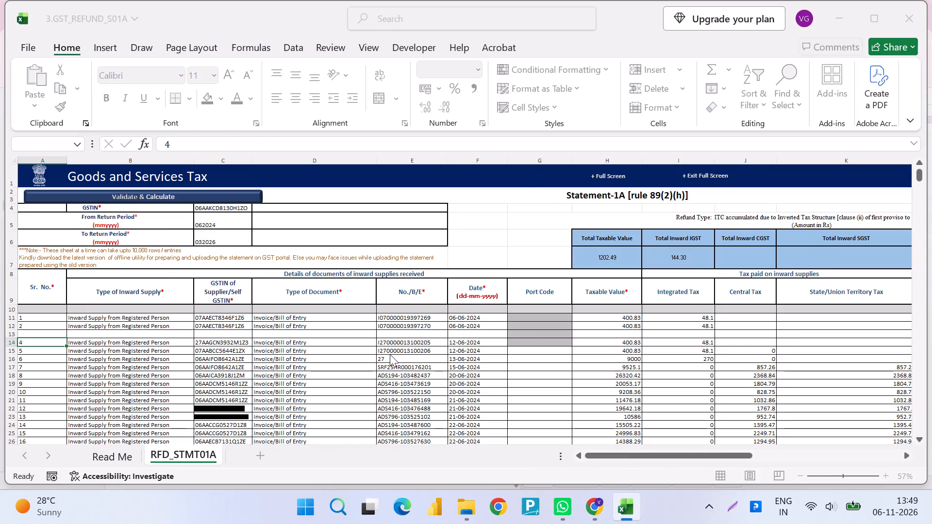
key(F2)
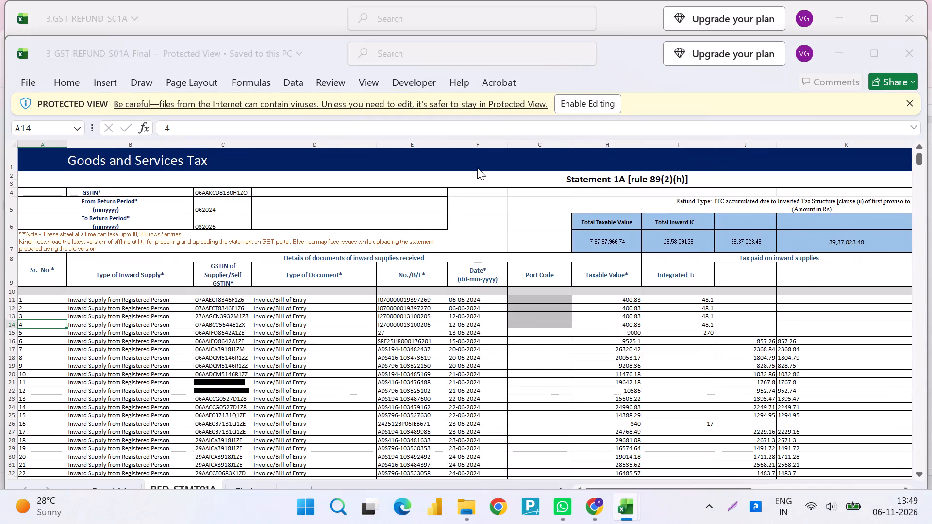
key(Left)
key(Return)
key(super+Up)
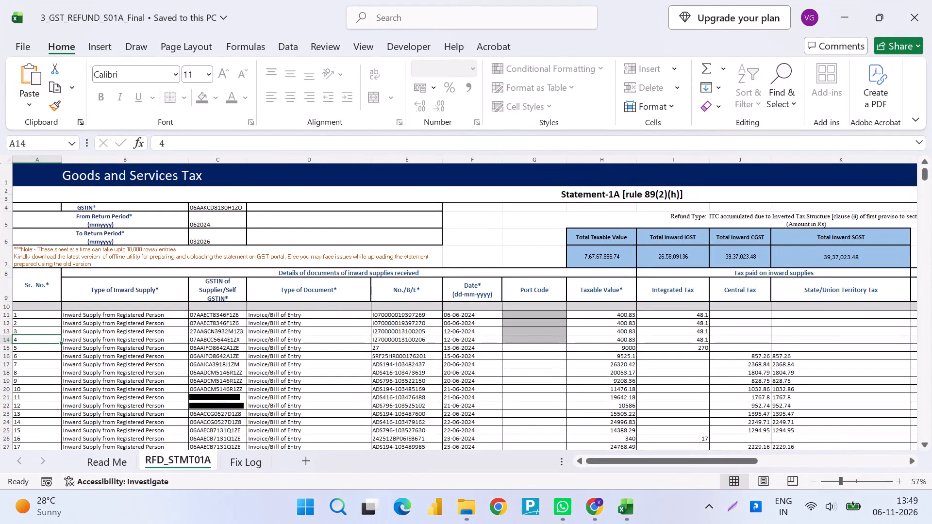
Review the RFD_STMT01A and Fix Log sheets of 3_GST_REFUND_S01A_Final and close the workbook.
scroll(182, 259, right, 4)
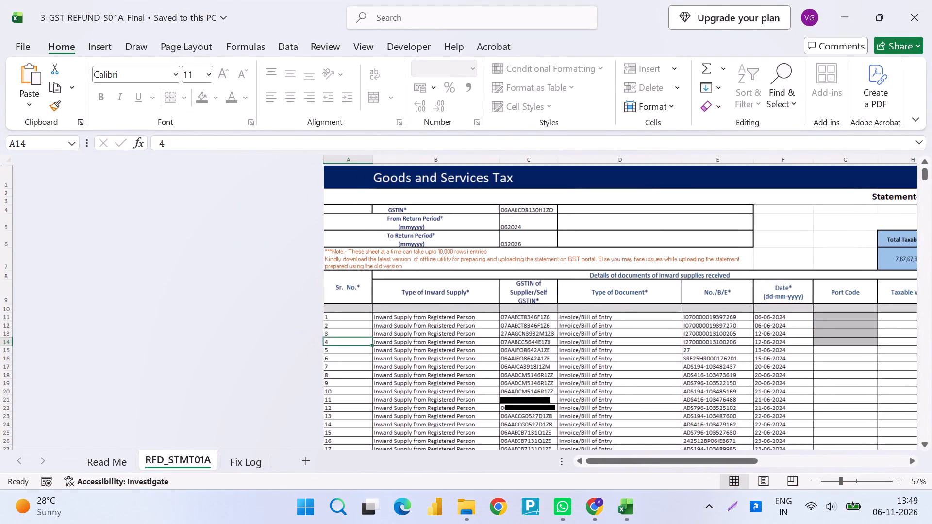
click(247, 461)
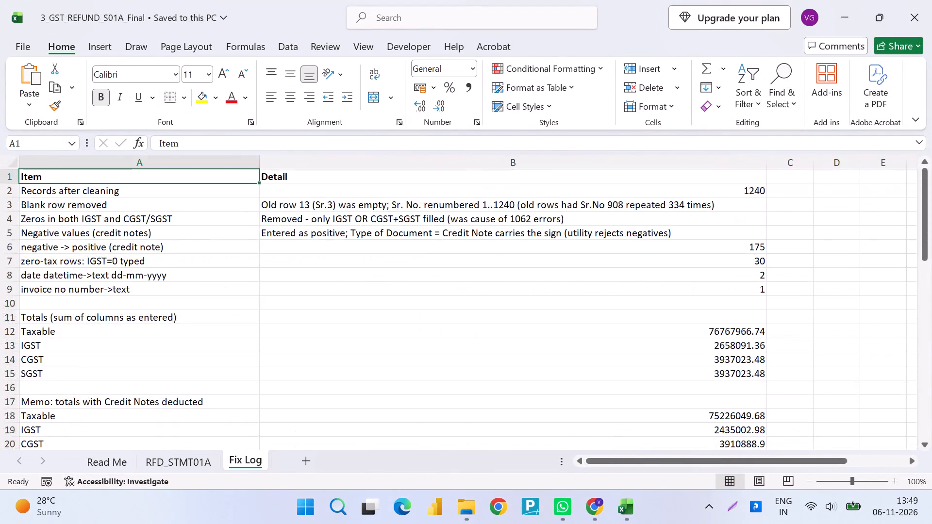
scroll(186, 288, down, 4)
scroll(186, 288, up, 1)
scroll(186, 288, down, 1)
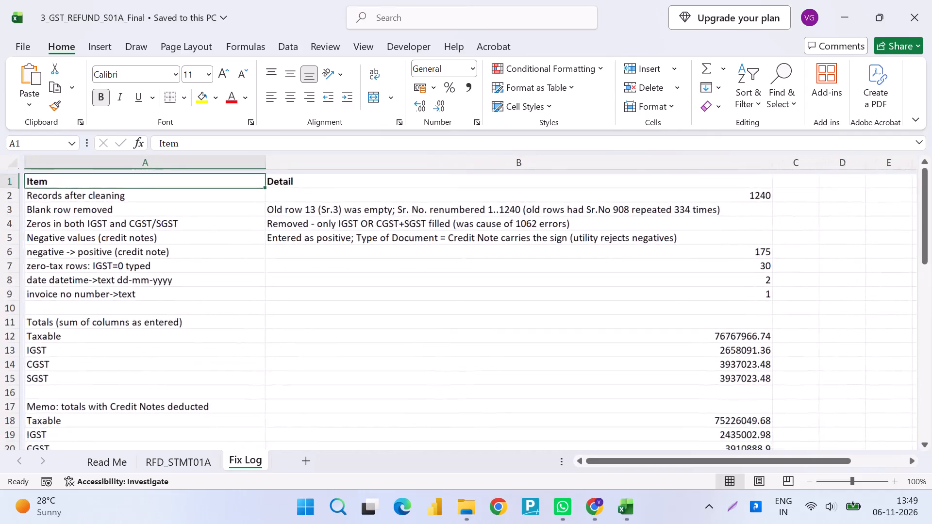
scroll(186, 288, down, 1)
click(186, 466)
scroll(177, 293, right, 1)
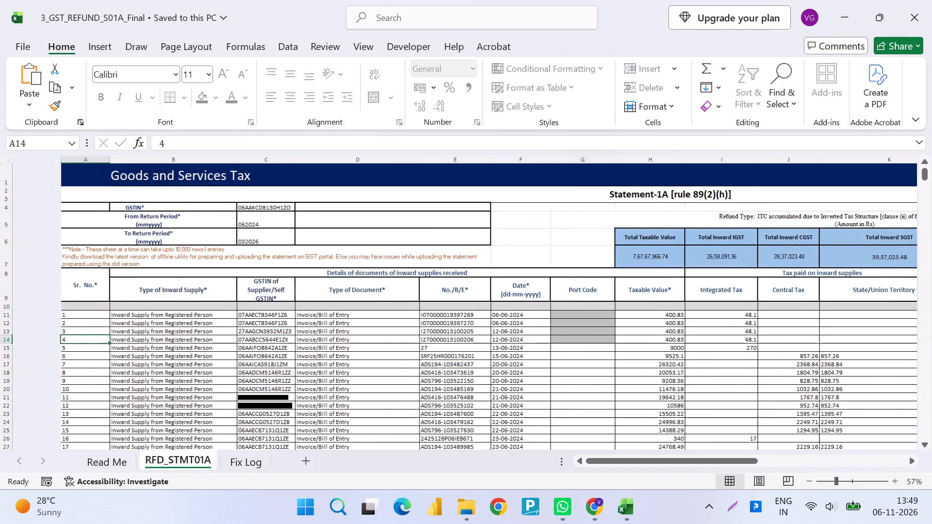
scroll(177, 293, right, 1)
click(916, 4)
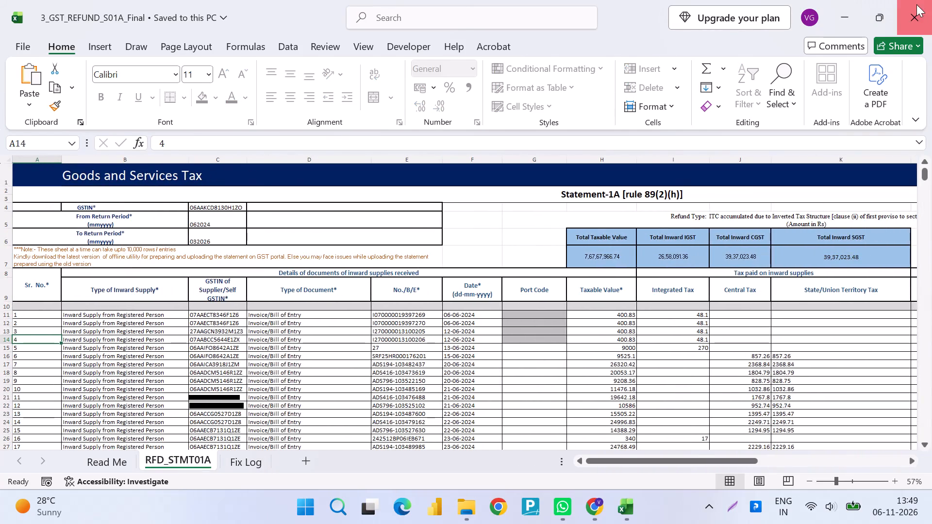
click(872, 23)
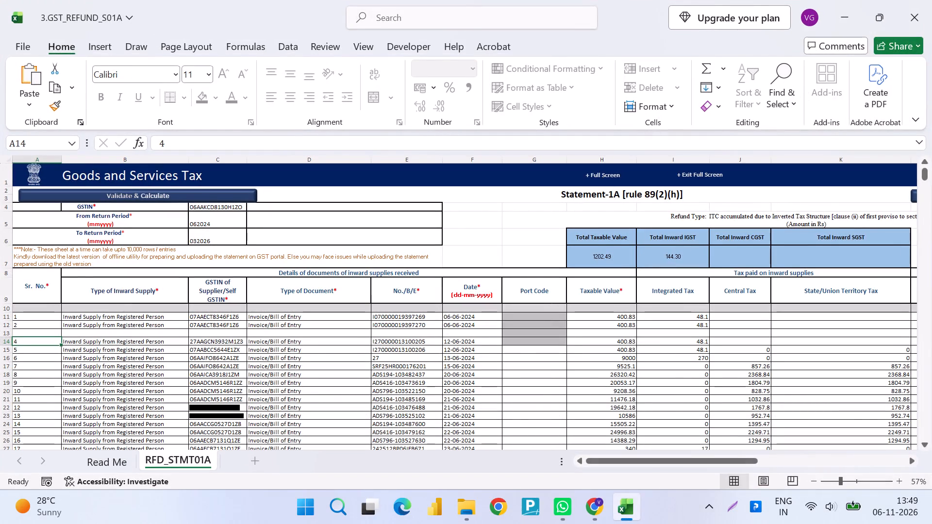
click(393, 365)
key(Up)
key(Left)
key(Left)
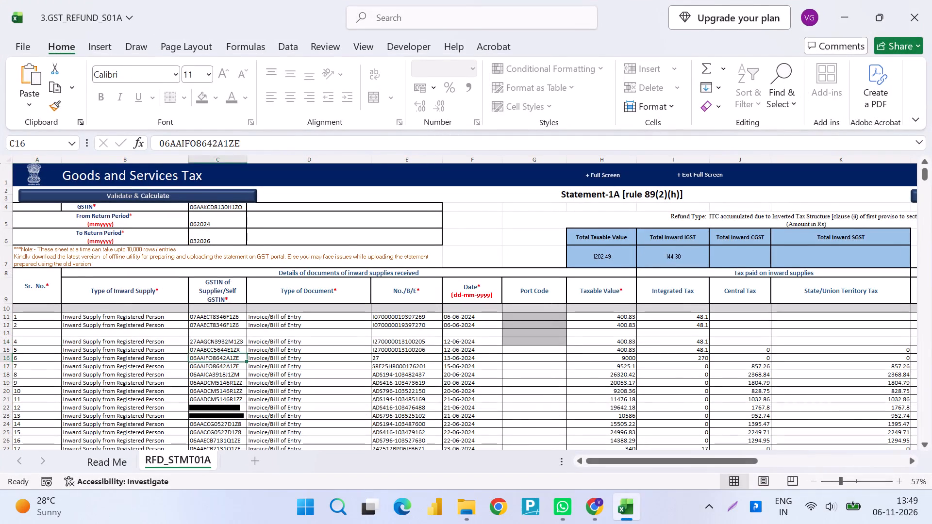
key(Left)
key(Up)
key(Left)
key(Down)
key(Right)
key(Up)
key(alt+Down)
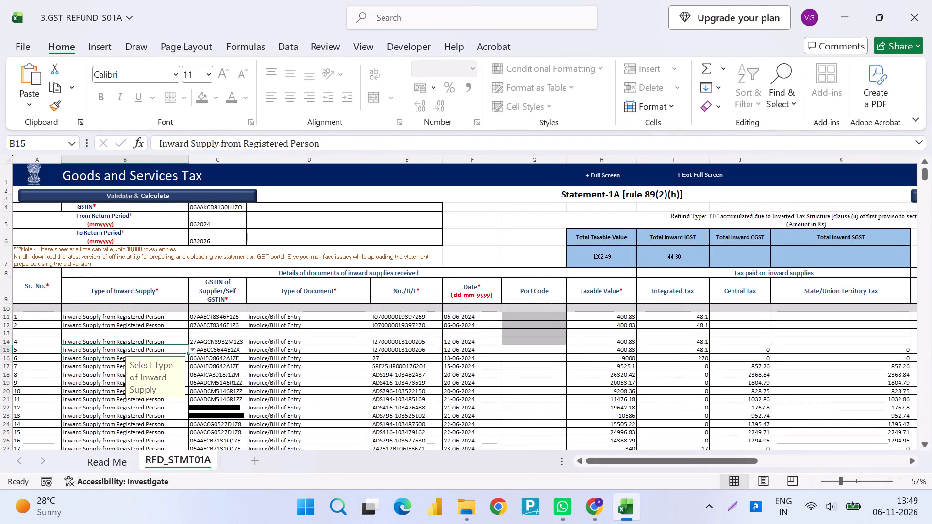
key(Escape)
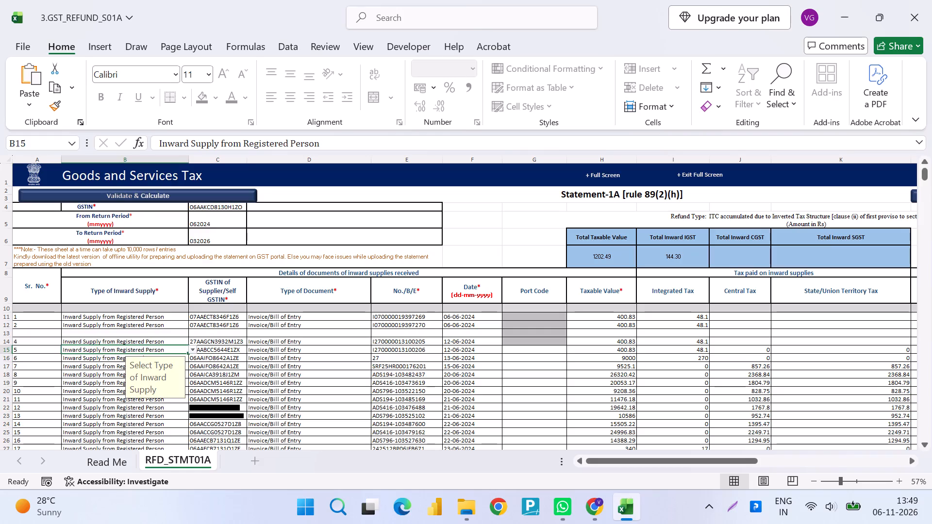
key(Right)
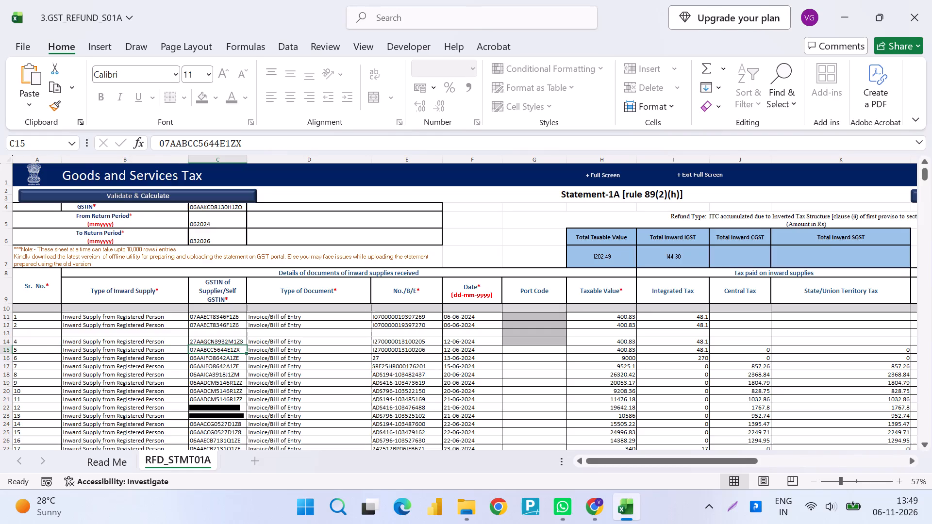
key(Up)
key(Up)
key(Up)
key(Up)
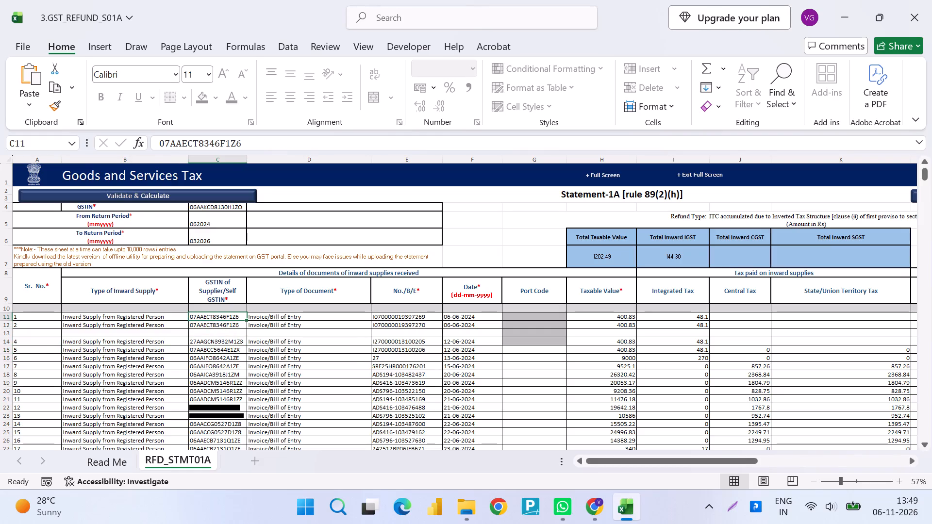
Close the 3.GST_REFUND_S01A workbook without saving.
click(931, 0)
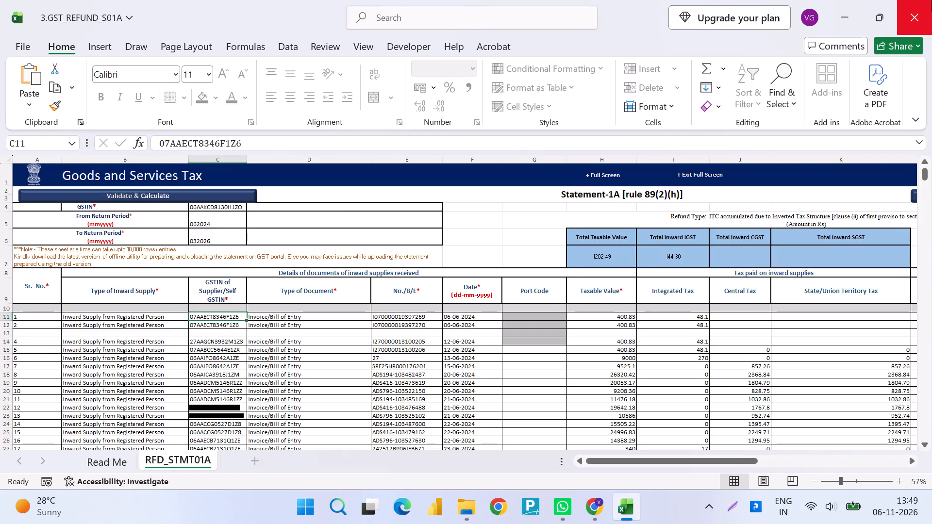
key(Tab)
key(Return)
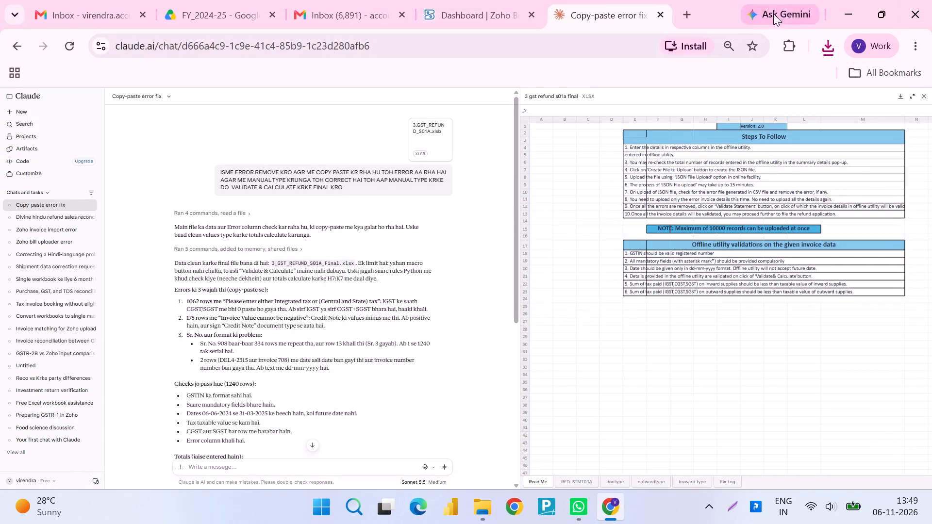
Close the Claude chat's browser tab.
click(659, 14)
Switch to the Refund Working folder, reopen 3.GST_REFUND_S01A in Excel and restore its window from full-screen size.
key(alt+Tab)
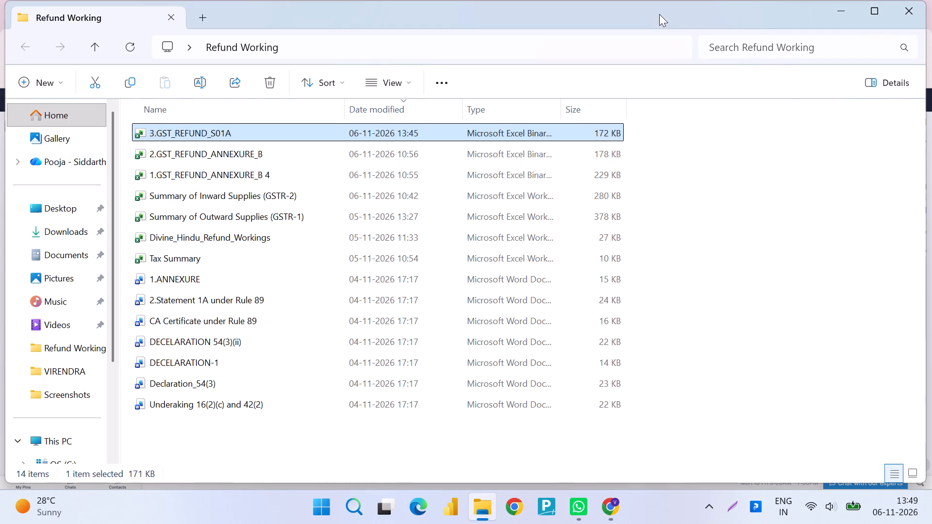
key(Return)
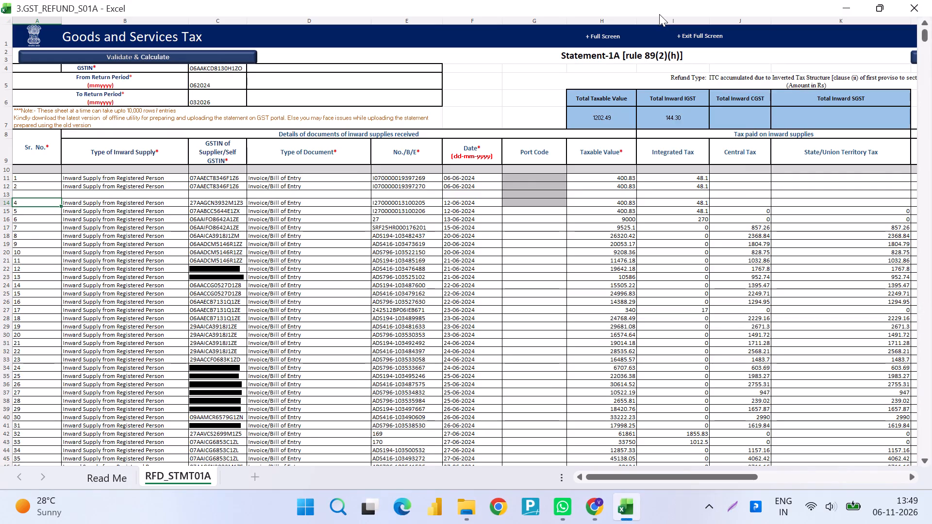
click(873, 16)
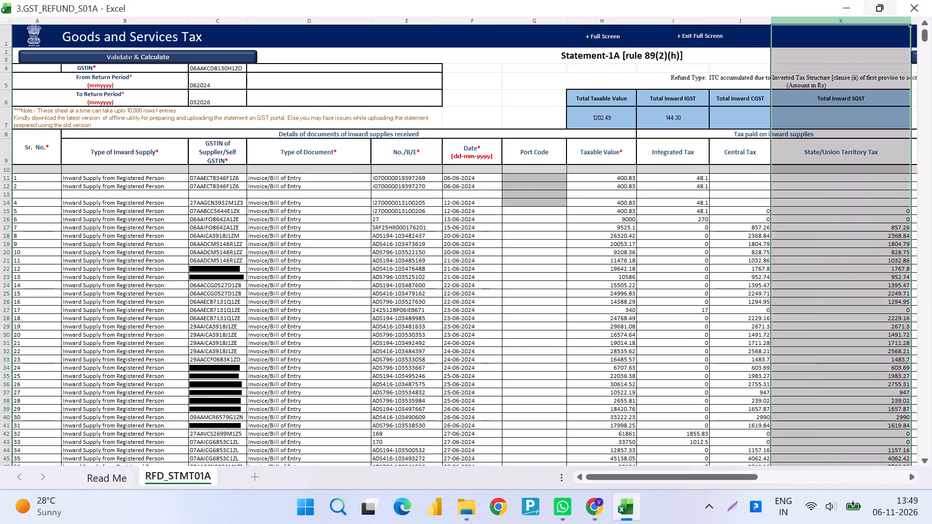
click(878, 11)
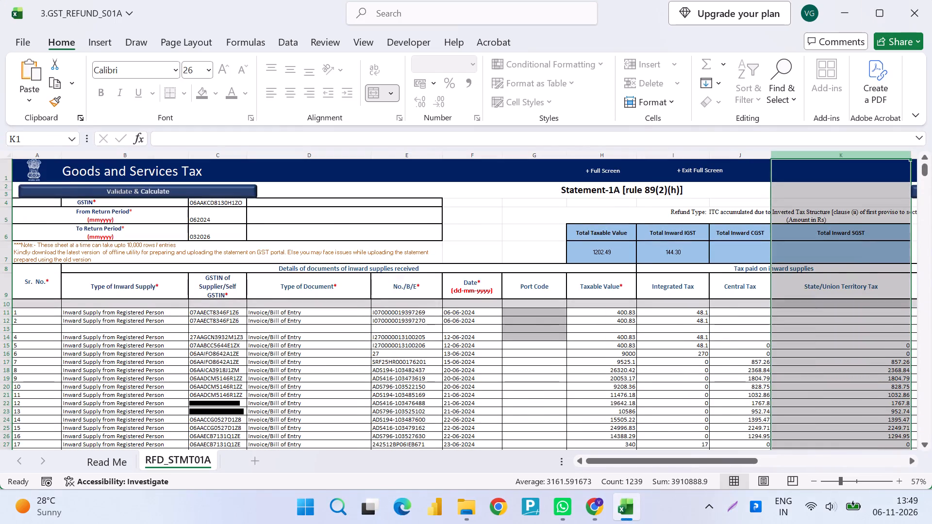
Copy the supplier GSTINs in column C of RFD_STMT01A from C14 down to the last filled row.
click(276, 346)
key(Up)
key(Left)
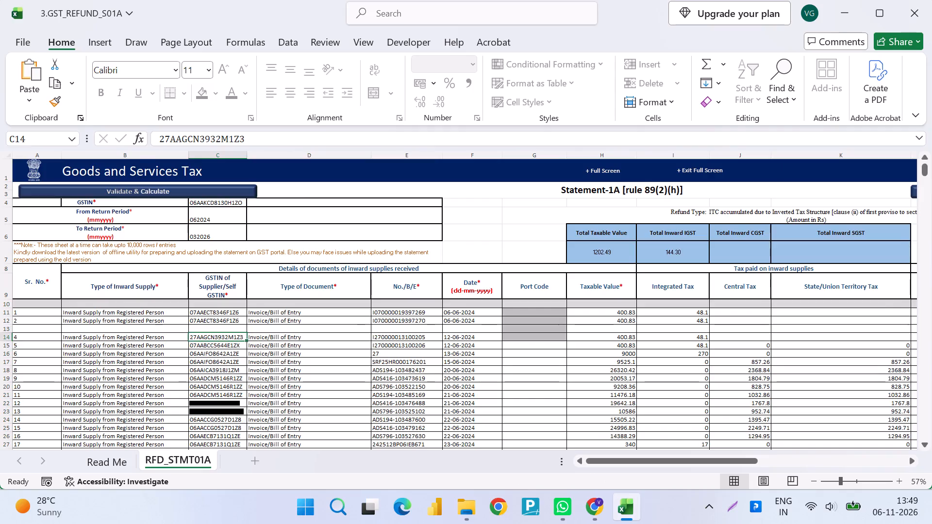
key(ctrl+shift+Down)
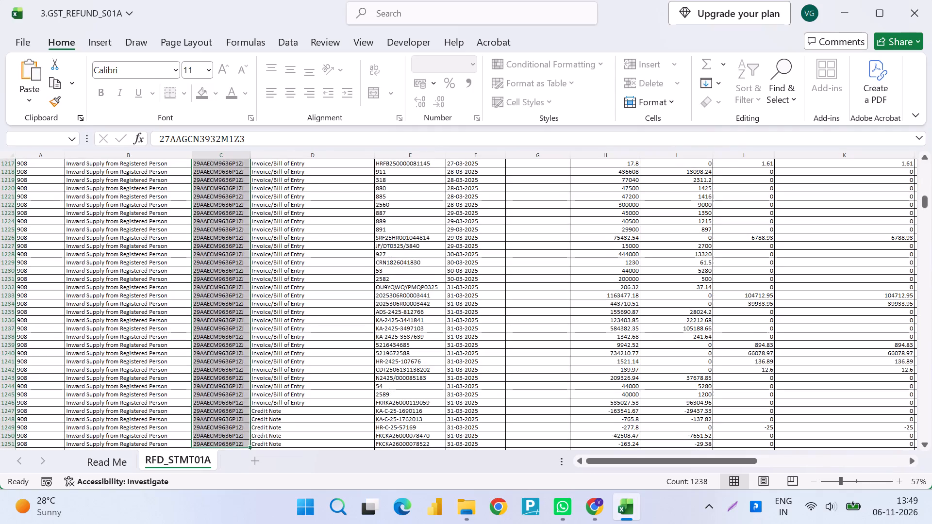
key(ctrl+c)
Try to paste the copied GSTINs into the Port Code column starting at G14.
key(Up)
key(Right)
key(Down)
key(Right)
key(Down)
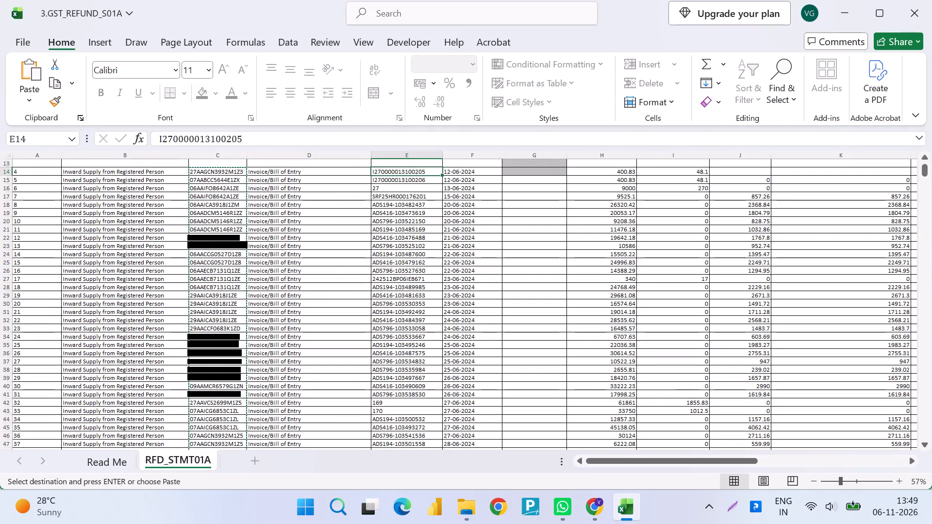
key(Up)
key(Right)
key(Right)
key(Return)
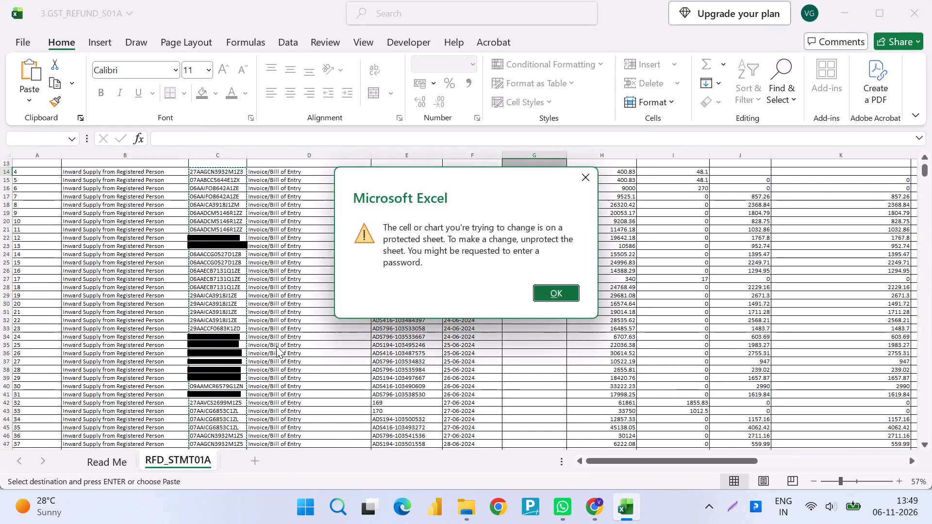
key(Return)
Paste the copied supplier GSTINs into the empty column R starting at R14.
key(Up)
key(Down)
key(Up)
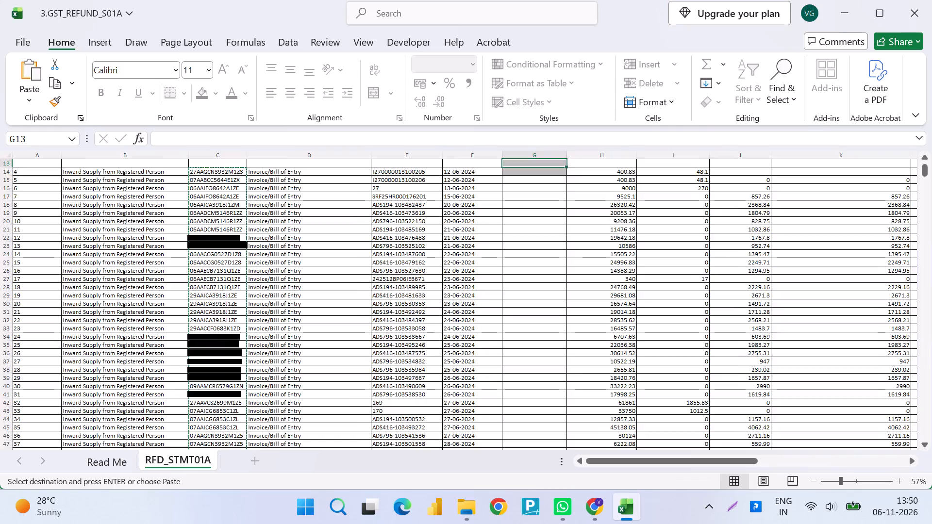
key(ctrl+Up)
key(Down)
key(Down)
key(Down)
key(ctrl+Right)
key(Right)
key(Right)
key(Right)
key(Right)
key(Right)
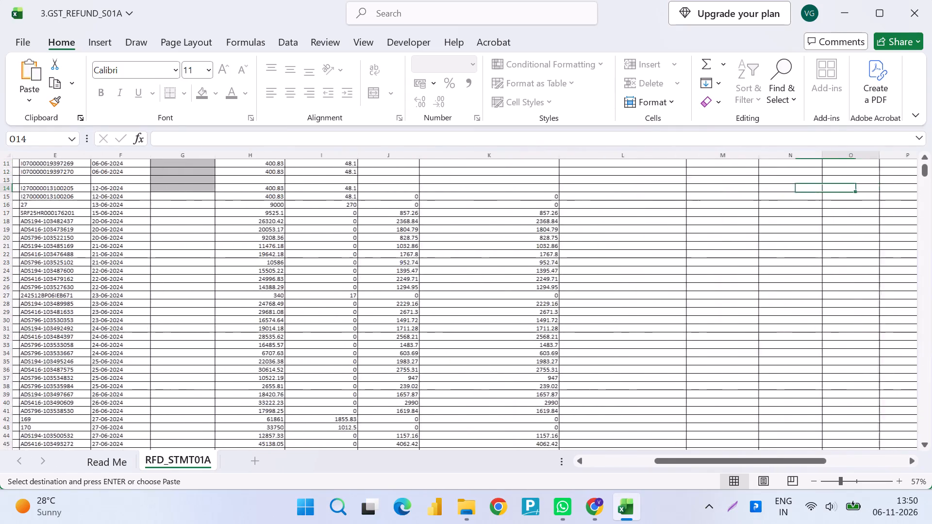
key(Right)
key(Right)
key(Right)
key(Right)
key(Right)
key(Right)
key(Right)
key(Right)
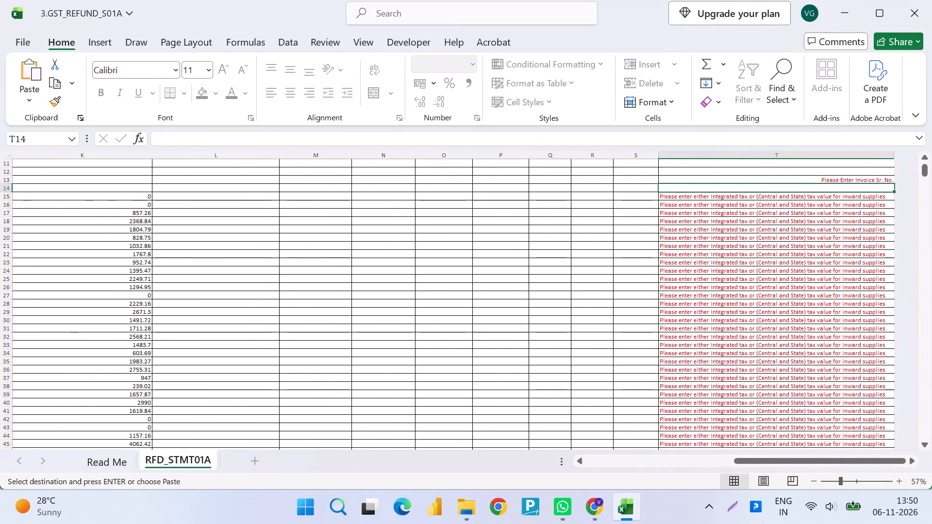
key(Left)
key(Left)
key(Return)
Reselect "Inward Supply from Registered Person" as the type of inward supply in B14, B15 and B16.
key(ctrl+Left)
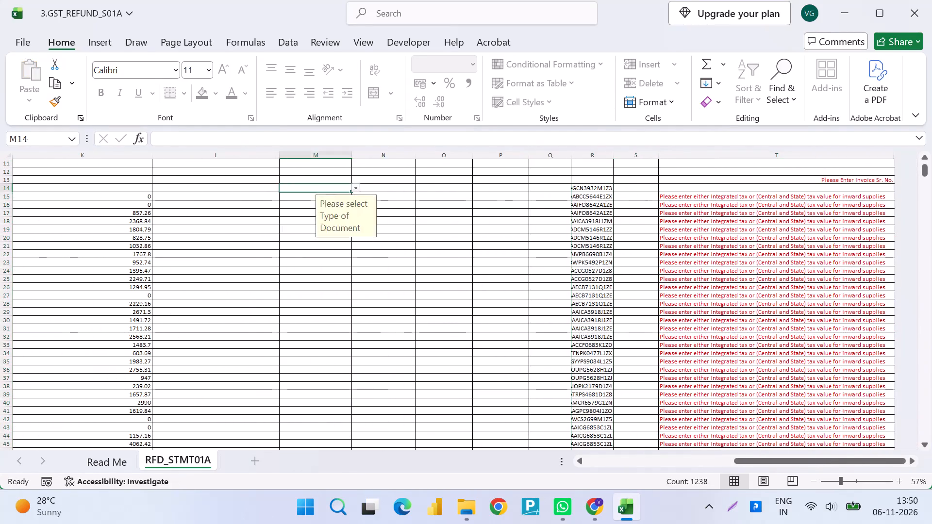
key(ctrl+Left)
key(ctrl+Left)
key(ctrl+Left)
key(ctrl+Left)
key(ctrl+Left)
key(Right)
key(alt+Down)
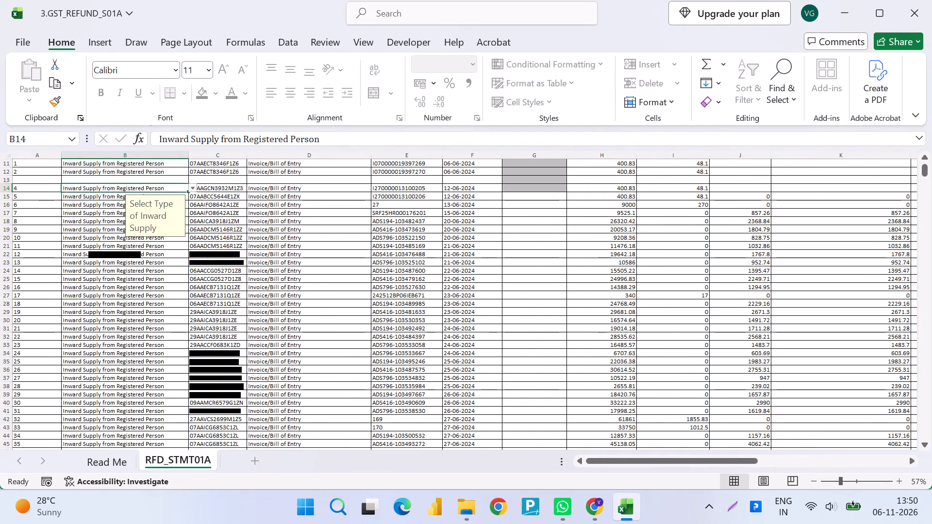
key(Return)
key(Down)
key(alt+Down)
key(Down)
key(Up)
key(Return)
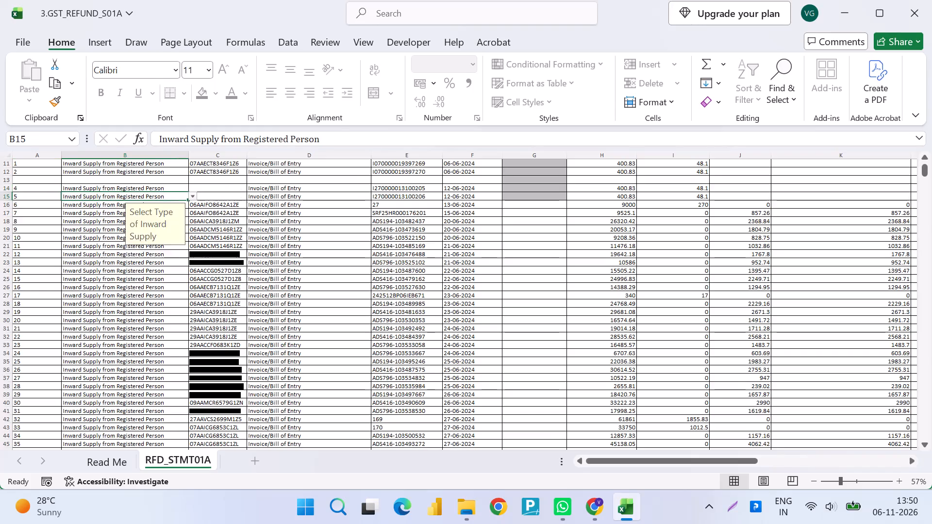
key(Down)
key(alt+Down)
key(Down)
key(Up)
key(Return)
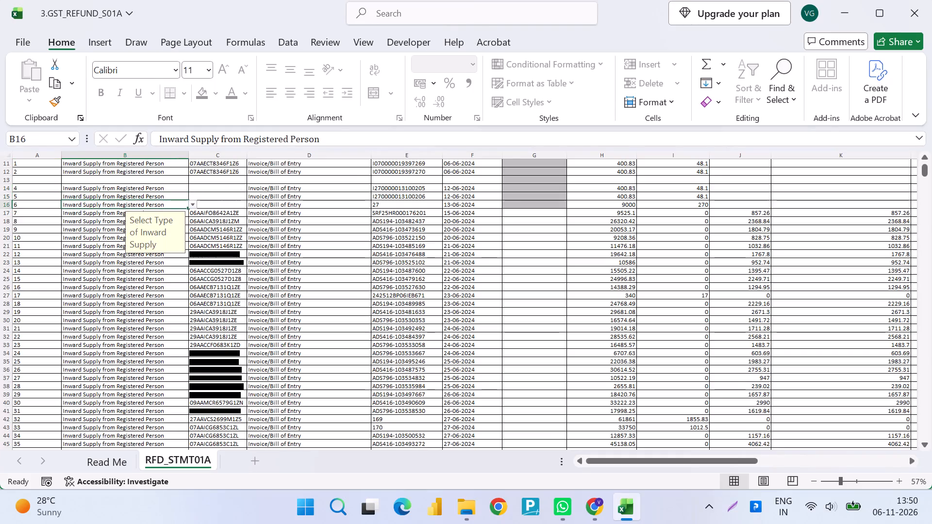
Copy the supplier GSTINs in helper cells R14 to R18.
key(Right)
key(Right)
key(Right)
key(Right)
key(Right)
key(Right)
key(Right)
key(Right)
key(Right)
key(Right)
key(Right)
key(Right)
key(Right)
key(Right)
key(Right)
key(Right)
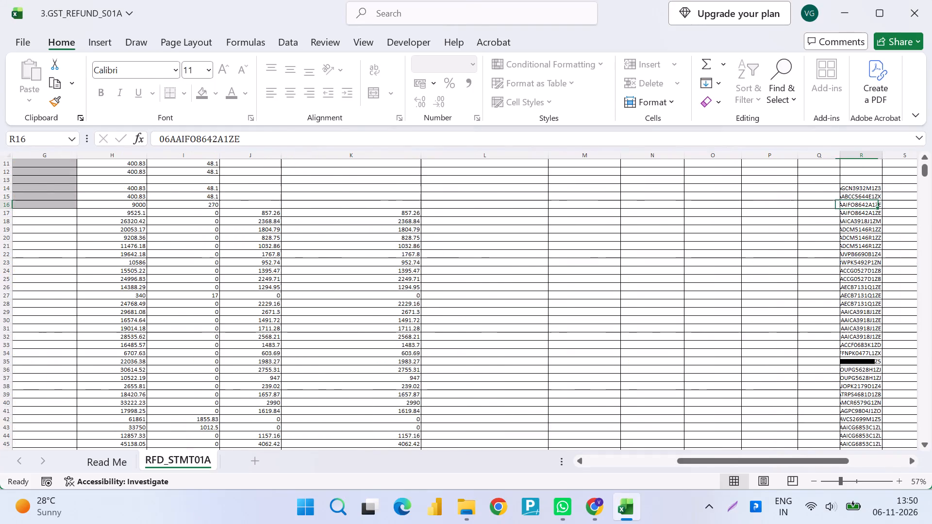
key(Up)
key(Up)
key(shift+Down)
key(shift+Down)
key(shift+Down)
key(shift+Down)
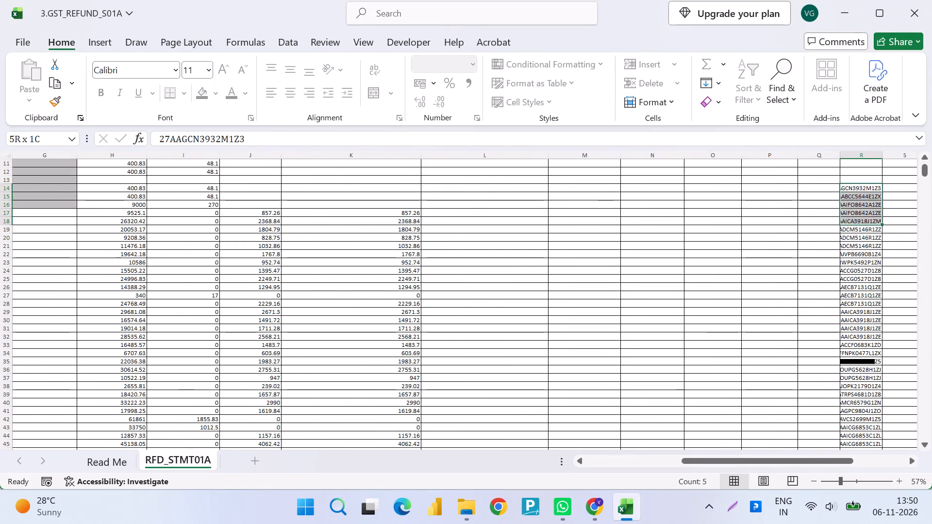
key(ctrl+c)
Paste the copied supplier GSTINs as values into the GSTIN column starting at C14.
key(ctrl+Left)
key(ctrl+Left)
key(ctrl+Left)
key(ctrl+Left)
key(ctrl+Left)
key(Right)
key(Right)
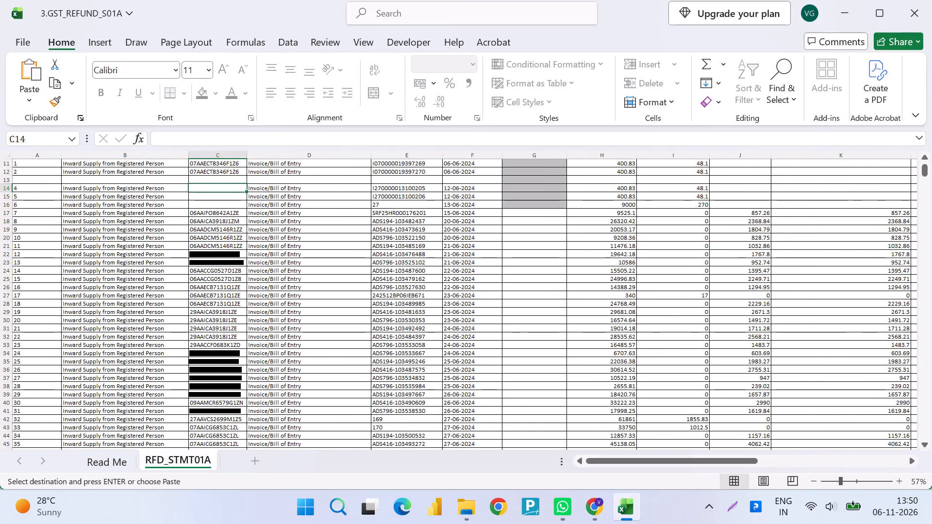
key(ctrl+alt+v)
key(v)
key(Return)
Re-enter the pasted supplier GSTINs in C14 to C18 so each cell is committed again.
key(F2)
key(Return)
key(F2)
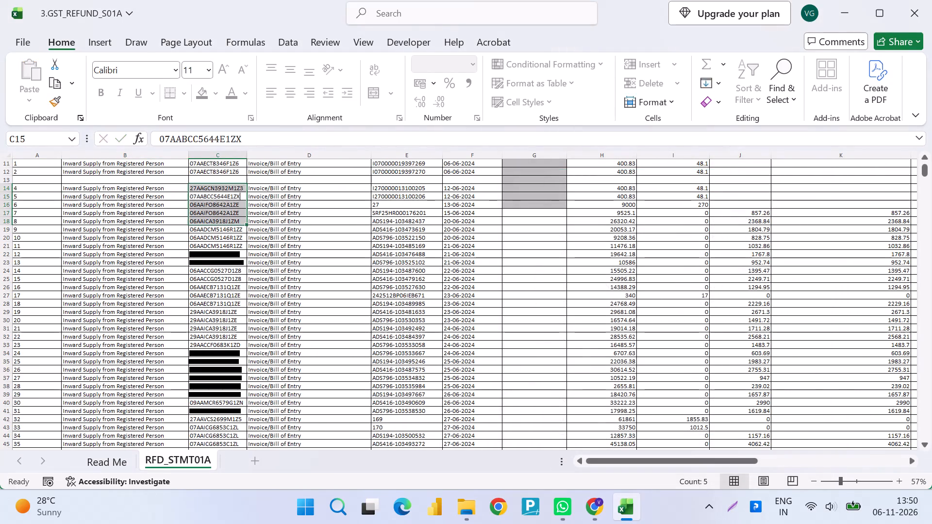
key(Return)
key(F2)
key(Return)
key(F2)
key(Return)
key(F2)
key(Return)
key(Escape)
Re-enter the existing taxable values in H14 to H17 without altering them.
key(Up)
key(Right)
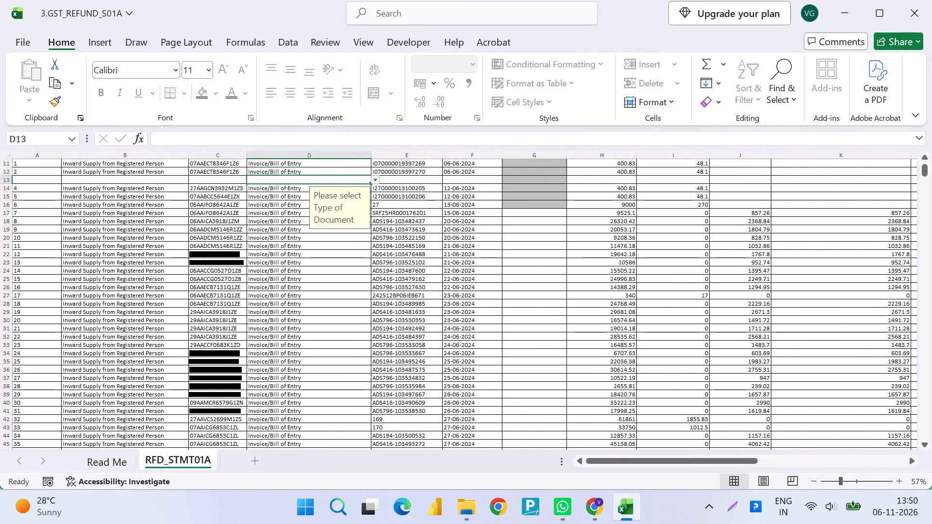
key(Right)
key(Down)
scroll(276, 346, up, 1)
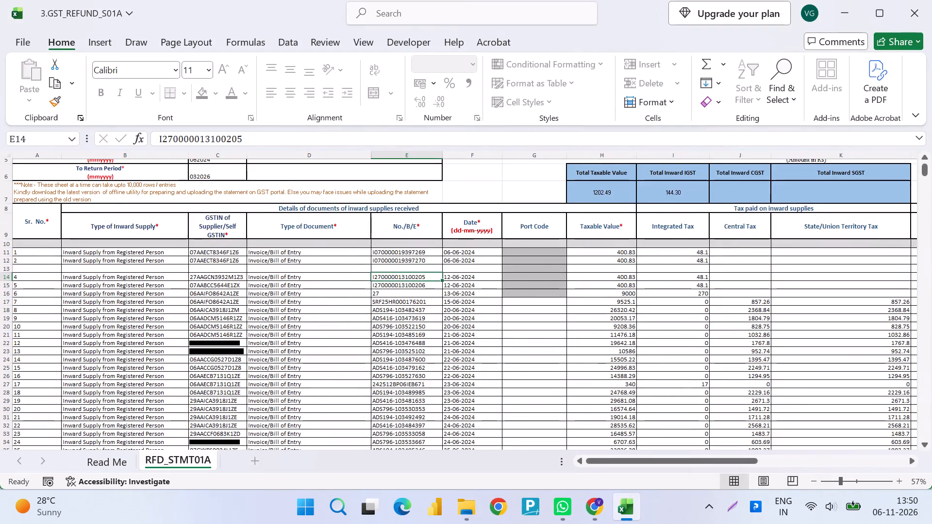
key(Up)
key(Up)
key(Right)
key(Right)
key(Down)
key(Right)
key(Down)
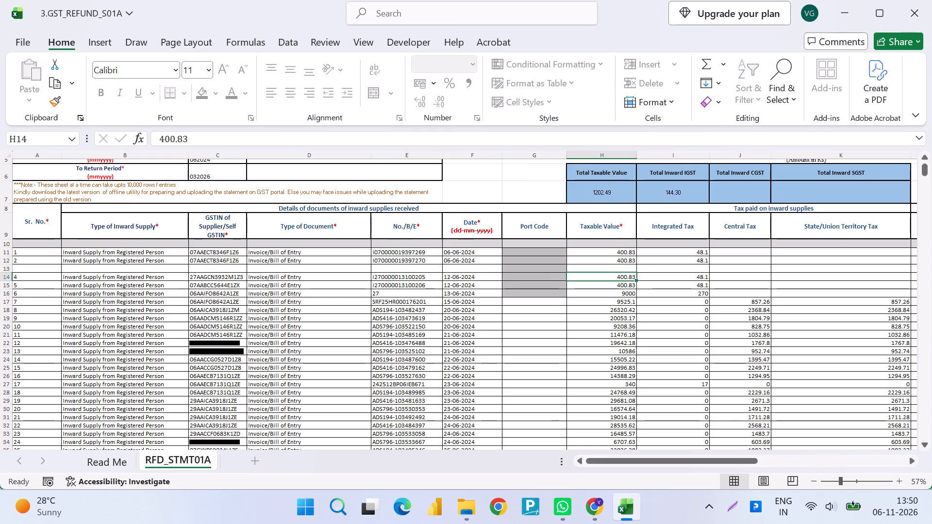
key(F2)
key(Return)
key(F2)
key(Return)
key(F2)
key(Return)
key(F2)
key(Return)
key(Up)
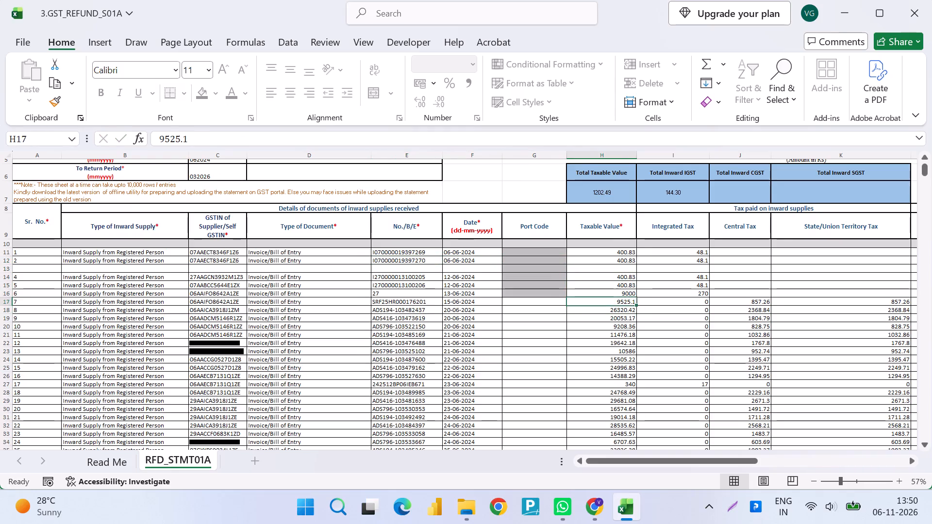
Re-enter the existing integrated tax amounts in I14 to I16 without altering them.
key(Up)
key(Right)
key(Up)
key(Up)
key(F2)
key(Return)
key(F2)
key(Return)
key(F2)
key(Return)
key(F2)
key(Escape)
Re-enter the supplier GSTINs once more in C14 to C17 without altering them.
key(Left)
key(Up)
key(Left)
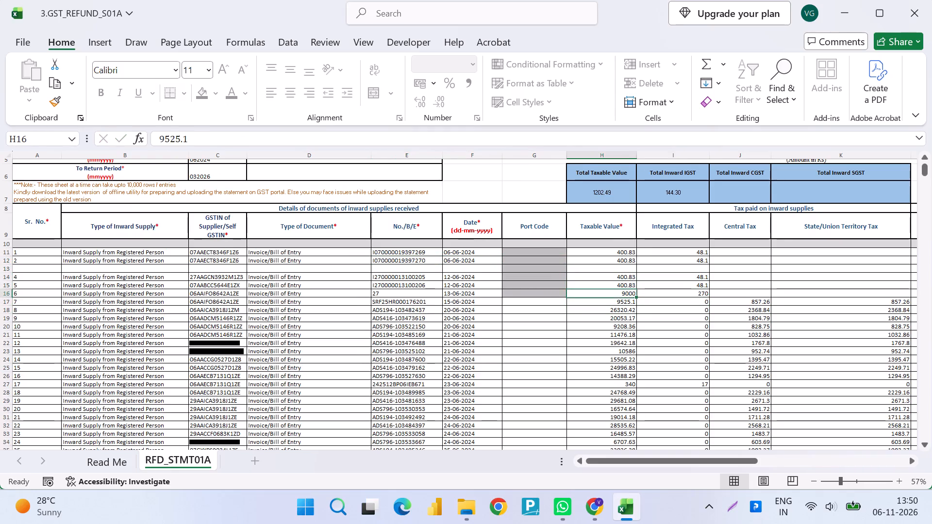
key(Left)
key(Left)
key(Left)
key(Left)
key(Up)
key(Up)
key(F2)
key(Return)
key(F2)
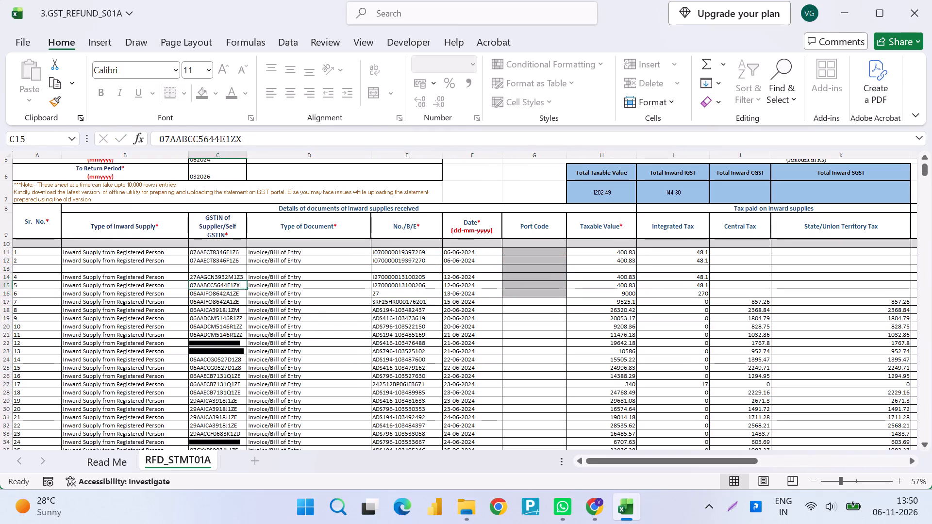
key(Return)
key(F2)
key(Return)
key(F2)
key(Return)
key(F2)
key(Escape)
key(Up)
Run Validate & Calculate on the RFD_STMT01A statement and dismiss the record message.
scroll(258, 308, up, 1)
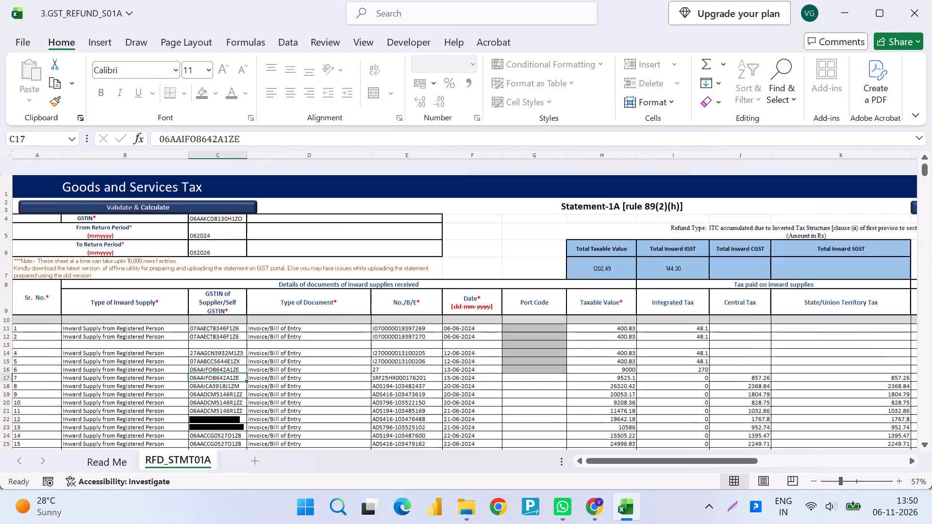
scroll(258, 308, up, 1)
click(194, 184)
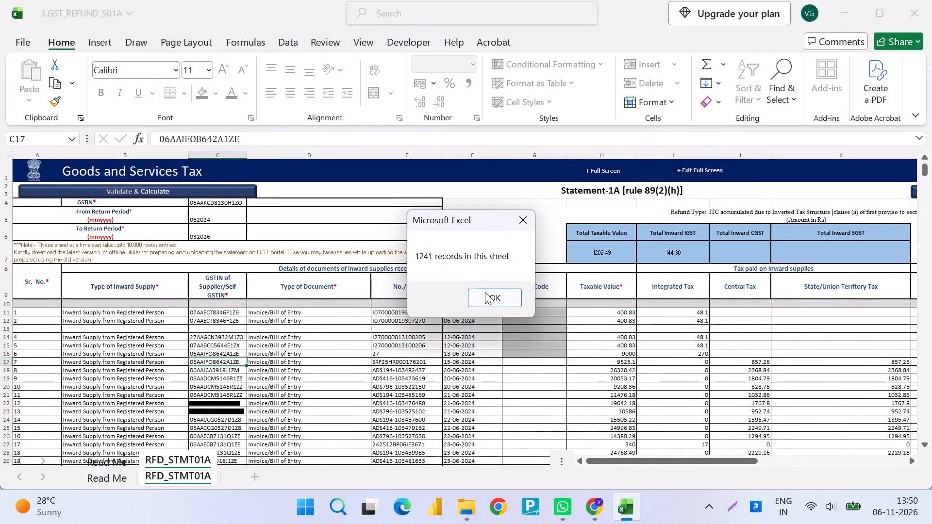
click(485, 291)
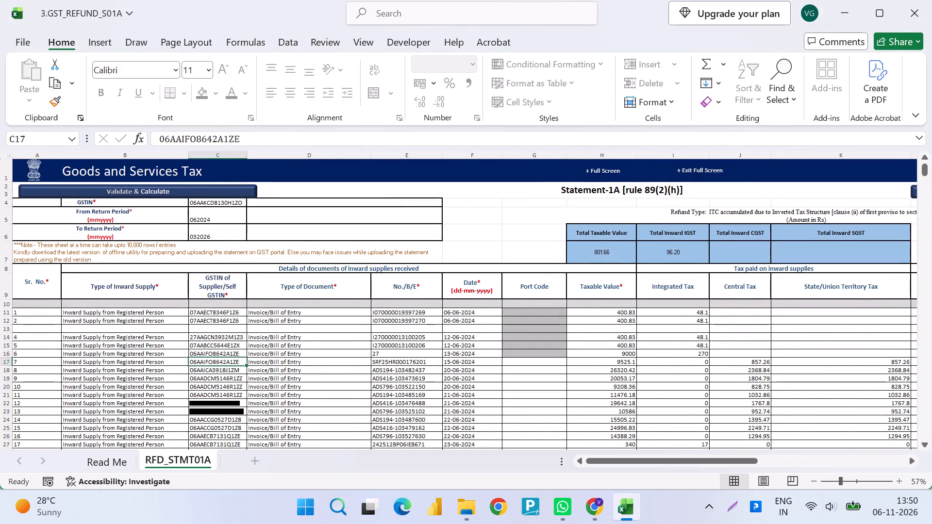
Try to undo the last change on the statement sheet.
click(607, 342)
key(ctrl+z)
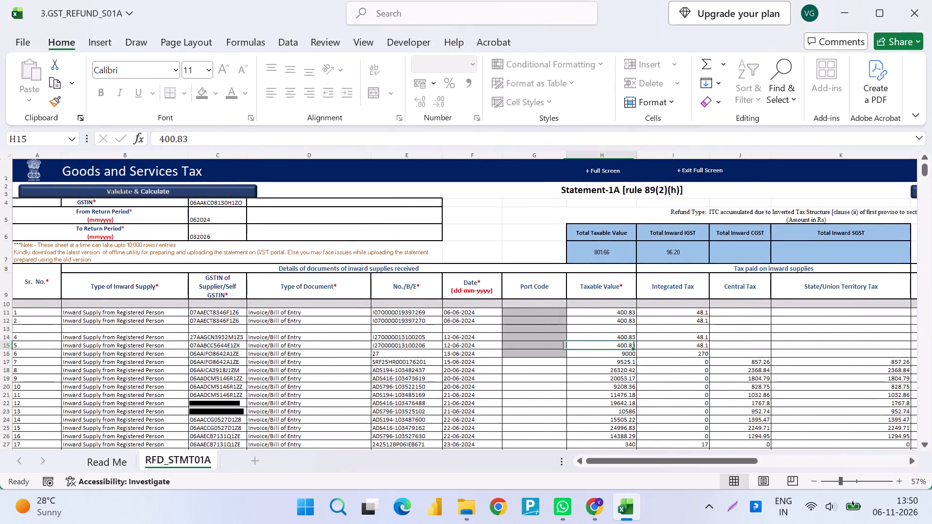
Close 3.GST_REFUND_S01A without saving the changes and reopen it from File Explorer, outside full-screen view.
click(931, 0)
key(Tab)
key(Return)
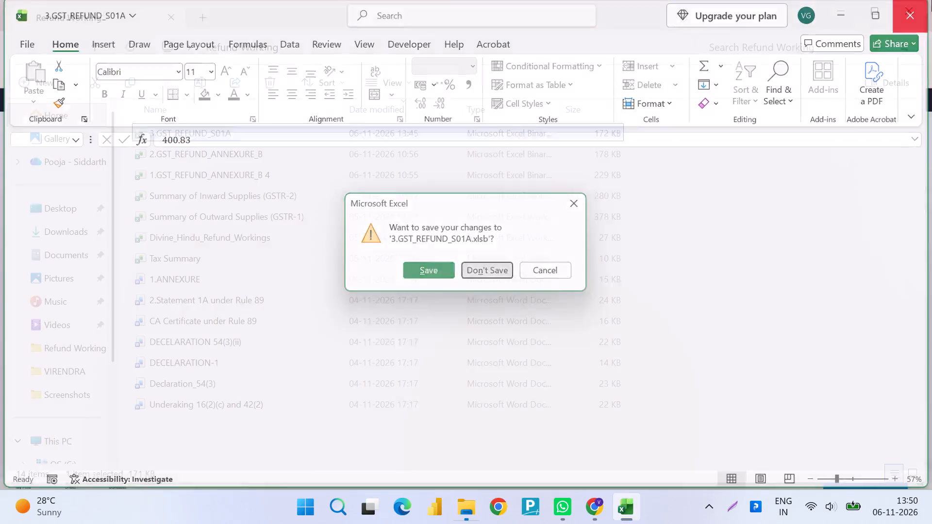
key(Return)
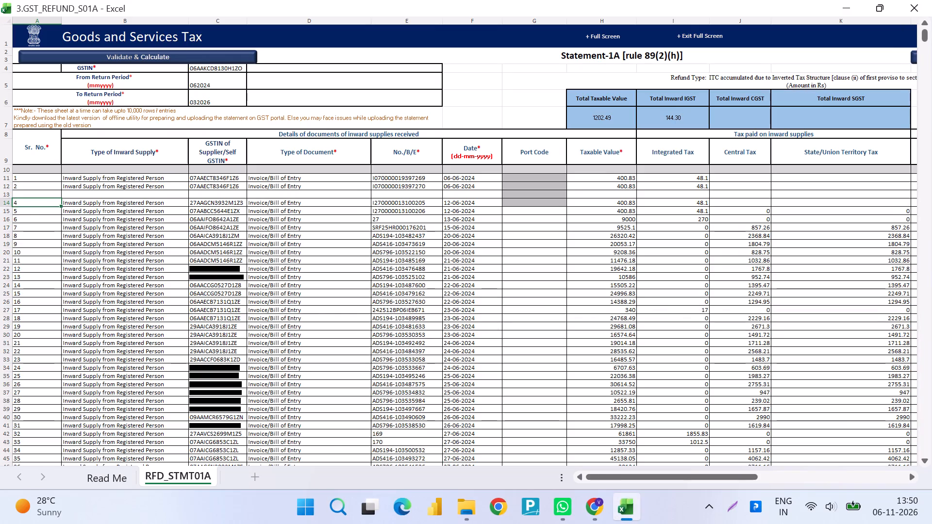
click(879, 10)
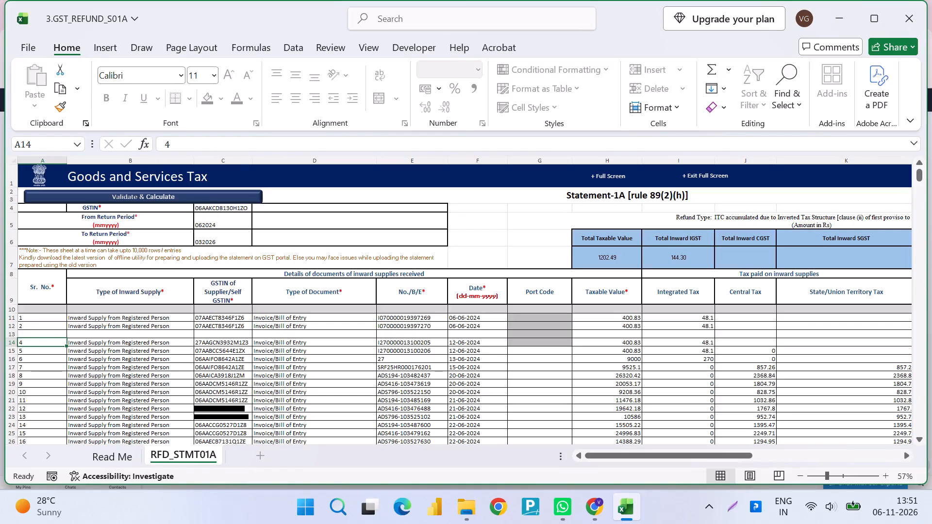
Reselect "Inward Supply from Registered Person" as the type of inward supply in B15 and B16.
key(Right)
key(Down)
key(alt+Down)
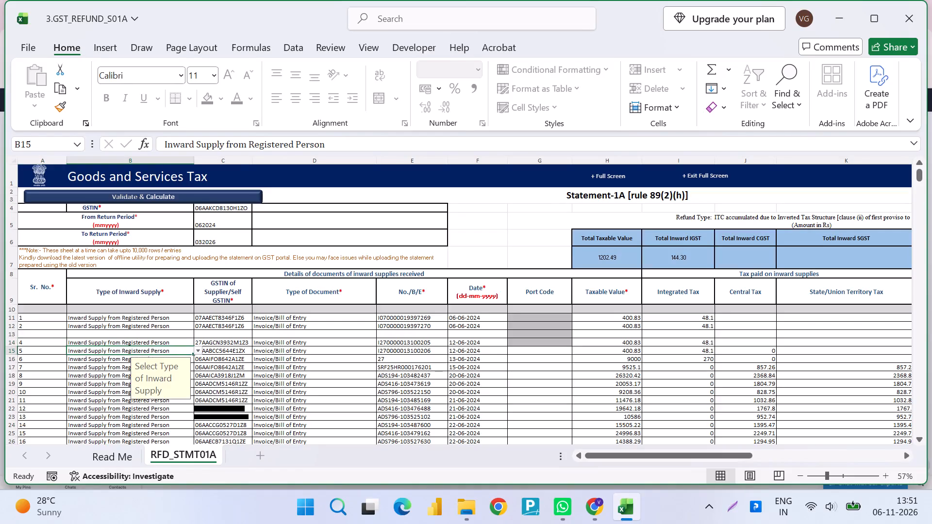
key(Return)
key(Down)
key(alt+Down)
key(Down)
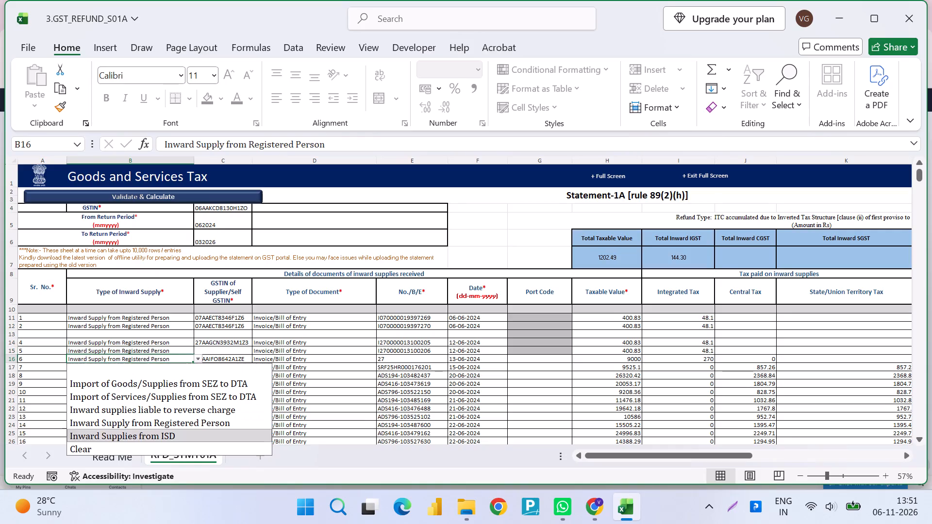
key(Up)
key(Return)
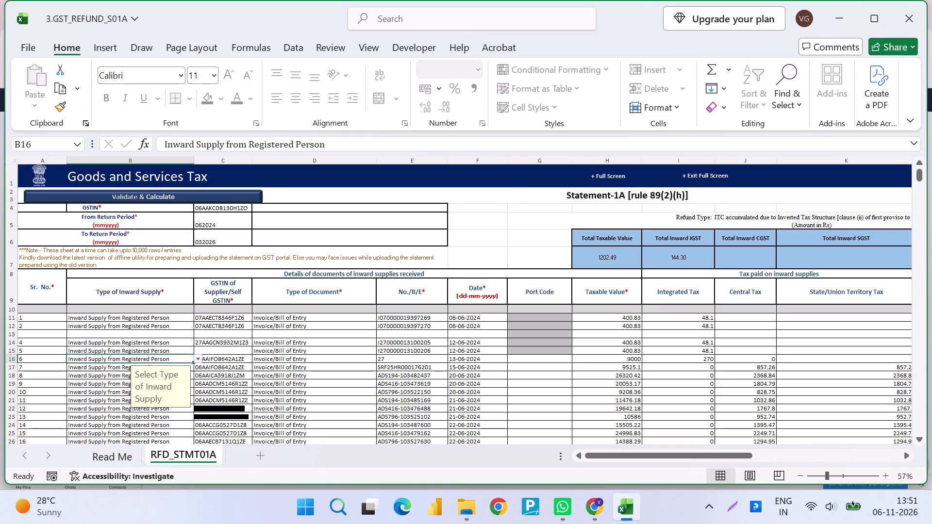
Re-enter the existing document numbers in E15 and E16 without altering them.
key(Right)
key(Up)
key(Right)
key(Right)
key(F2)
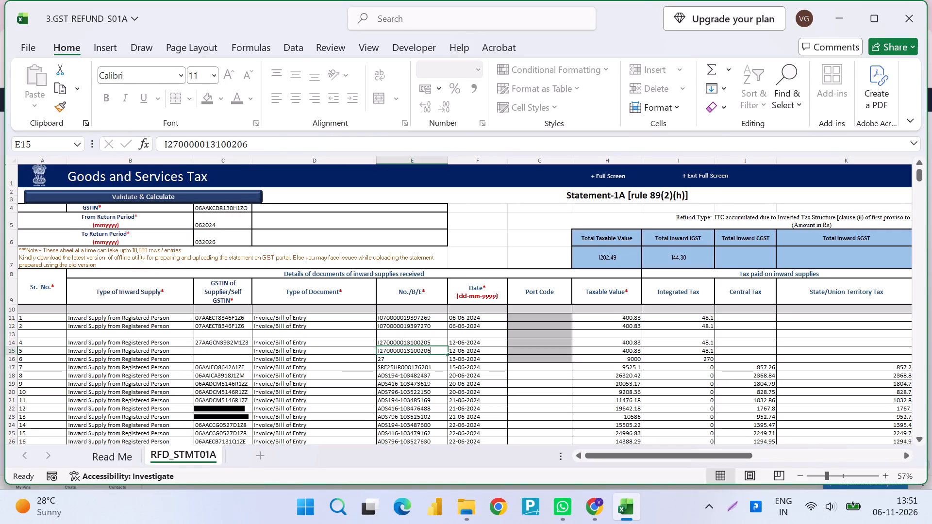
key(Return)
key(F2)
key(Return)
Re-enter the existing document dates in F15 and F16 without altering them.
key(Right)
key(Up)
key(Up)
key(F2)
key(Return)
key(F2)
key(Return)
Re-enter the existing taxable values in H15 and H16 without altering them.
key(Up)
key(Up)
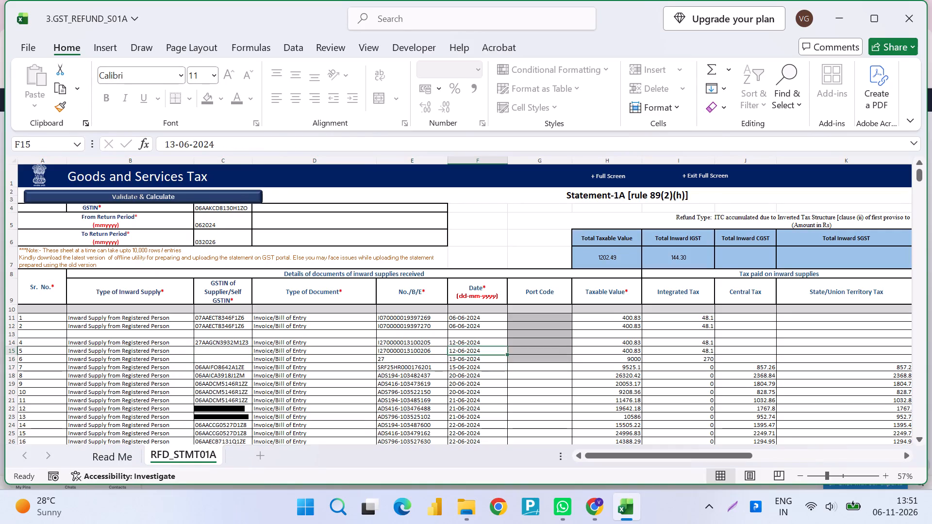
key(Right)
key(Right)
key(F2)
key(Return)
key(F2)
key(Return)
Re-enter the existing integrated tax amounts in I15 and I16 without altering them.
key(Right)
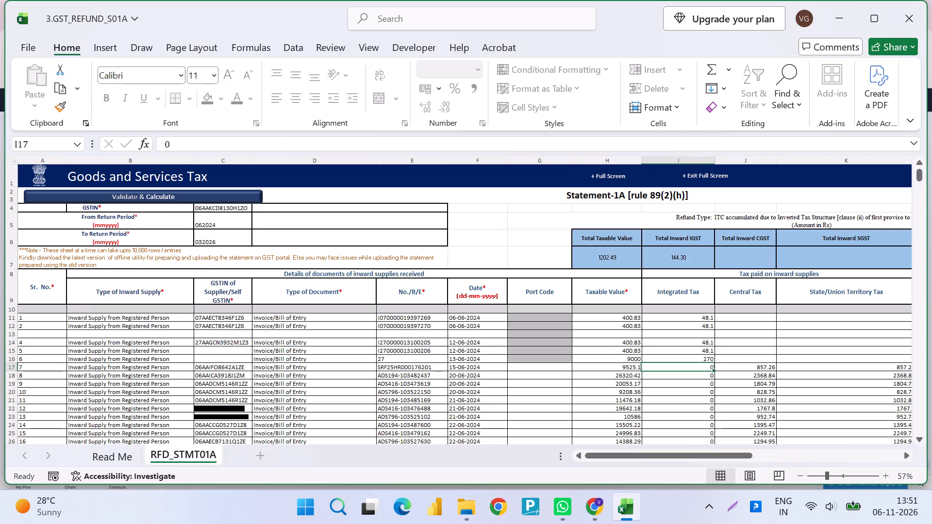
key(Up)
key(Up)
key(F2)
key(Return)
key(F2)
key(Return)
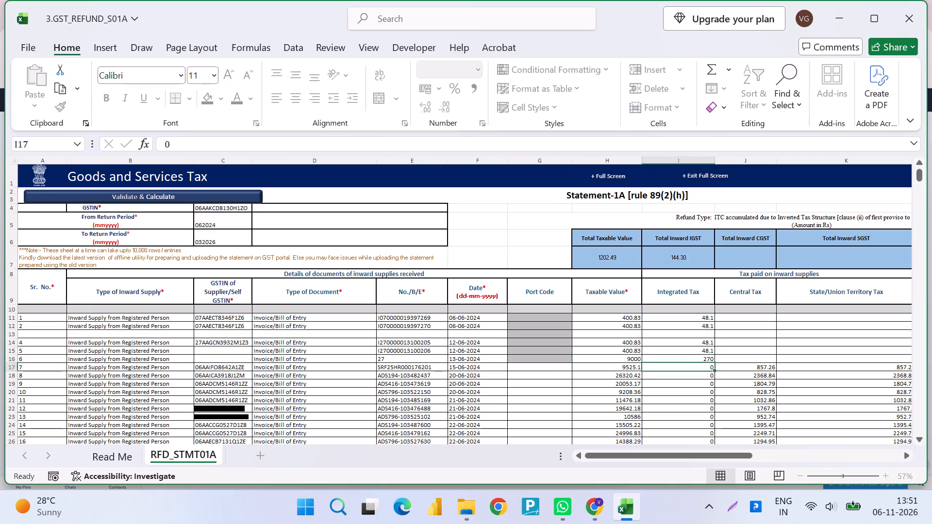
Examine row 16 across the outward supply columns to the Error column, returning to the serial number.
key(Up)
key(Right)
key(Right)
key(Right)
key(Right)
key(Right)
key(Right)
key(Right)
key(Right)
key(Right)
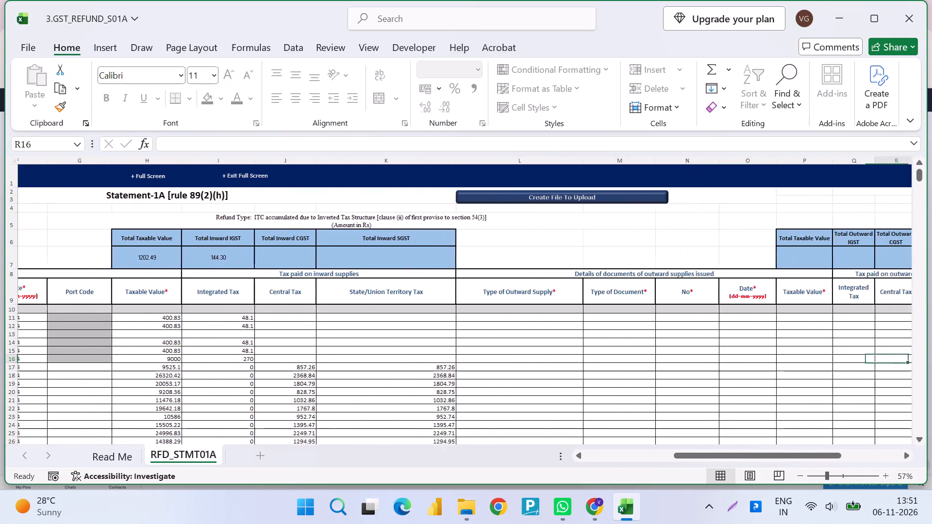
key(Right)
key(Right)
key(Right)
key(Right)
key(Right)
key(Left)
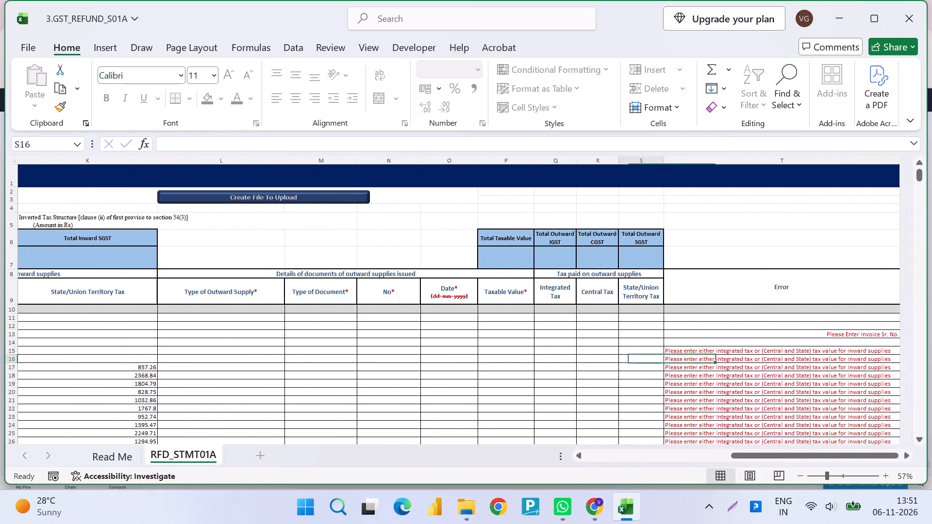
key(Left)
key(Right)
key(Left)
key(Left)
key(Left)
key(Left)
key(Left)
key(Left)
key(Left)
key(Left)
key(Left)
key(Left)
key(Left)
key(Left)
key(Left)
key(Left)
key(Left)
key(Left)
key(Left)
key(Left)
key(Left)
key(Left)
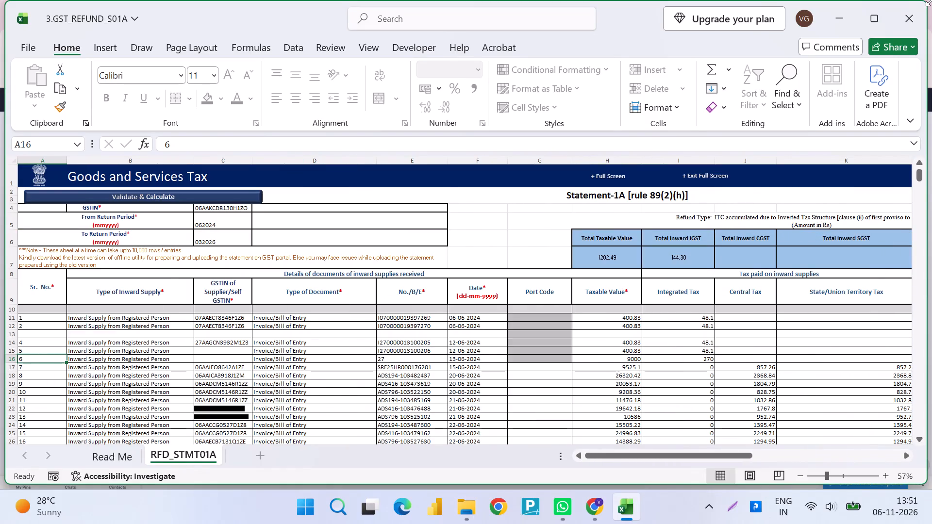
Close 3.GST_REFUND_S01A without saving the changes and reopen it from the Refund Working folder.
click(919, 20)
key(Tab)
key(Return)
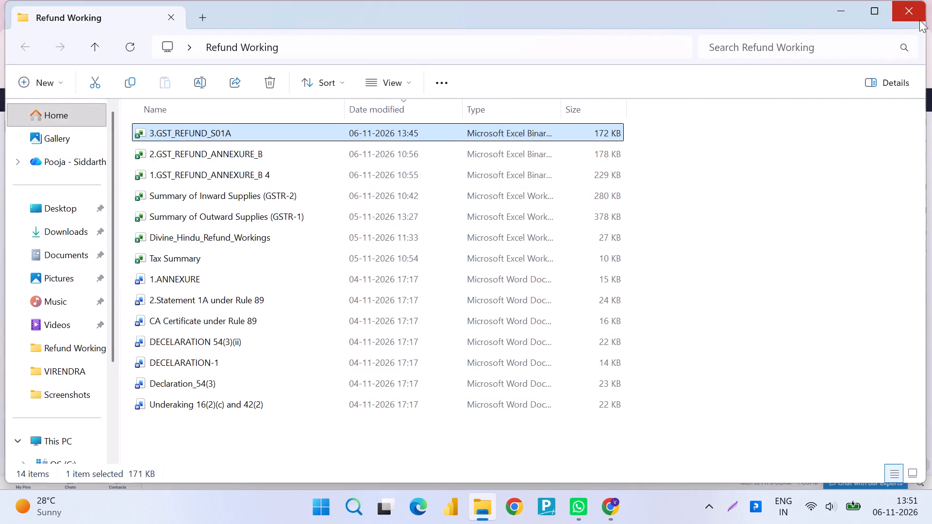
key(Return)
Take the workbook out of full-screen view and maximize its window, leaving cell A13 unedited.
key(Up)
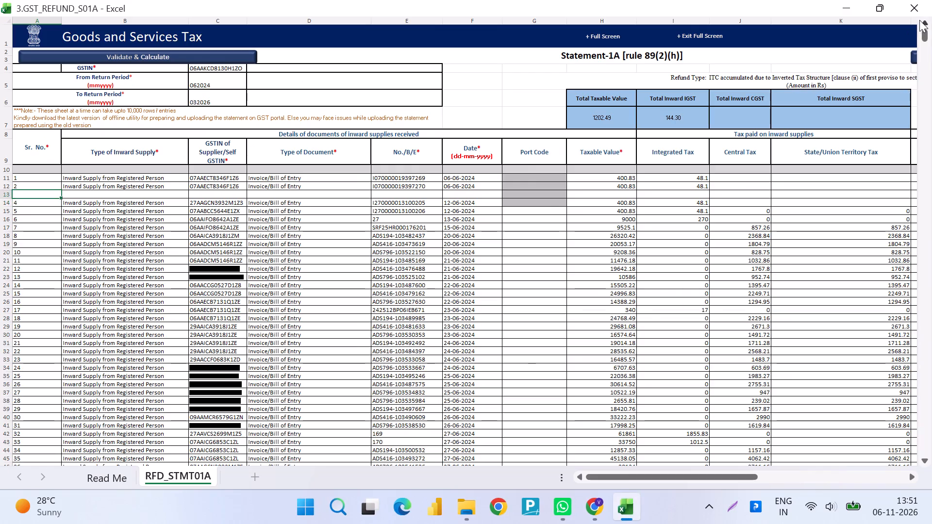
key(F2)
key(Left)
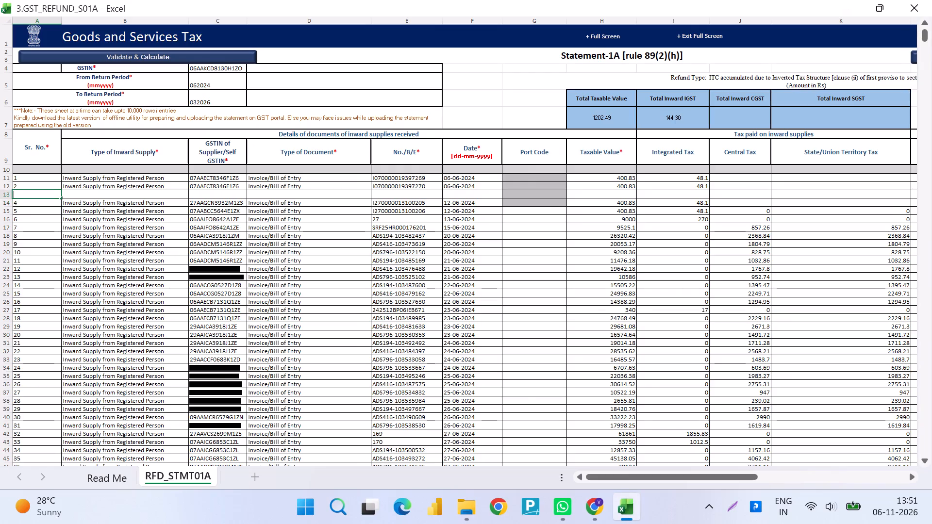
click(884, 5)
key(super+Up)
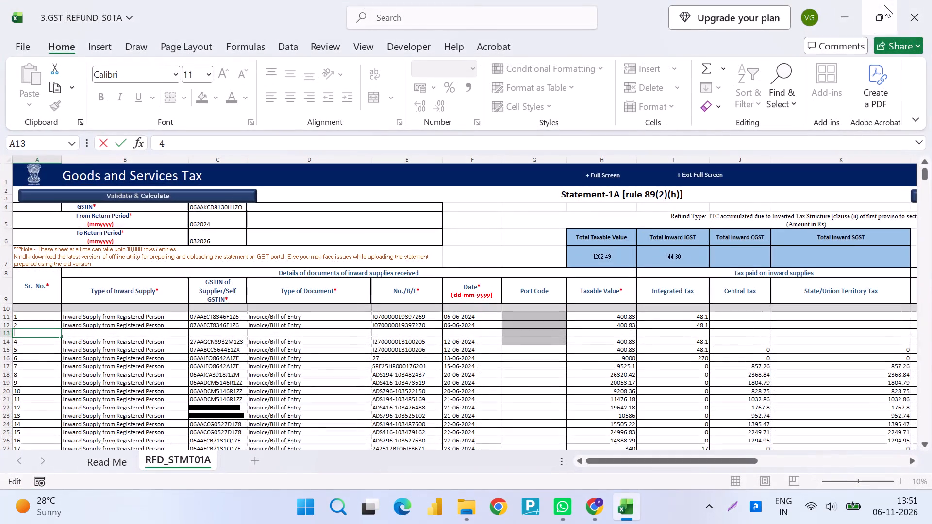
key(Down)
key(Down)
key(Left)
key(Down)
key(Right)
key(Right)
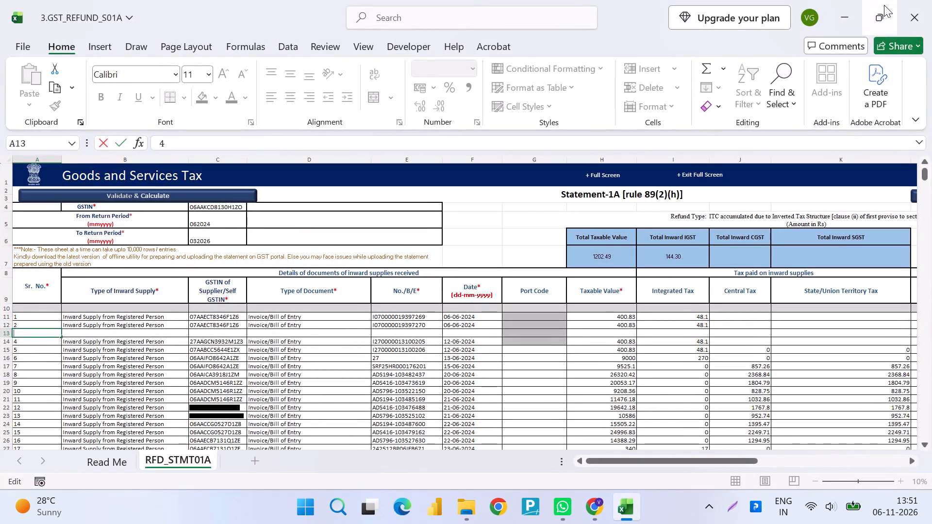
key(Escape)
Copy the supplier GSTINs from C14 downward and paste them into column L starting at L14.
key(Right)
key(Down)
key(Right)
key(ctrl+shift+Down)
key(ctrl+c)
key(Up)
key(Down)
key(Right)
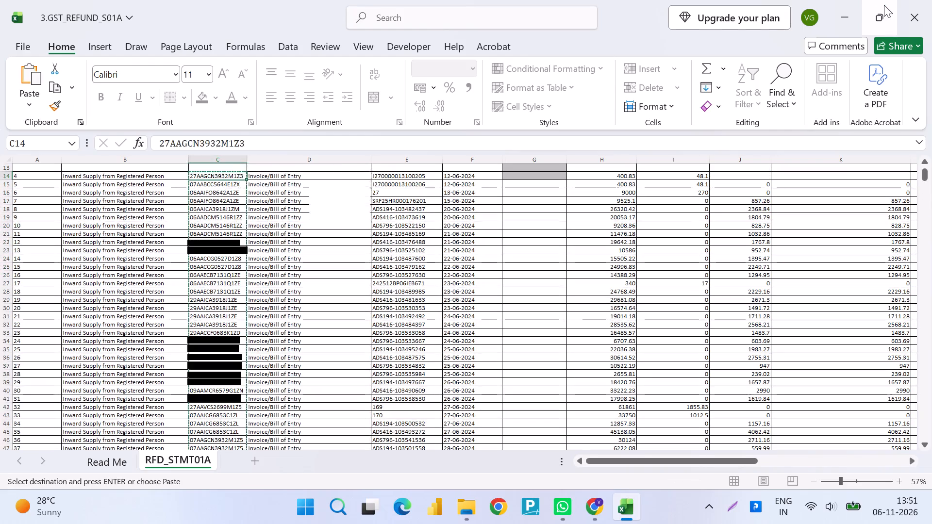
key(Right)
key(Right)
key(Right)
key(Right)
key(Right)
key(Right)
key(Right)
key(Right)
key(Right)
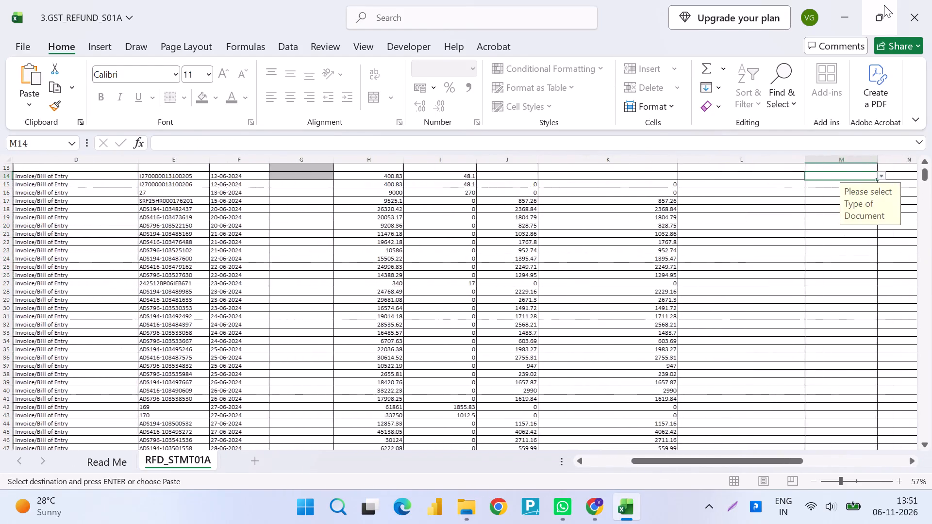
key(Right)
key(Left)
key(Left)
key(Return)
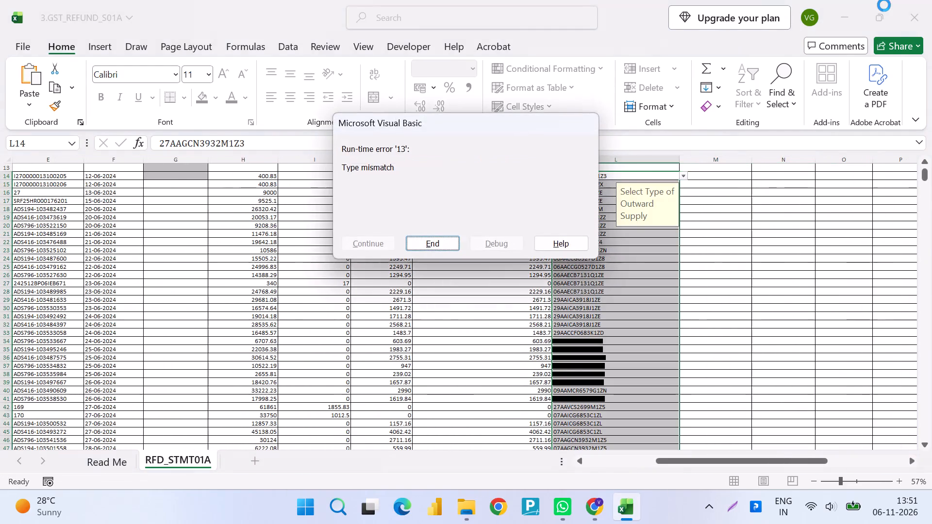
key(Escape)
scroll(884, 5, up, 3)
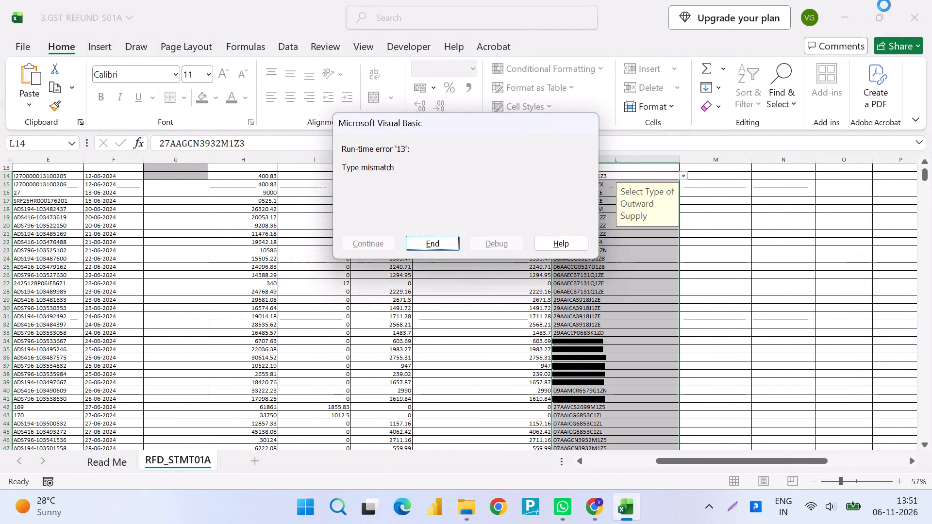
key(Return)
scroll(884, 5, up, 2)
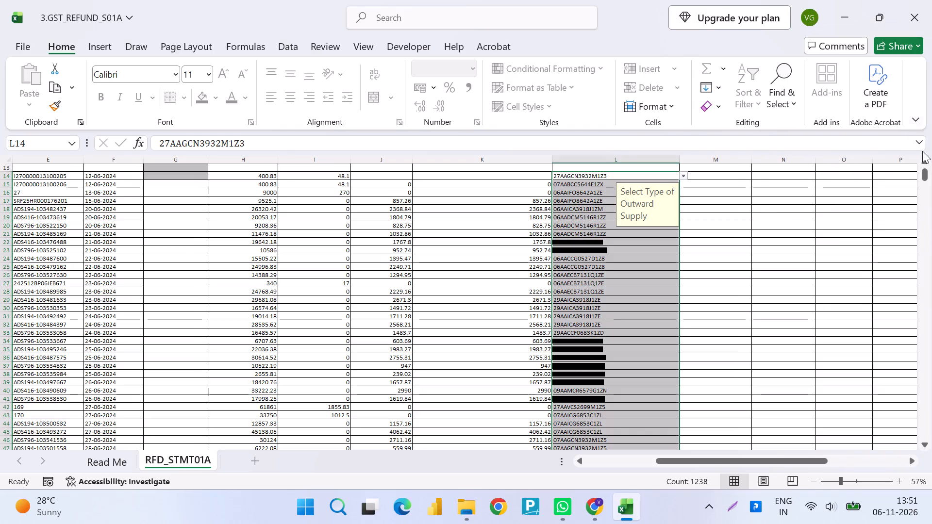
scroll(548, 134, up, 3)
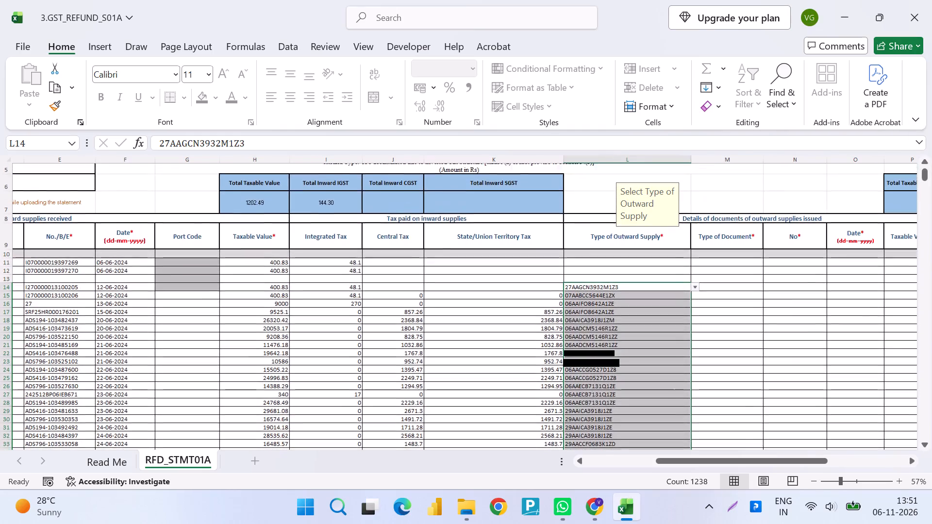
Reselect Inward Supply from Registered Person as the type of inward supply in B14 through B17.
key(ctrl+Left)
key(ctrl+Left)
key(ctrl+Left)
key(ctrl+Left)
key(ctrl+Left)
key(ctrl+Left)
key(ctrl+Left)
key(ctrl+Left)
key(ctrl+Left)
key(ctrl+Left)
key(ctrl+Left)
key(ctrl+Left)
key(ctrl+Left)
key(ctrl+Left)
key(ctrl+Left)
key(ctrl+Left)
key(ctrl+Left)
key(ctrl+Left)
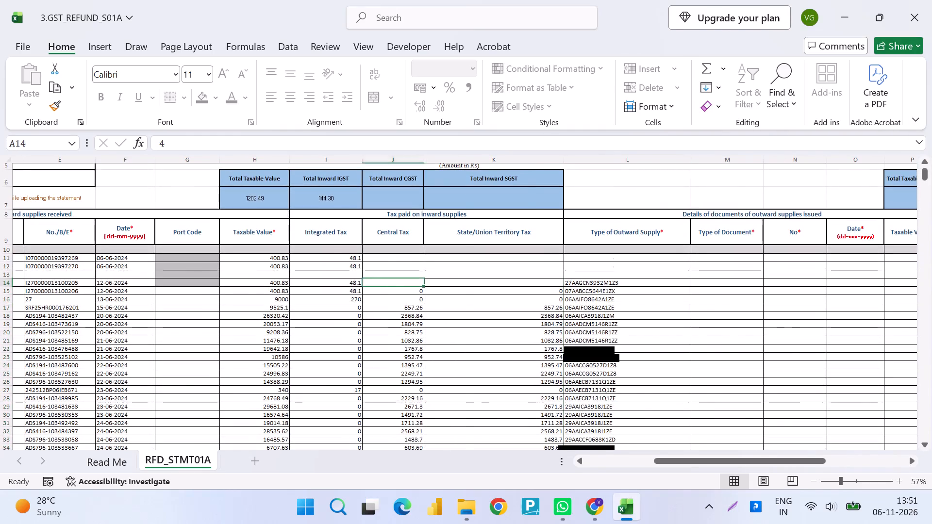
key(Right)
key(alt+Down)
key(Return)
key(Down)
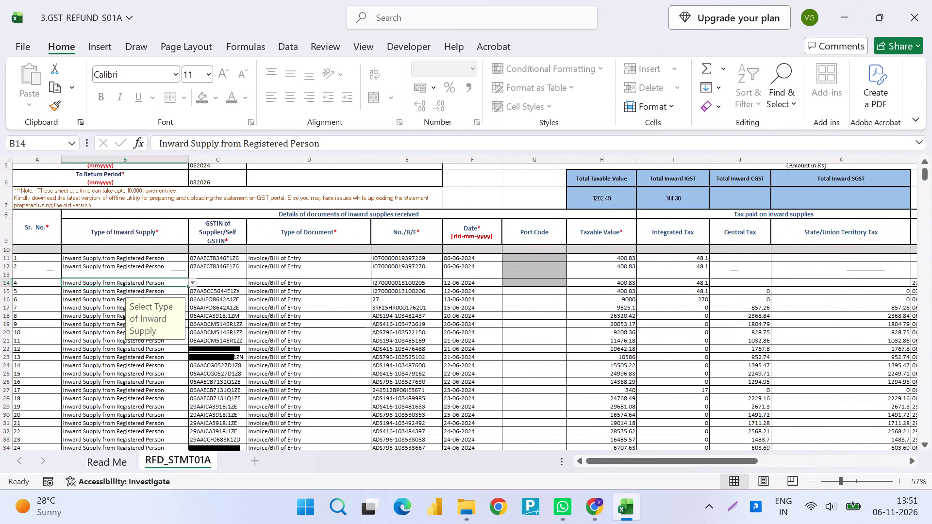
key(alt+Down)
key(Return)
key(Down)
key(alt+Down)
key(Return)
key(Down)
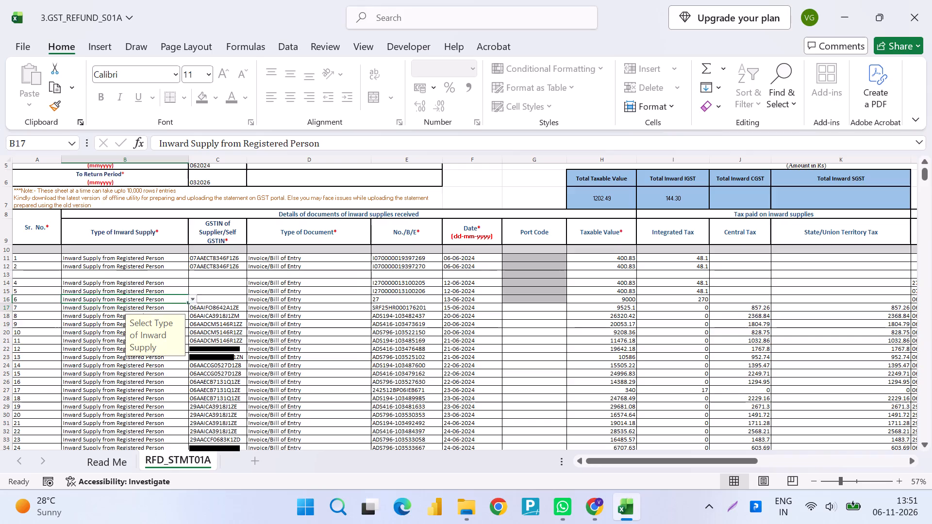
key(alt+Down)
key(Return)
Reselect Inward Supply from Registered Person as the type of inward supply in B18 through B20.
key(Down)
key(alt+Down)
key(Return)
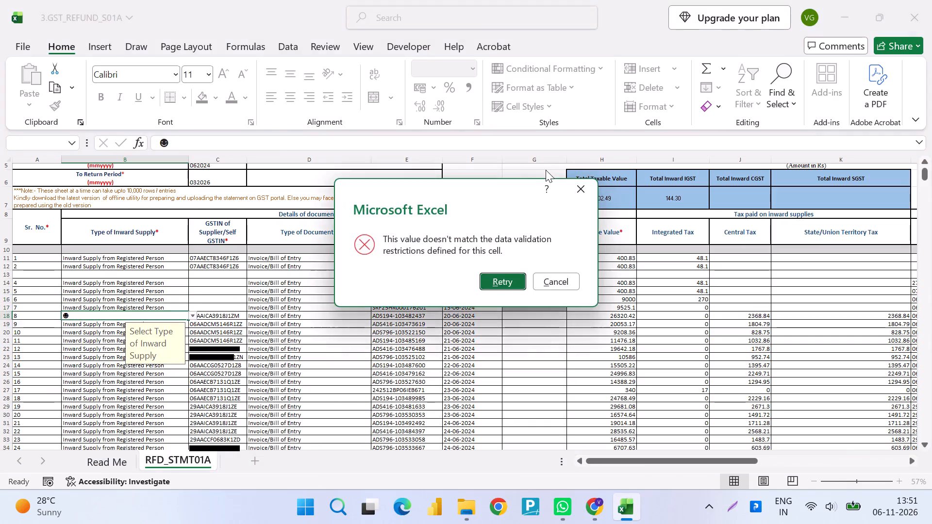
key(Escape)
key(Escape)
key(Up)
key(Down)
key(alt+Down)
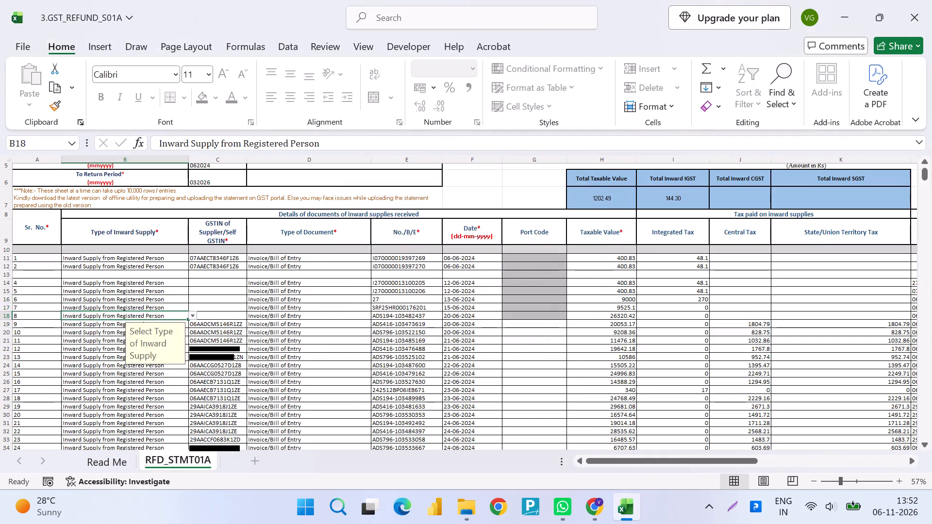
key(Return)
key(Down)
key(alt+Down)
key(Return)
key(Down)
key(alt+Down)
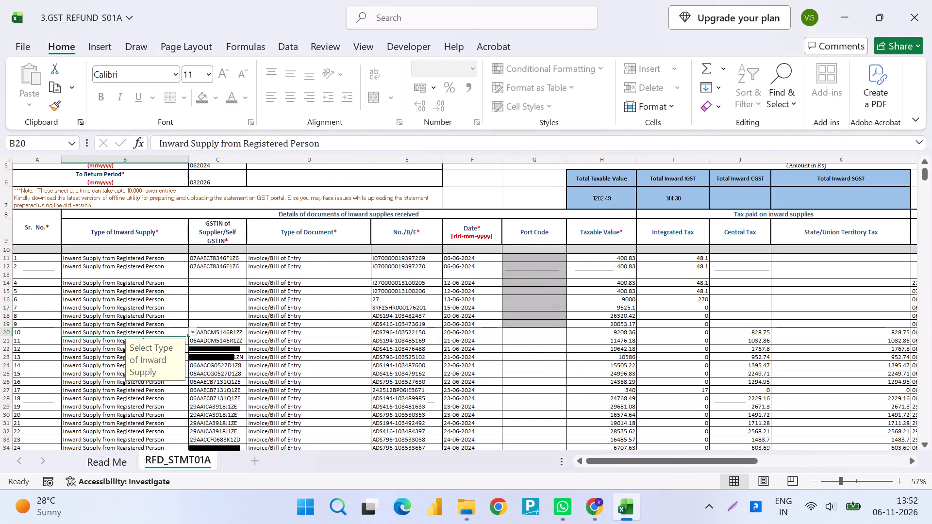
key(Return)
key(Escape)
key(alt+Down)
key(Return)
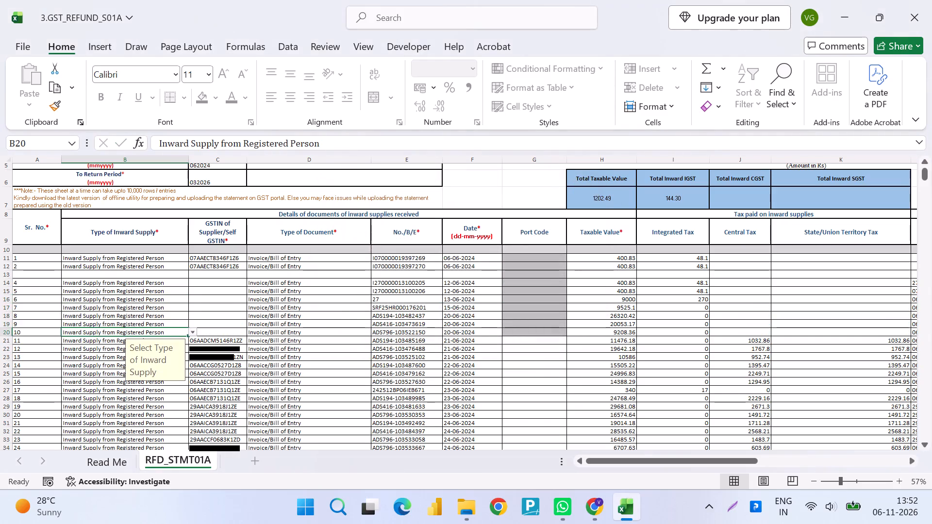
Reselect Invoice/Bill of Entry as the type of document in D14 and D15.
key(Right)
key(Right)
key(Up)
key(Up)
key(Up)
key(Up)
key(Up)
key(Up)
key(alt+Down)
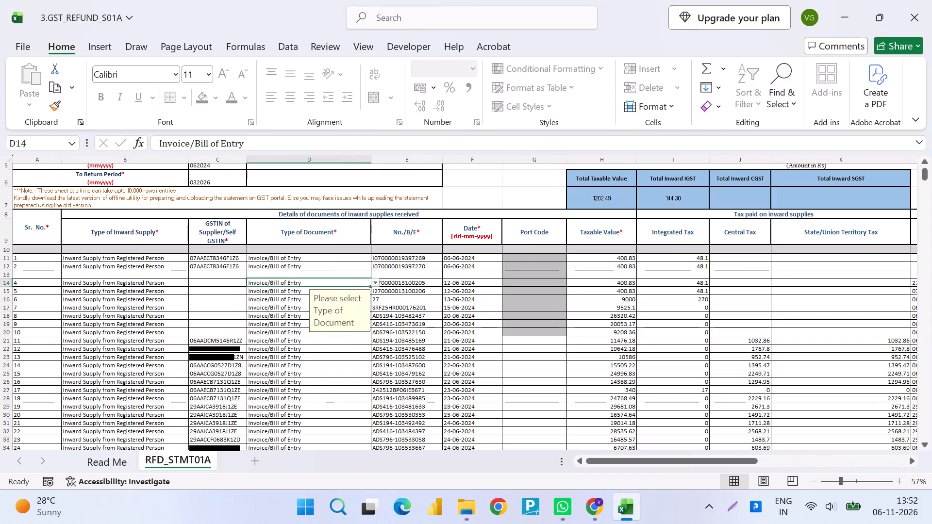
key(Return)
key(Escape)
key(Escape)
key(alt+Down)
key(Return)
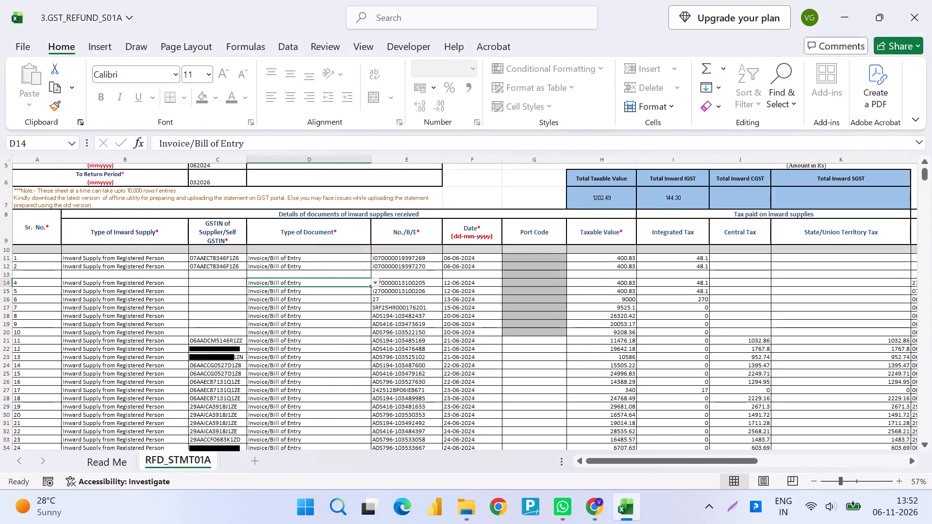
key(Down)
key(alt+Down)
key(Return)
key(Escape)
key(alt+Down)
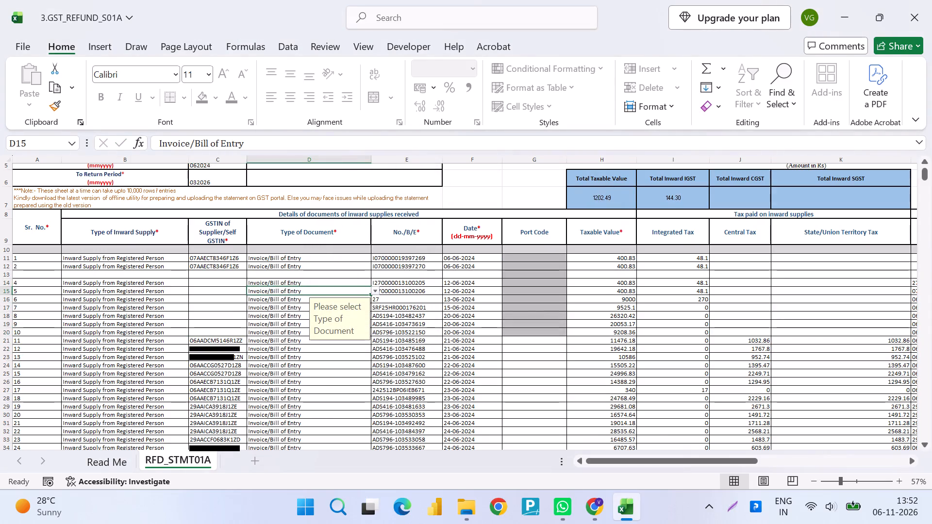
key(Return)
Reselect Invoice/Bill of Entry as the type of document in D16 and D17.
key(Down)
key(alt+Down)
key(Escape)
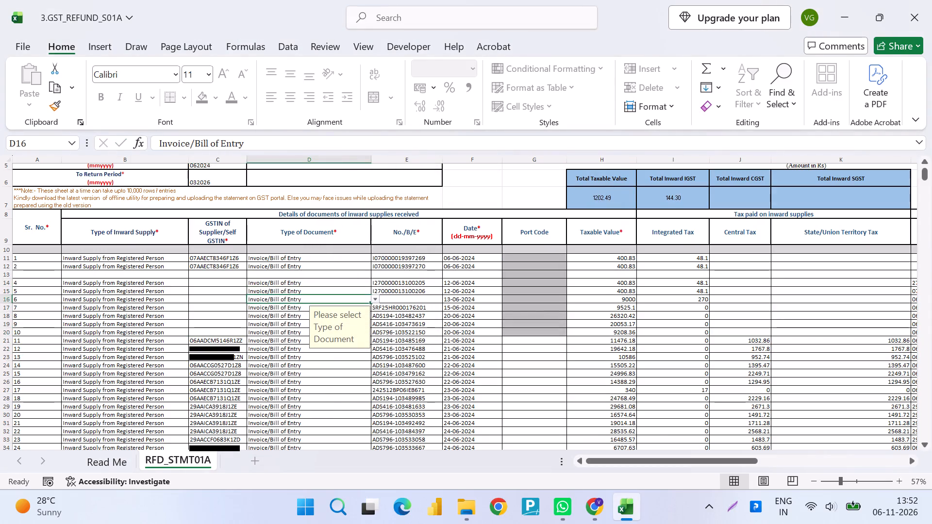
key(alt+Down)
key(Escape)
key(alt+Down)
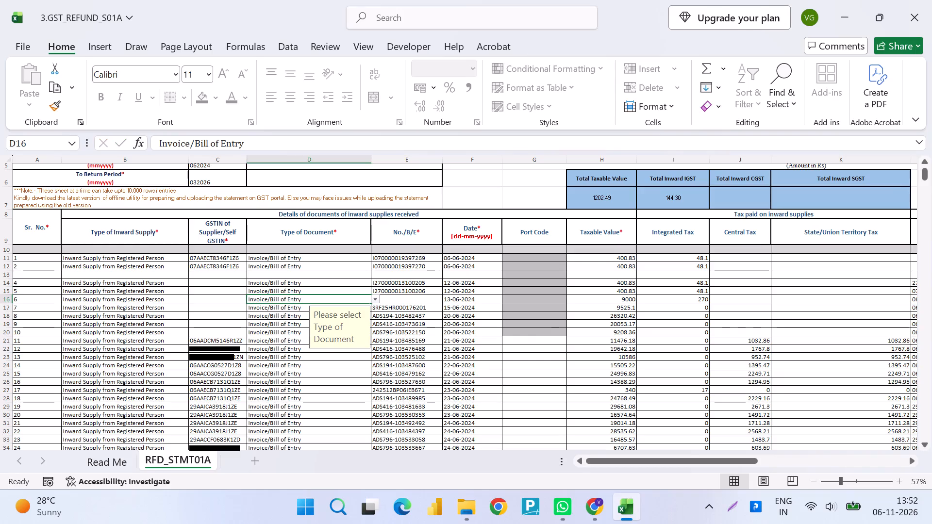
key(Escape)
key(Escape)
key(Escape)
key(Right)
key(Left)
key(alt+Down)
key(Return)
key(Down)
key(alt+Down)
key(Return)
Reselect Invoice/Bill of Entry as the type of document in D18 and D19.
key(Down)
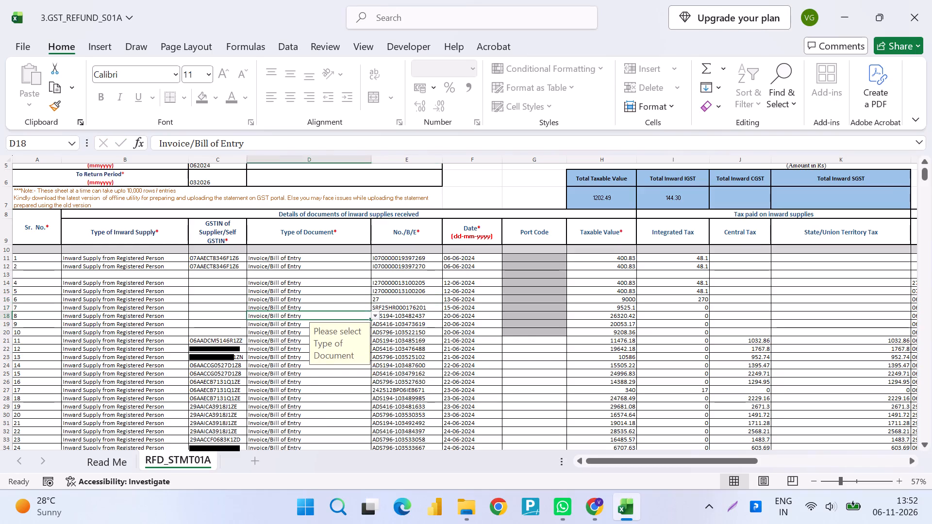
key(Escape)
key(Escape)
key(alt+Up)
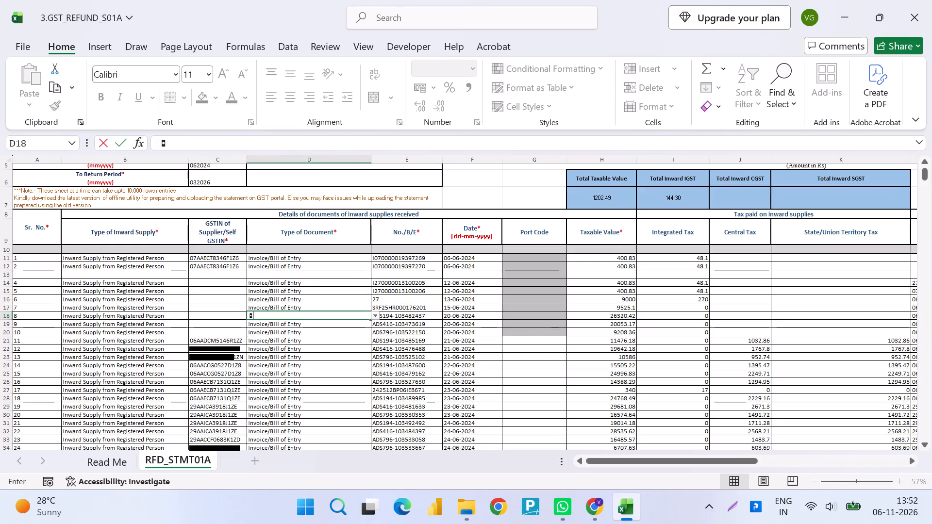
key(Escape)
key(alt+Down)
key(Escape)
key(Escape)
key(Escape)
key(Escape)
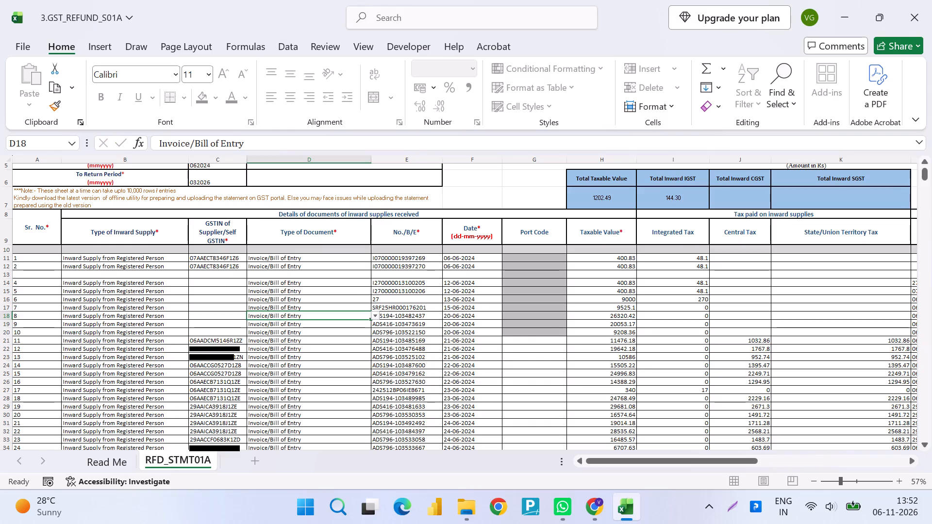
key(Right)
key(Left)
key(Left)
key(Right)
key(alt+Down)
key(Return)
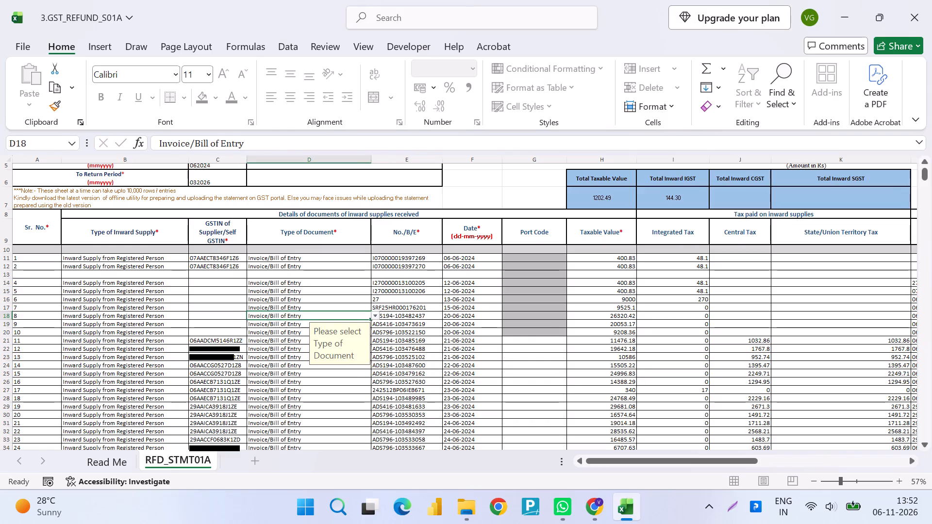
key(Down)
key(alt+Down)
key(Return)
Reselect Invoice/Bill of Entry as the type of document in D20.
key(Down)
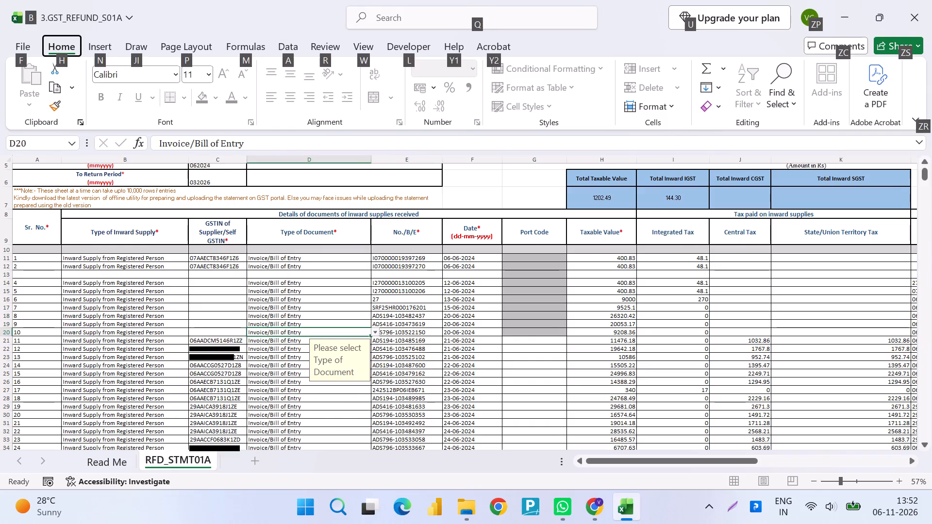
key(Escape)
key(Escape)
key(Escape)
key(Escape)
key(Escape)
key(Escape)
key(grave)
key(Escape)
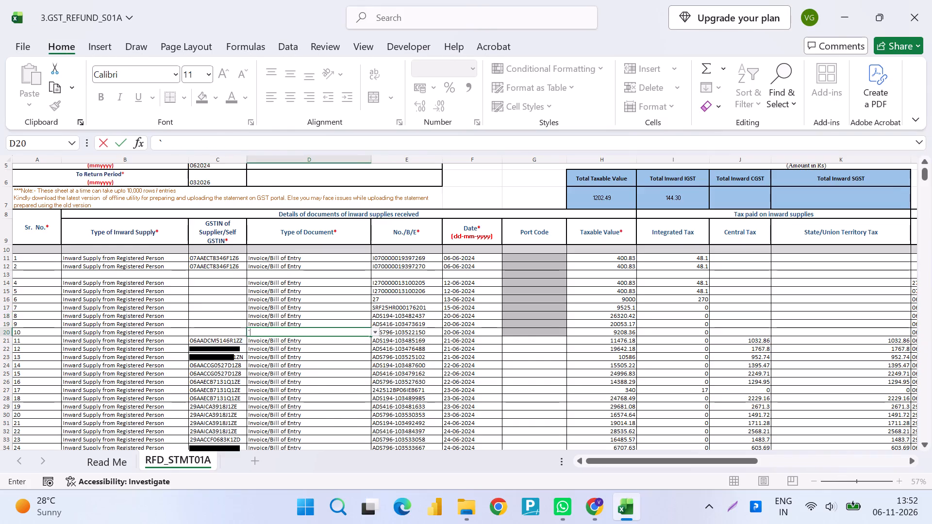
key(Escape)
key(alt+Down)
key(Return)
Re-enter the existing document numbers in the No./B/E column from E14 through E16.
key(Right)
key(Up)
key(Up)
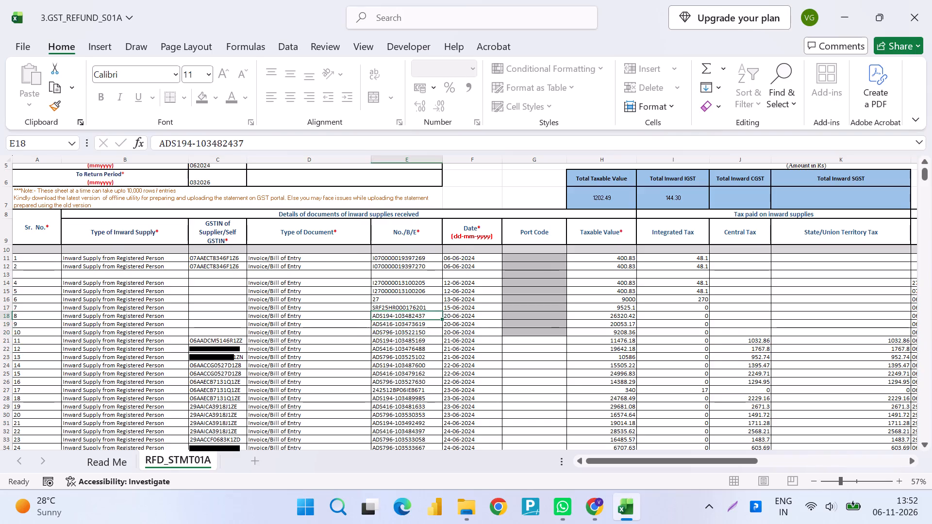
key(Up)
key(Up)
key(Up)
key(Up)
key(Up)
key(F2)
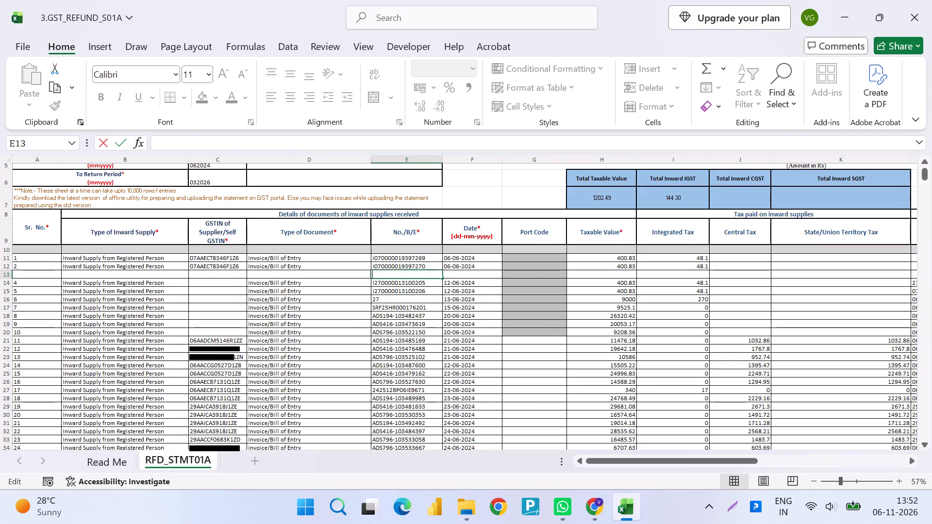
key(Return)
key(F2)
key(Return)
key(F2)
key(Return)
key(F2)
key(Return)
Re-enter the existing document numbers in the No./B/E column from E17 through E20.
key(F2)
key(F2)
key(Return)
key(F2)
key(Return)
key(F2)
key(Return)
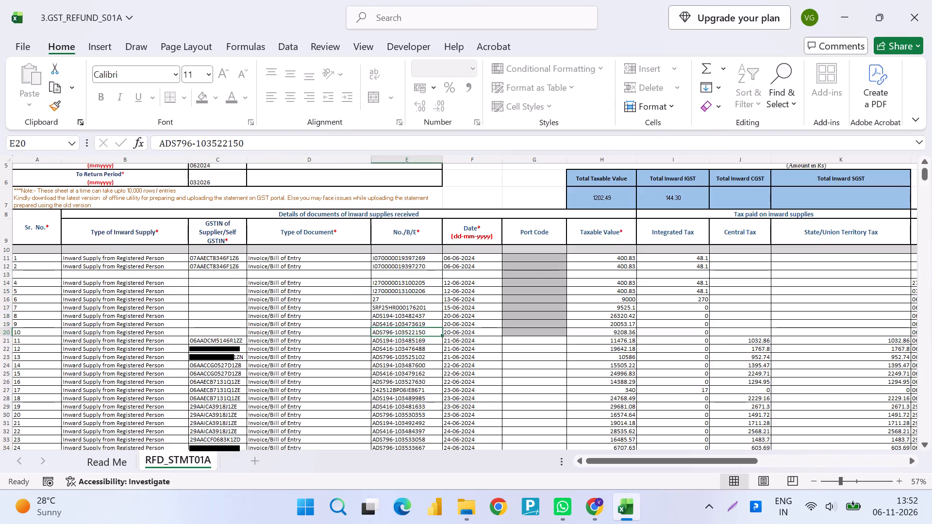
key(F2)
key(Return)
Re-enter the existing dates in the Date column from F14 through F17.
key(Right)
key(Up)
key(Up)
key(Up)
key(Up)
key(Up)
key(Up)
key(Up)
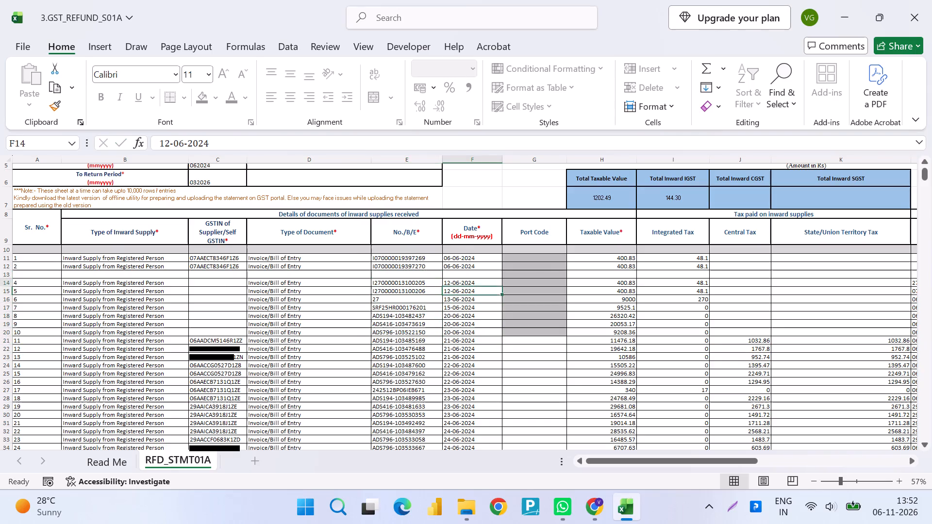
key(F2)
key(Return)
key(F2)
key(Return)
key(F2)
key(Return)
key(F2)
key(Return)
Re-enter the existing dates in the Date column from F18 through F22.
key(F2)
key(Return)
key(F2)
key(F2)
key(Return)
key(F2)
key(Return)
key(F2)
key(Return)
key(F2)
key(Up)
key(Up)
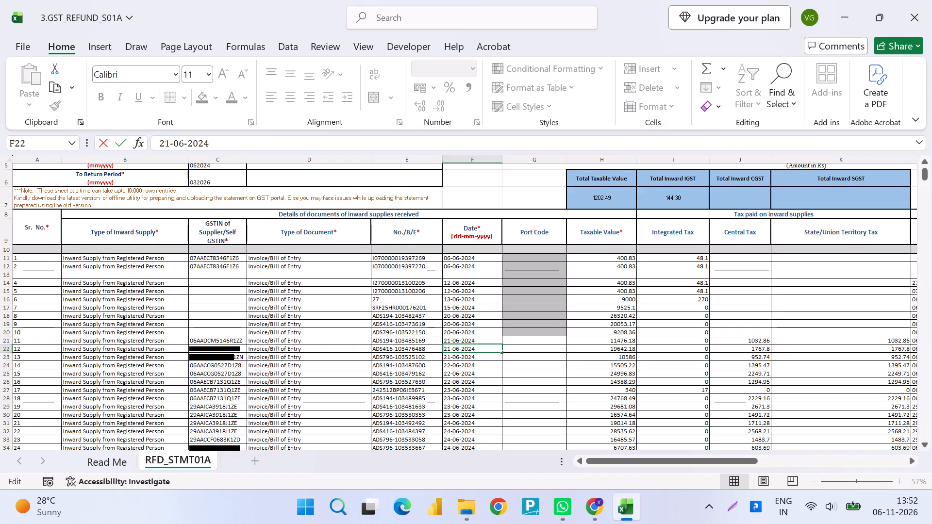
key(Up)
key(Up)
key(Right)
key(Right)
key(Up)
key(Return)
Re-enter the existing amounts in the Taxable Value column from H14 through H17.
key(Up)
key(Up)
key(Right)
key(Right)
key(Right)
key(Up)
key(Up)
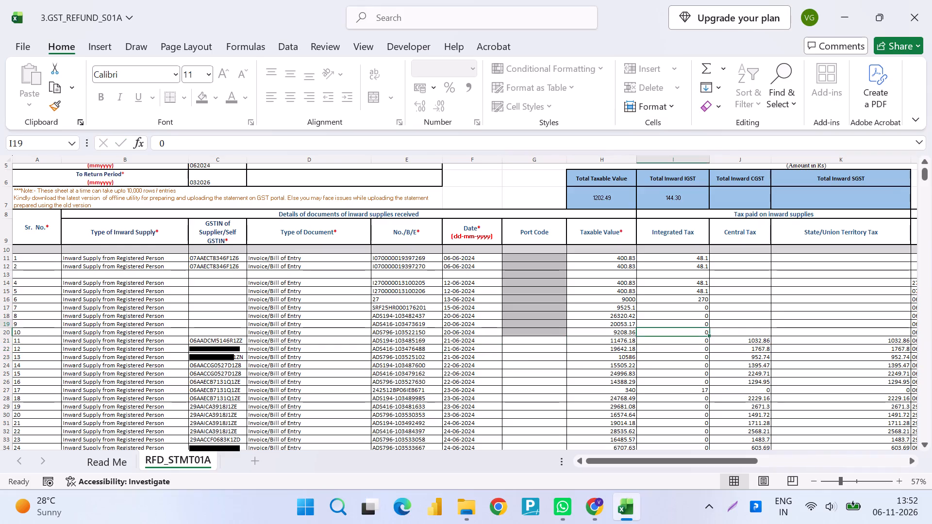
key(Left)
key(Up)
key(Up)
key(Up)
key(Up)
key(Up)
key(F2)
key(Return)
key(F2)
key(Return)
key(F2)
key(Return)
key(F2)
key(F2)
key(Return)
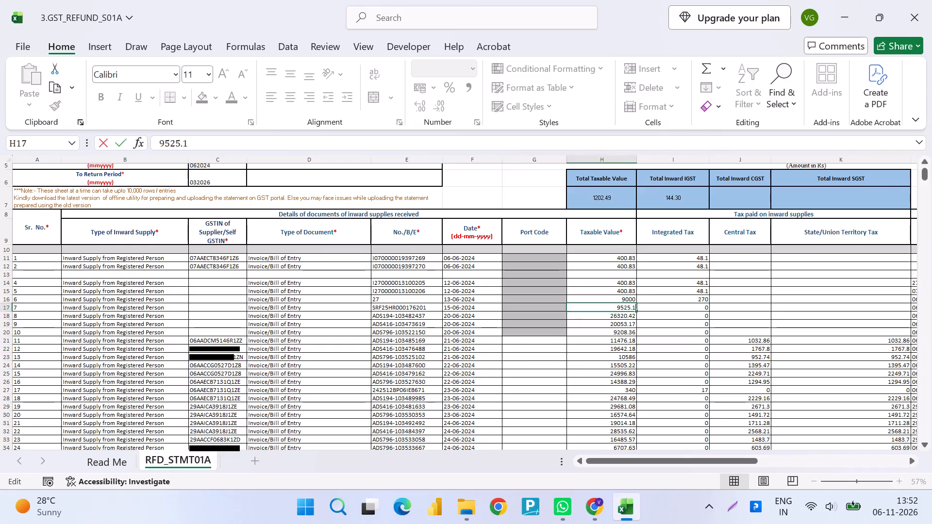
Re-enter the existing amounts in the Taxable Value column from H18 through H21.
key(F2)
key(Return)
key(F2)
key(Return)
key(F2)
key(Return)
key(F2)
key(F2)
key(Return)
key(Escape)
Re-enter the existing amounts in the Integrated Tax column from I14 through I17.
key(Up)
key(Right)
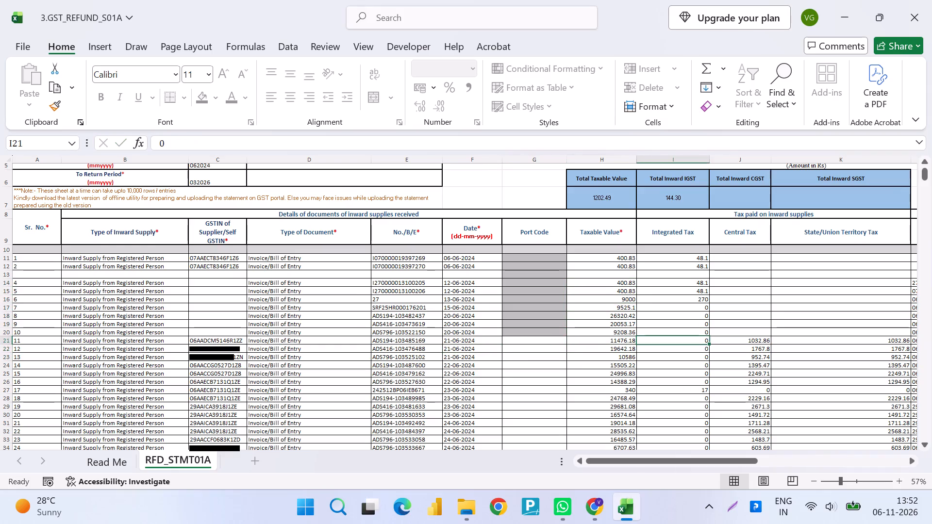
key(Up)
key(Up)
key(Up)
key(Up)
key(Up)
key(Up)
key(Up)
key(F2)
key(Return)
key(F2)
key(Return)
key(F2)
key(Return)
key(F2)
key(Return)
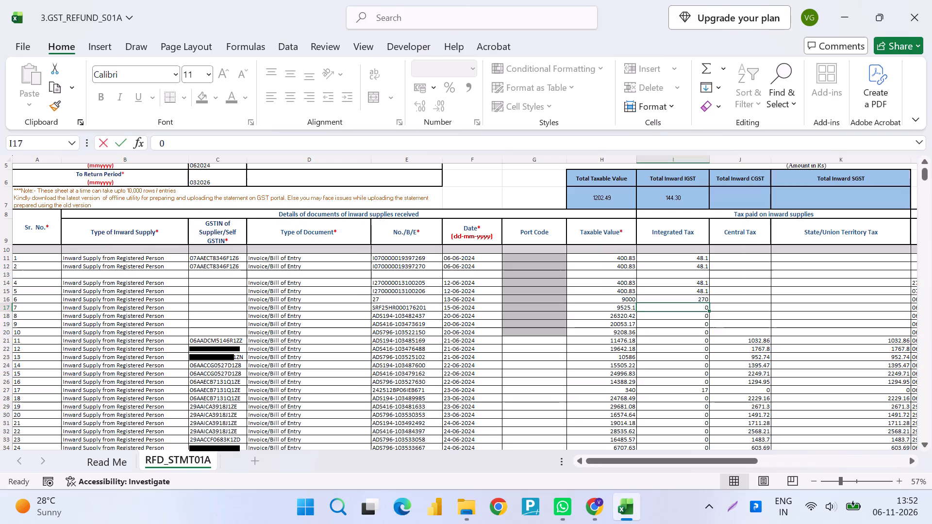
Re-enter the existing amounts in the Integrated Tax column from I18 through I21.
key(F2)
key(Return)
key(F2)
key(F2)
key(Return)
key(F2)
key(Return)
key(F2)
key(Up)
key(Up)
key(Up)
key(Return)
key(Up)
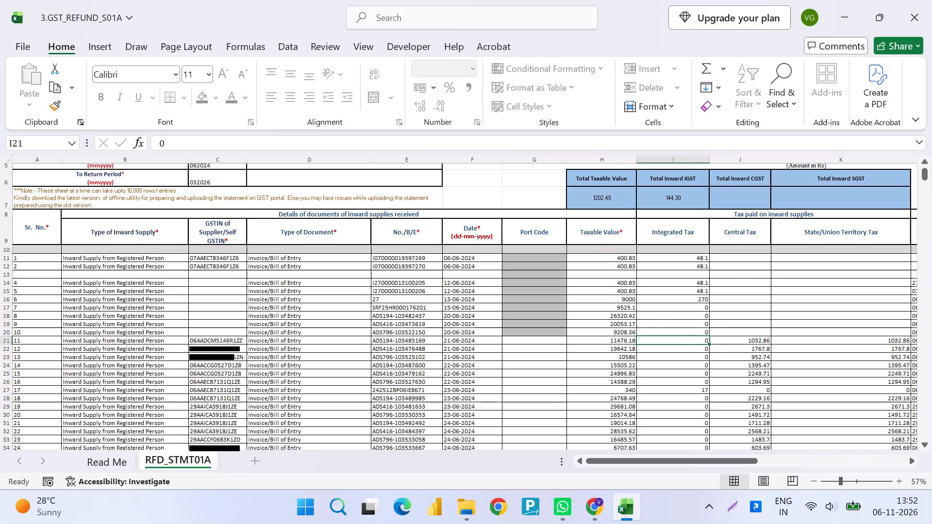
Re-enter the existing contents of the Central Tax cells from J14 through J17, keeping blanks blank.
key(Right)
key(Up)
key(Up)
key(Up)
key(Up)
key(Up)
key(Up)
key(Up)
key(F2)
key(Return)
key(F2)
key(Return)
key(F2)
key(Return)
key(F2)
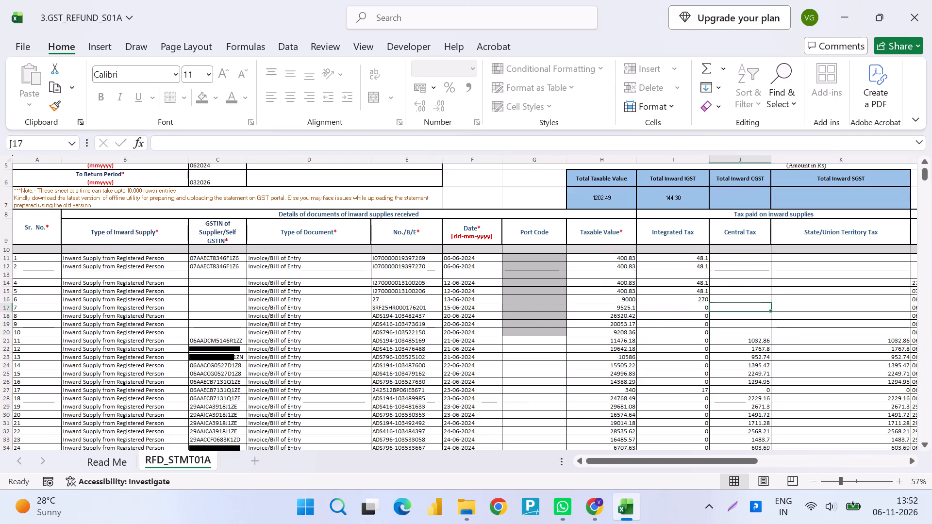
key(Return)
Re-enter the existing contents of the Central Tax cells from J18 through J22, keeping blanks blank.
key(F2)
key(Return)
key(F2)
key(F2)
key(Return)
key(F2)
key(Return)
key(F2)
key(Return)
key(F2)
key(Up)
key(Up)
key(Up)
key(Up)
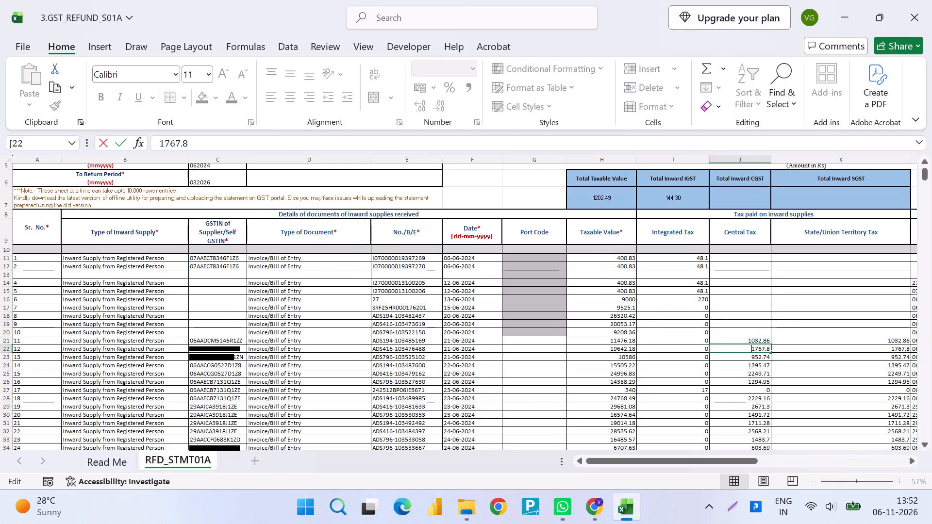
key(Return)
Re-enter the existing contents of the State/Union Territory Tax cells from K14 through K17, keeping blanks blank.
key(Up)
key(Up)
key(Up)
key(Up)
key(Up)
key(Up)
key(Up)
key(Up)
key(Right)
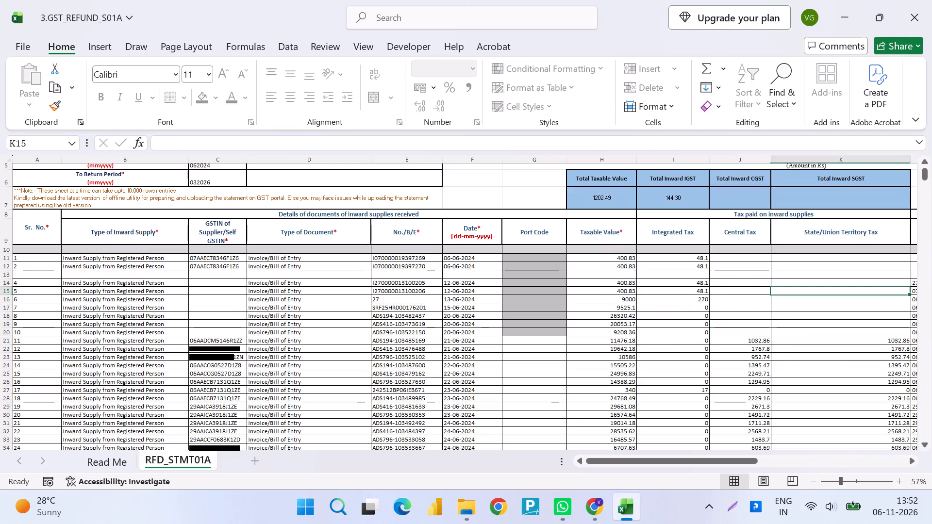
key(Up)
key(F2)
key(Return)
key(F2)
key(Return)
key(F2)
key(Return)
key(F2)
key(F2)
key(Return)
Re-enter the existing contents of the State/Union Territory Tax cells from K18 through K21, keeping blanks blank.
key(F2)
key(Return)
key(F2)
key(Return)
key(F2)
key(F2)
key(Return)
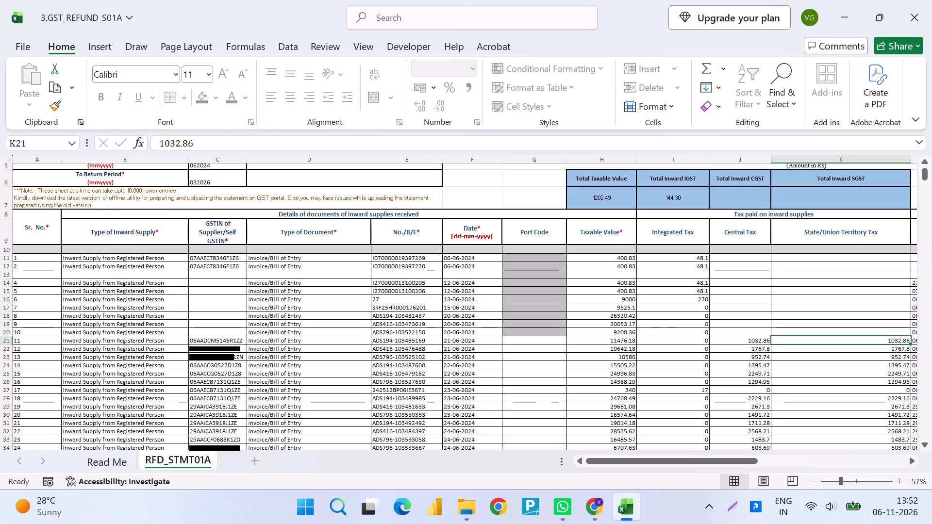
key(F2)
key(Return)
key(Up)
Cut the backed-up supplier GSTIN text out of L14 in the Type of Outward Supply column.
key(Right)
key(Right)
key(Left)
key(Up)
key(Left)
key(Up)
key(Up)
key(Up)
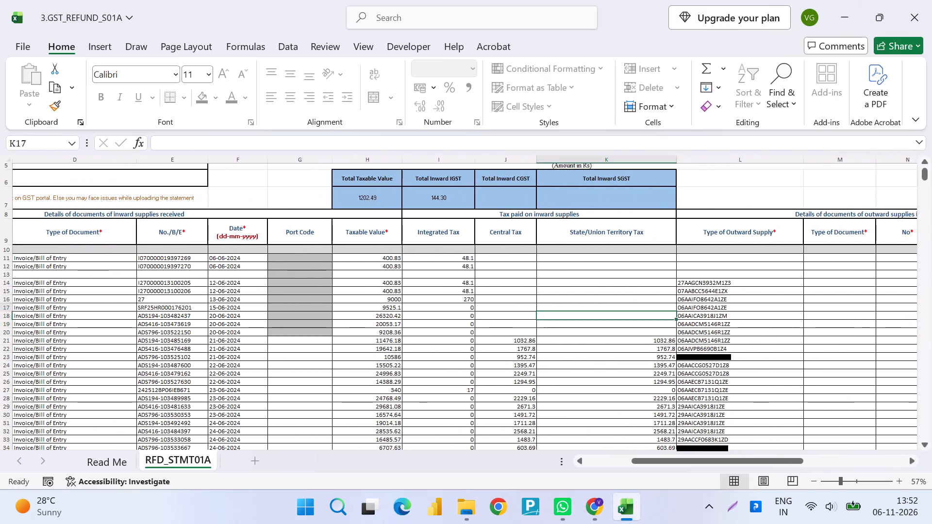
key(Up)
key(Right)
key(Up)
key(Up)
key(F2)
key(ctrl+shift+Left)
key(ctrl+shift+Left)
key(ctrl+shift+Left)
key(ctrl+x)
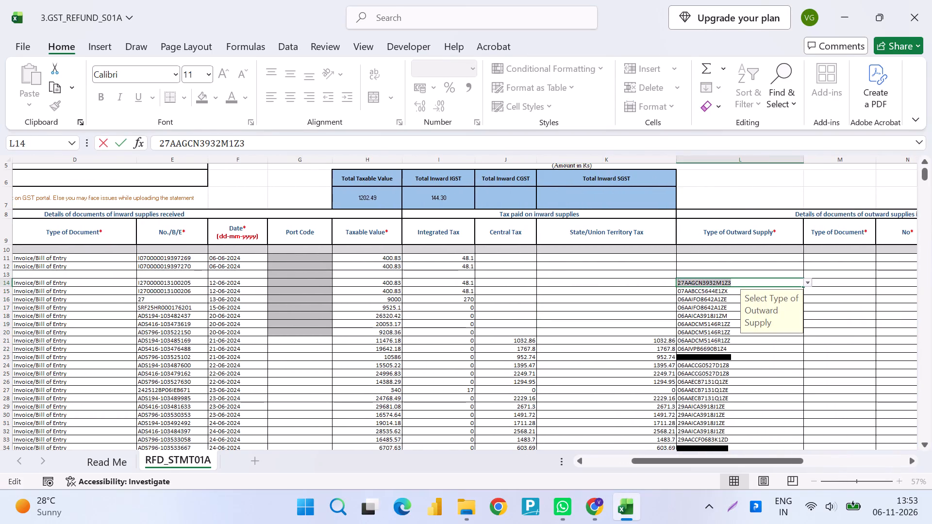
key(ctrl+Return)
Paste the cut GSTIN into C14 in the GSTIN of Supplier/Self GSTIN column.
key(Up)
key(Up)
key(Down)
key(Down)
key(Left)
key(ctrl+Left)
key(ctrl+Left)
key(ctrl+Left)
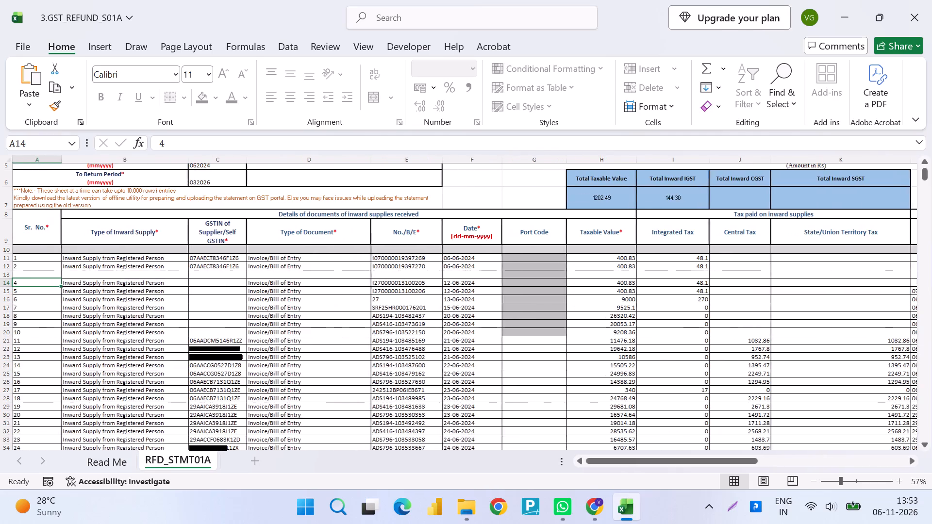
key(ctrl+Left)
key(Right)
key(Right)
key(F2)
key(ctrl+v)
key(Return)
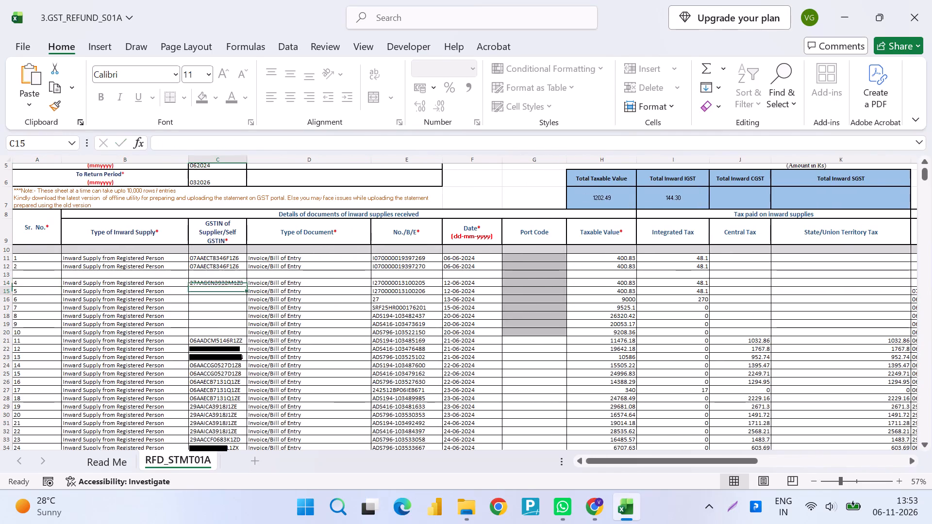
Cut the backed-up supplier GSTIN text out of L15 in the Type of Outward Supply column.
key(Up)
key(Right)
key(Right)
key(Right)
key(Right)
key(Right)
key(Right)
key(Right)
key(Right)
key(Right)
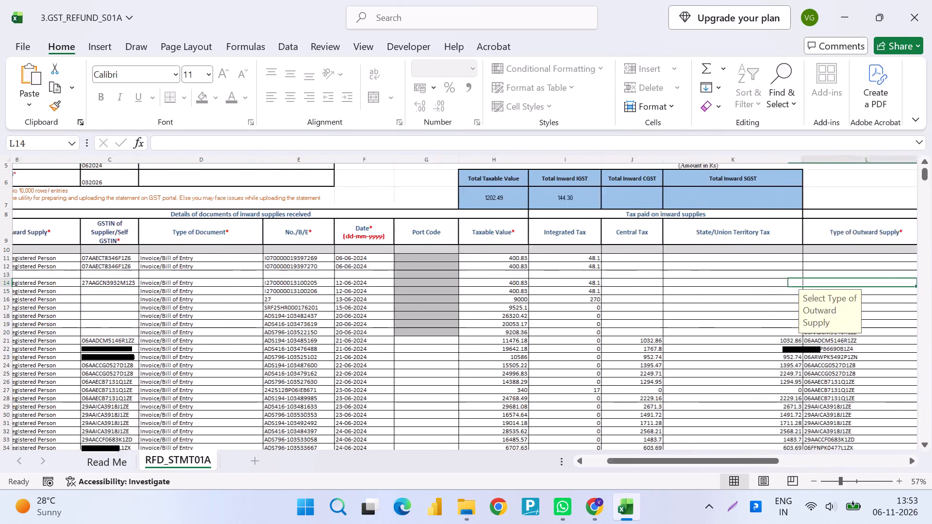
key(Right)
key(Down)
key(Left)
key(F2)
key(ctrl+shift+Left)
key(ctrl+shift+Left)
key(ctrl+x)
key(Return)
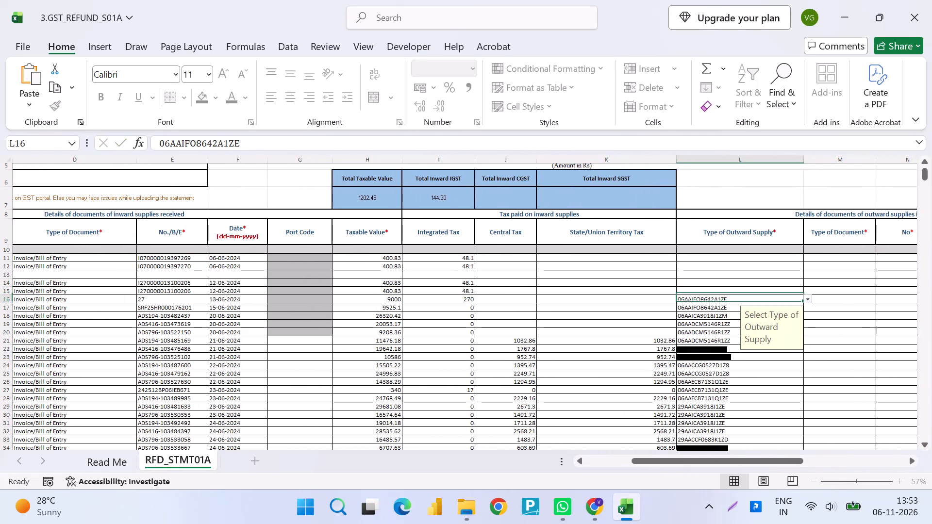
Paste the cut GSTIN into C15 in the GSTIN of Supplier/Self GSTIN column.
key(Up)
key(Up)
key(Down)
key(Left)
key(ctrl+Left)
key(ctrl+Left)
key(ctrl+Left)
key(ctrl+Left)
key(Right)
key(Right)
key(F2)
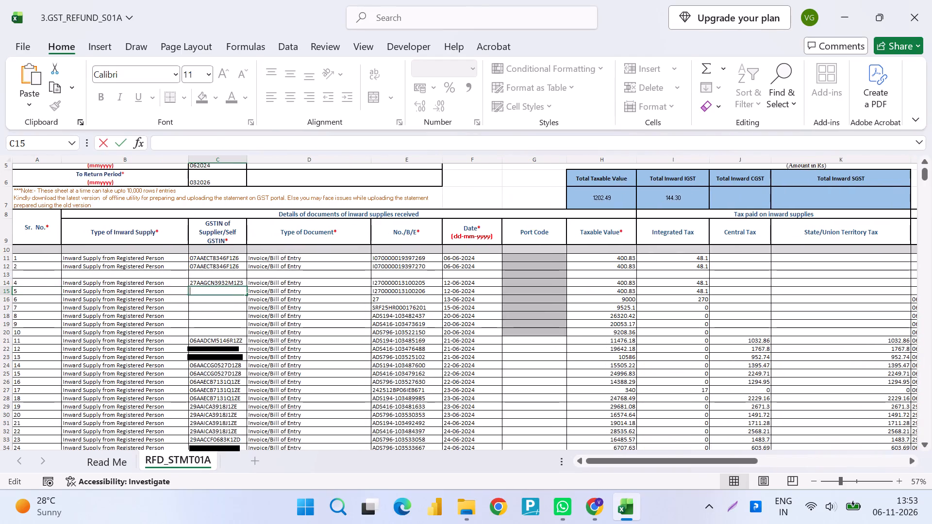
key(ctrl+v)
key(Return)
Cut the backed-up supplier GSTIN text out of L16 in the Type of Outward Supply column.
key(Right)
key(Right)
key(Right)
key(Right)
key(Right)
key(Right)
key(Right)
key(Right)
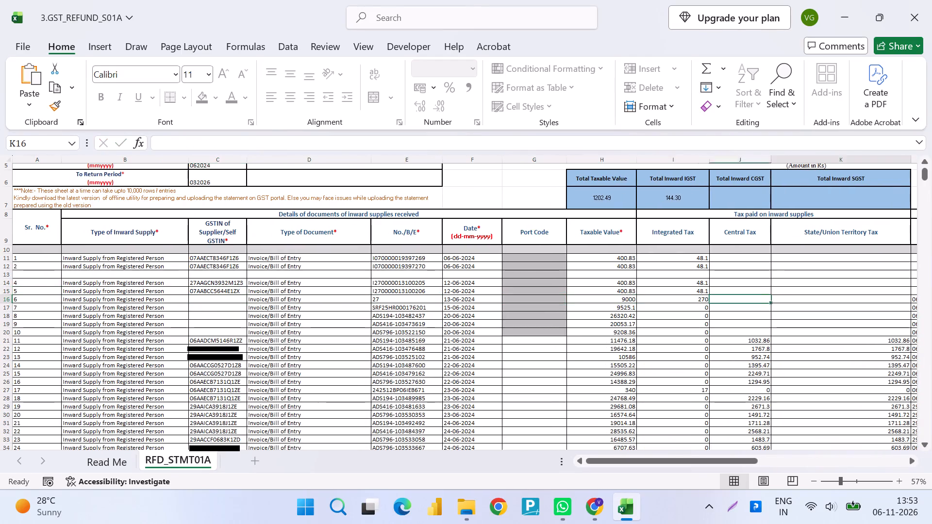
key(Right)
key(Right)
key(Left)
key(F2)
key(ctrl+shift+Left)
key(ctrl+shift+Left)
key(ctrl+shift+Left)
key(ctrl+x)
key(ctrl+Left)
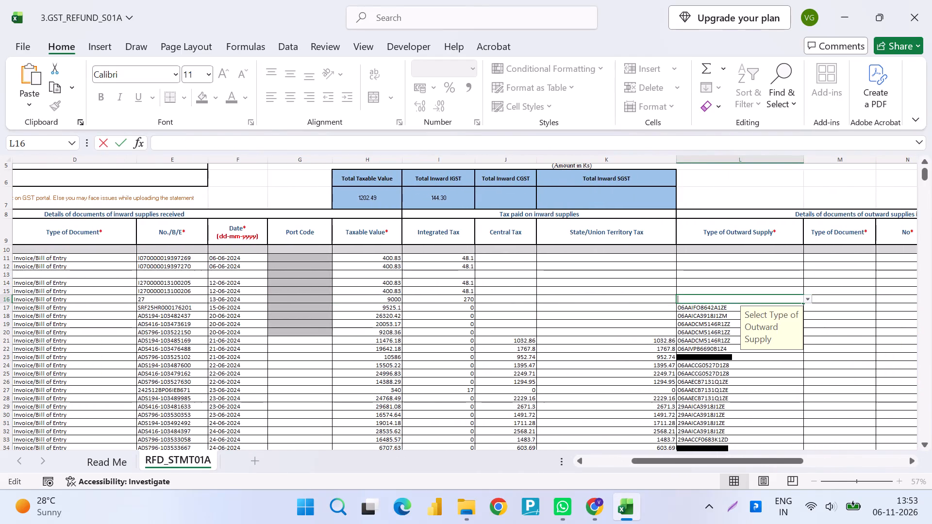
key(ctrl+Left)
key(Return)
Paste the cut GSTIN into C16 in the GSTIN of Supplier/Self GSTIN column.
key(Left)
key(ctrl+Left)
key(ctrl+Left)
key(ctrl+Left)
key(Right)
key(Right)
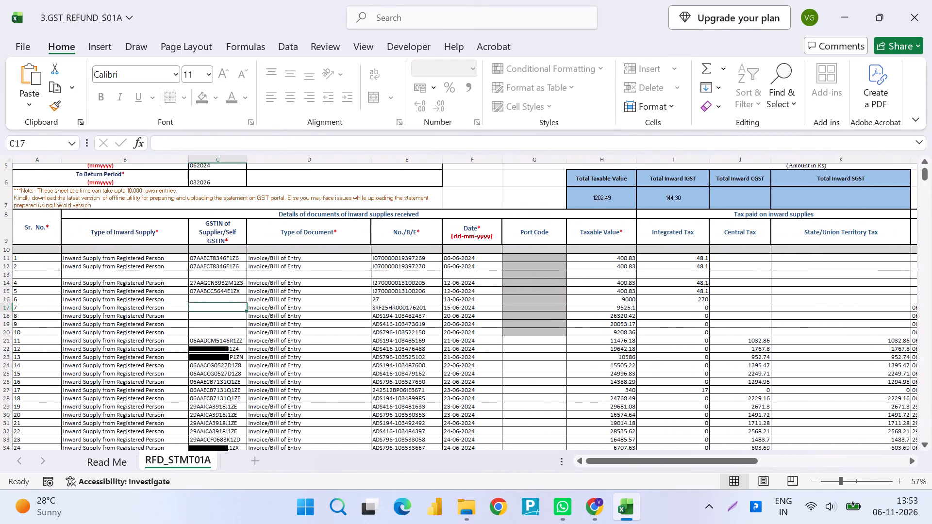
key(Up)
key(Return)
key(Up)
key(F2)
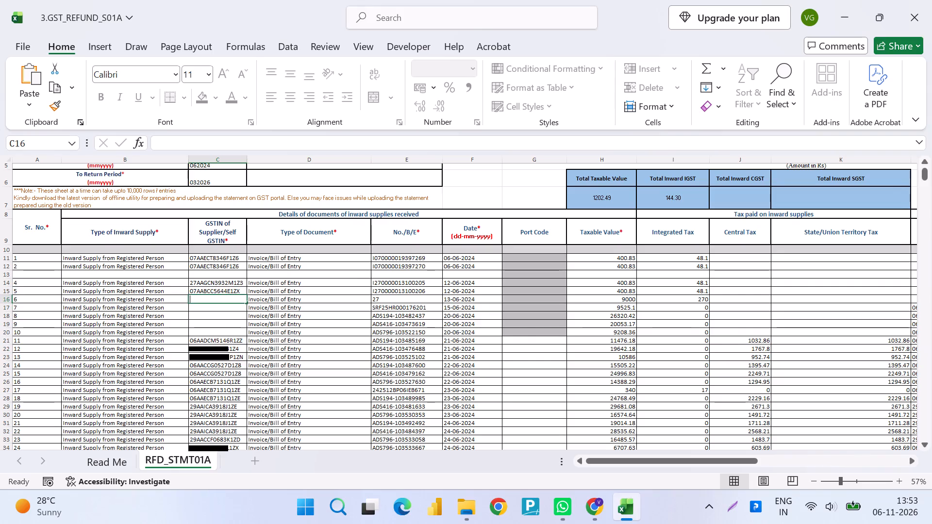
key(ctrl+v)
key(Return)
Cut the backed-up supplier GSTIN text out of L17 in the Type of Outward Supply column.
key(Right)
key(Right)
key(Right)
key(Right)
key(Right)
key(Right)
key(Right)
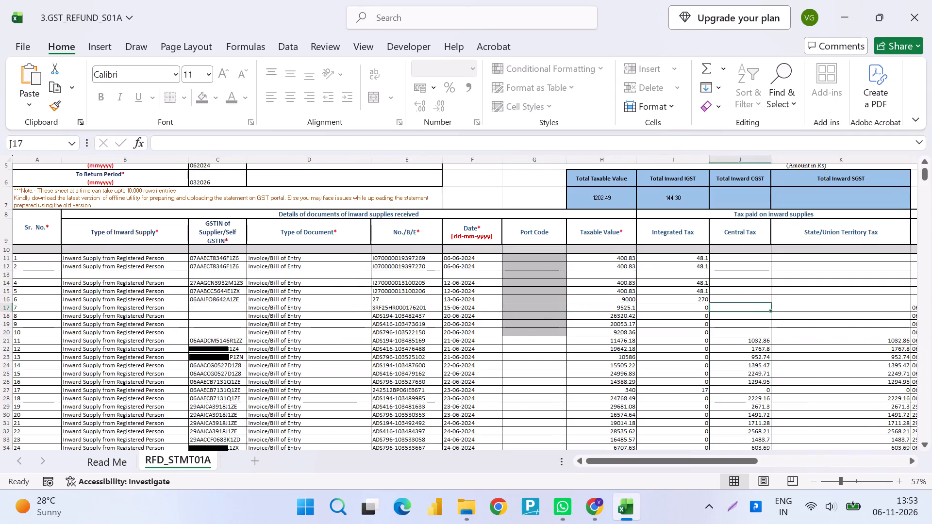
key(Right)
key(Right)
key(Right)
key(Left)
key(F2)
key(ctrl+shift+Left)
key(ctrl+shift+Left)
key(ctrl+x)
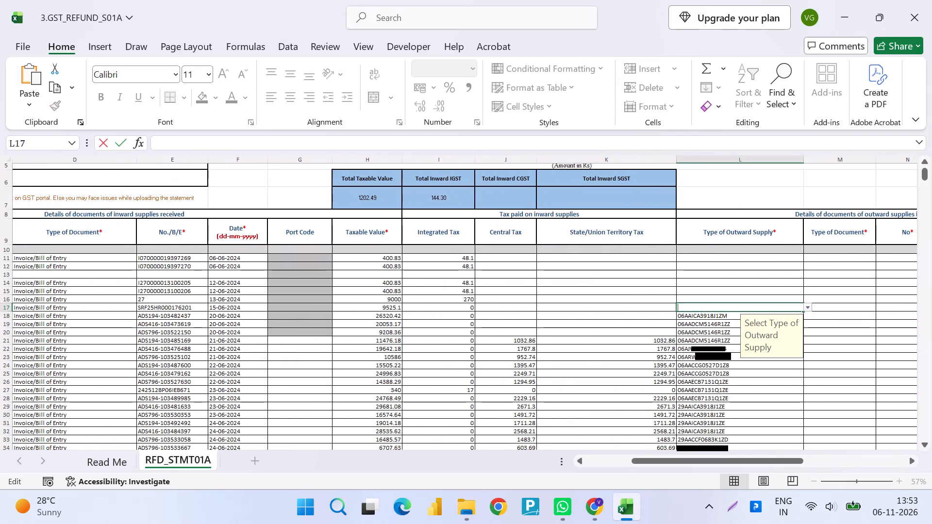
key(Return)
Paste the cut GSTIN into C17 in the GSTIN of Supplier/Self GSTIN column.
key(Up)
key(ctrl+Left)
key(ctrl+Left)
key(ctrl+Left)
key(ctrl+Left)
key(Right)
key(Right)
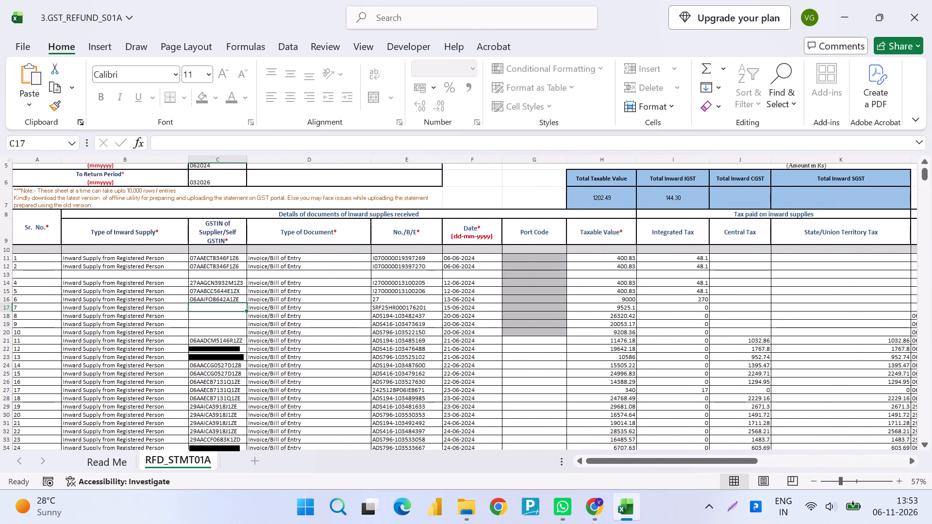
key(F2)
key(ctrl+v)
key(Return)
Cut the backed-up supplier GSTIN text out of L18 in the Type of Outward Supply column.
key(Right)
key(Right)
key(Right)
key(Right)
key(Right)
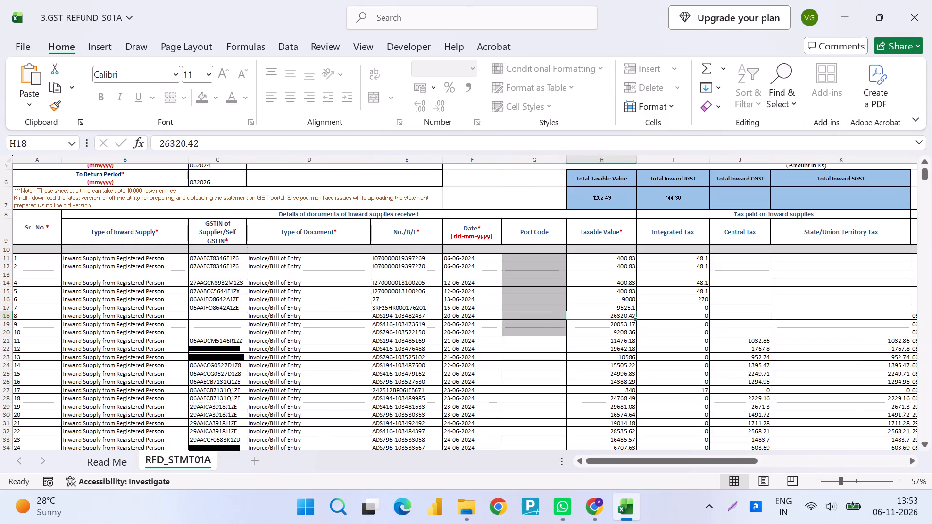
key(Right)
key(Right)
key(Right)
key(Right)
key(F2)
key(ctrl+shift+Left)
key(ctrl+shift+Left)
key(ctrl+x)
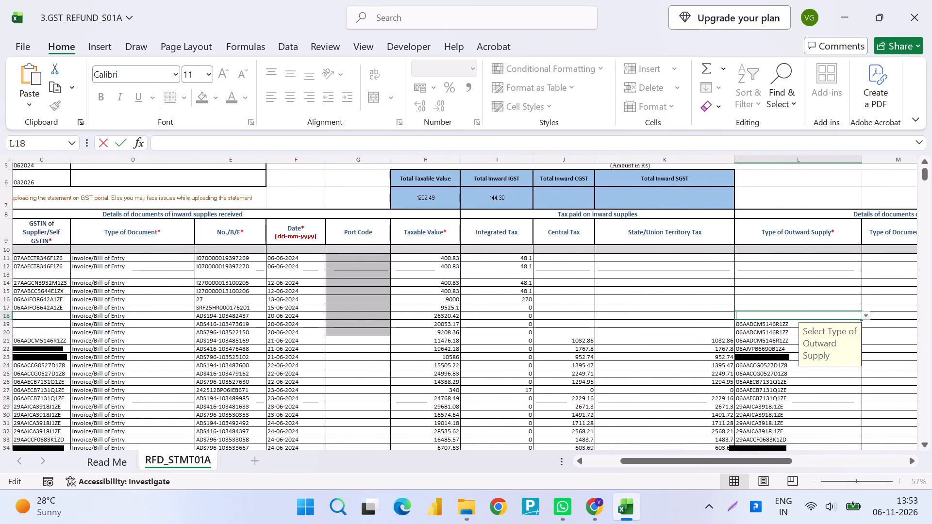
key(Return)
Paste the cut GSTIN into C18 in the GSTIN of Supplier/Self GSTIN column.
key(Up)
key(ctrl+Left)
key(ctrl+Left)
key(ctrl+Left)
key(ctrl+Left)
key(Right)
key(Right)
key(F2)
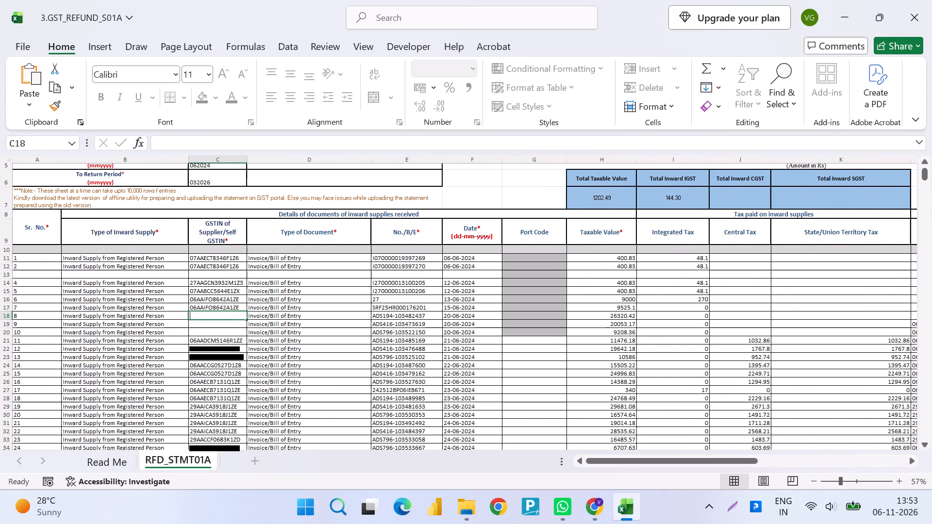
key(ctrl+v)
key(Return)
Cut the backed-up supplier GSTIN text out of L19 in the Type of Outward Supply column.
key(Right)
key(Right)
key(Right)
key(Right)
key(Right)
key(Right)
key(Right)
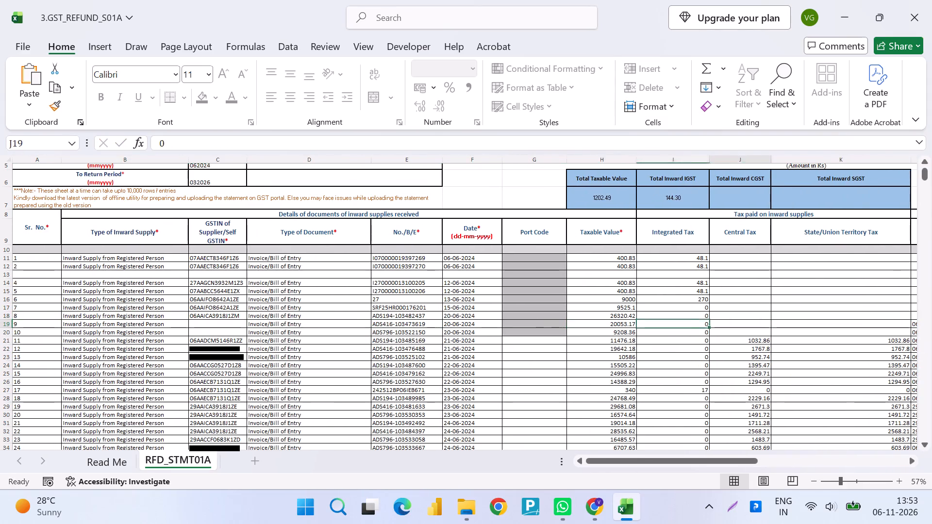
key(Right)
key(Right)
key(F2)
key(ctrl+shift+Left)
key(ctrl+shift+Left)
key(ctrl+x)
key(Return)
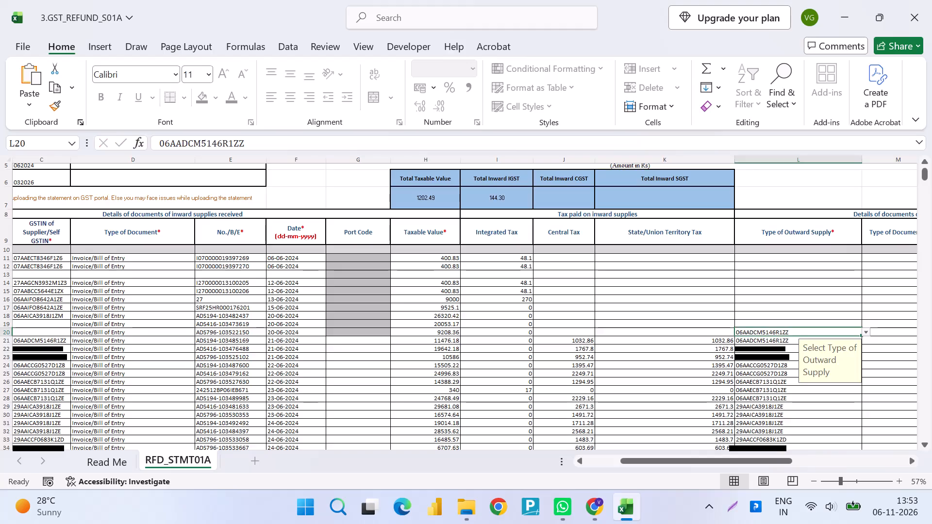
Paste the cut GSTIN into C19 in the GSTIN of Supplier/Self GSTIN column.
key(shift+Left)
key(Left)
key(Left)
key(ctrl+Left)
key(ctrl+Left)
key(ctrl+Left)
key(ctrl+Left)
key(Right)
key(Right)
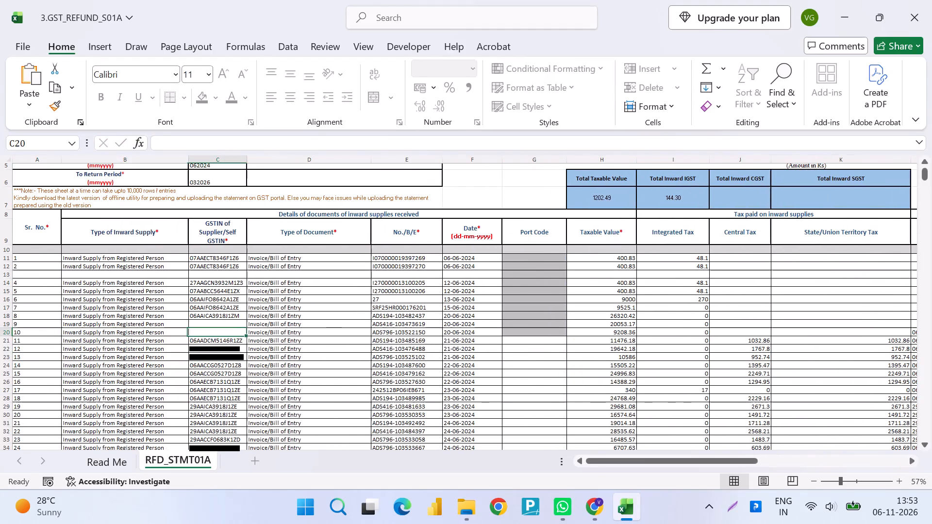
key(Up)
key(F2)
key(ctrl+v)
key(Return)
Cut the backed-up supplier GSTIN text out of L20 in the Type of Outward Supply column.
key(ctrl+Right)
key(ctrl+Right)
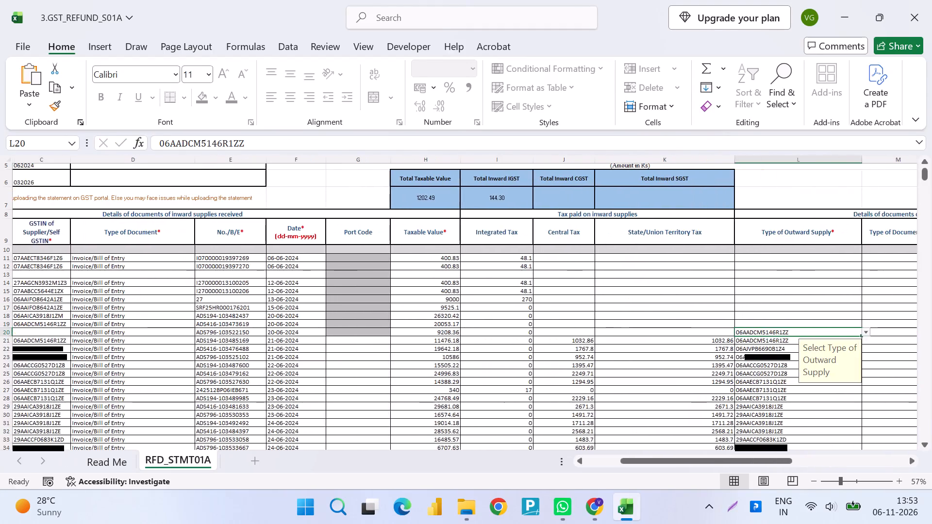
key(Right)
key(Left)
key(F2)
key(ctrl+Left)
key(ctrl+shift+Left)
key(ctrl+shift+Left)
key(ctrl+shift+Right)
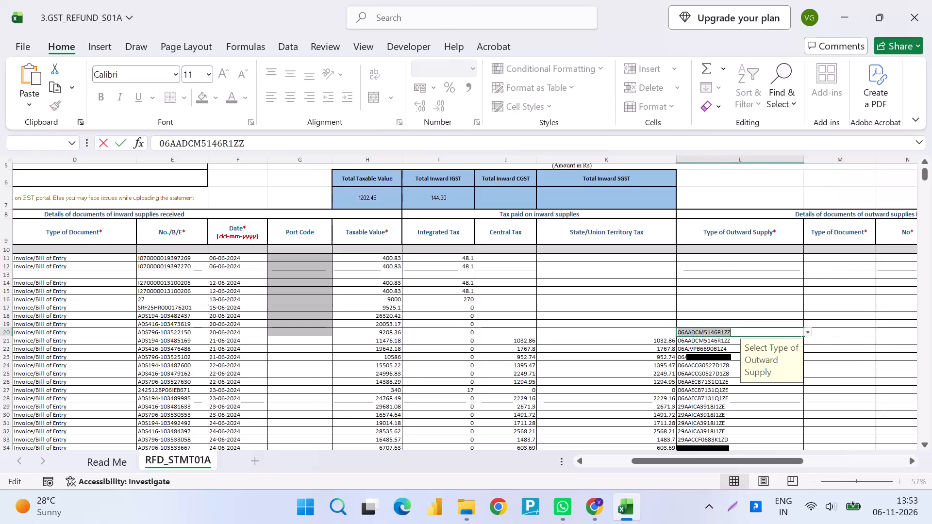
key(ctrl+x)
key(Return)
Paste the cut GSTIN into C20 in the GSTIN of Supplier/Self GSTIN column.
key(Left)
key(Up)
key(ctrl+Left)
key(ctrl+Left)
key(ctrl+Left)
key(ctrl+Left)
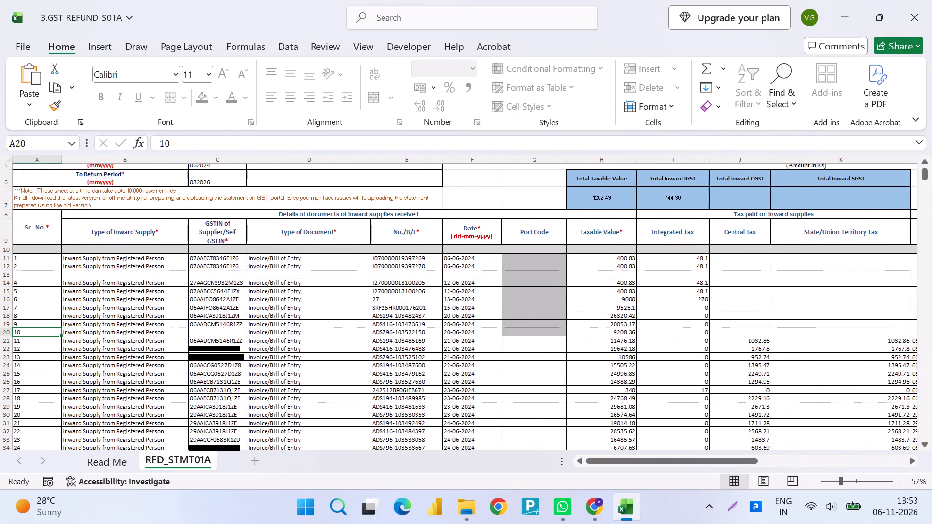
key(Right)
key(Right)
key(F2)
key(ctrl+v)
key(Return)
Select the Taxable Value cells from H20 up to H11 to check the entries in the restored rows.
key(Up)
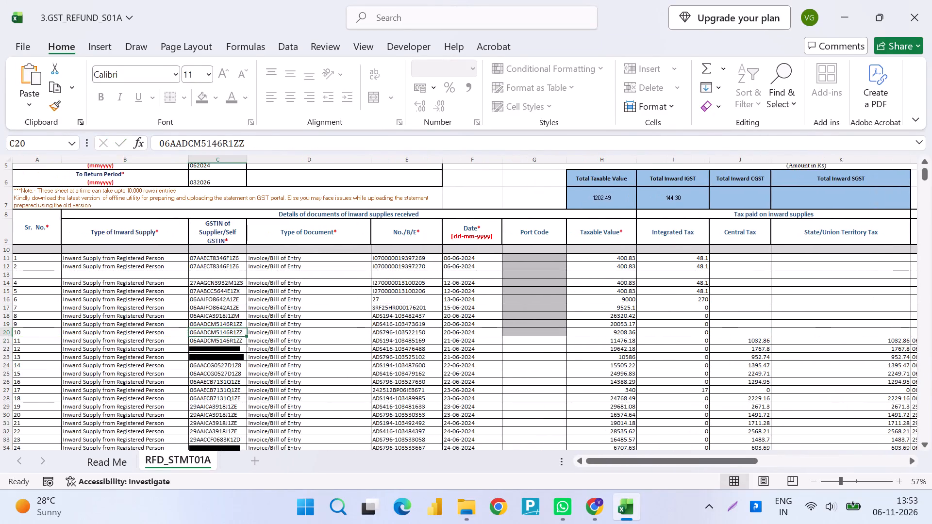
key(Right)
key(Right)
key(Right)
key(Right)
key(Right)
key(Right)
key(Left)
key(ctrl+shift+Up)
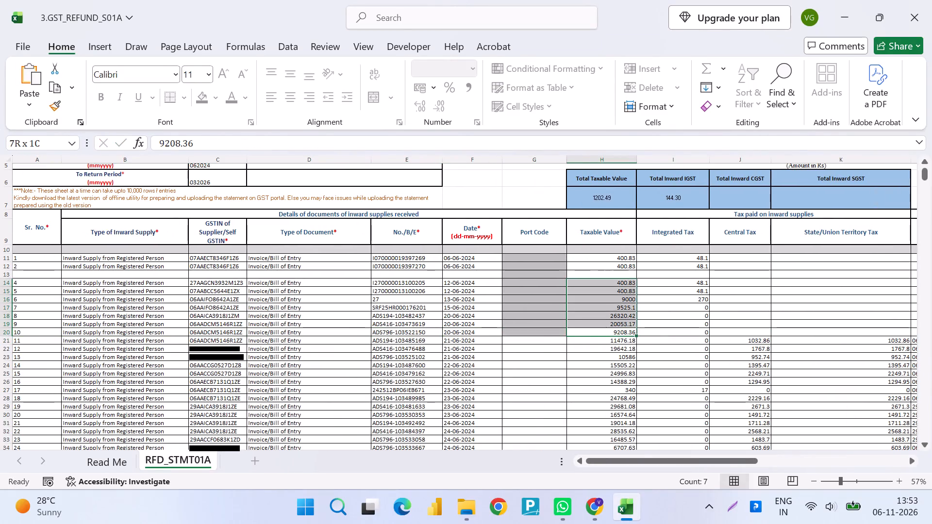
key(shift+Up)
key(shift+Up)
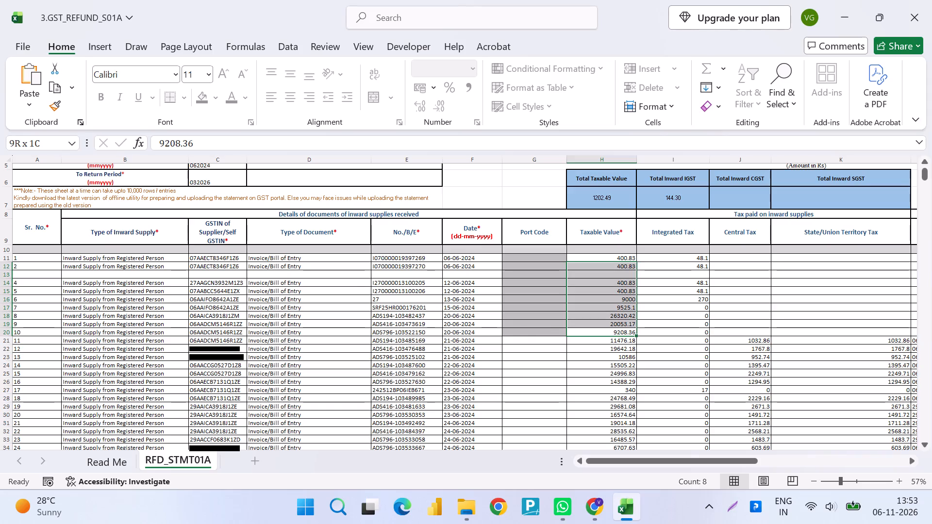
key(shift+Up)
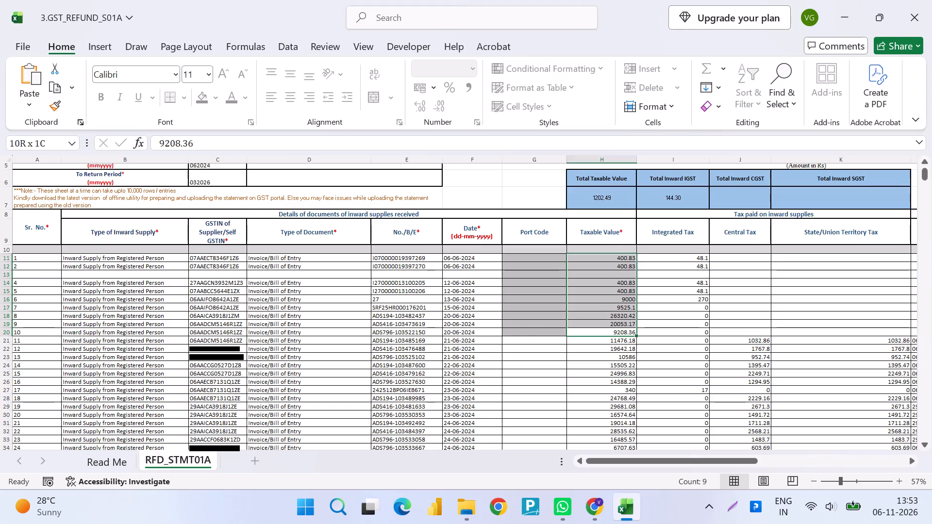
Run Validate & Calculate on the statement and dismiss its message.
scroll(192, 226, up, 1)
scroll(342, 223, right, 1)
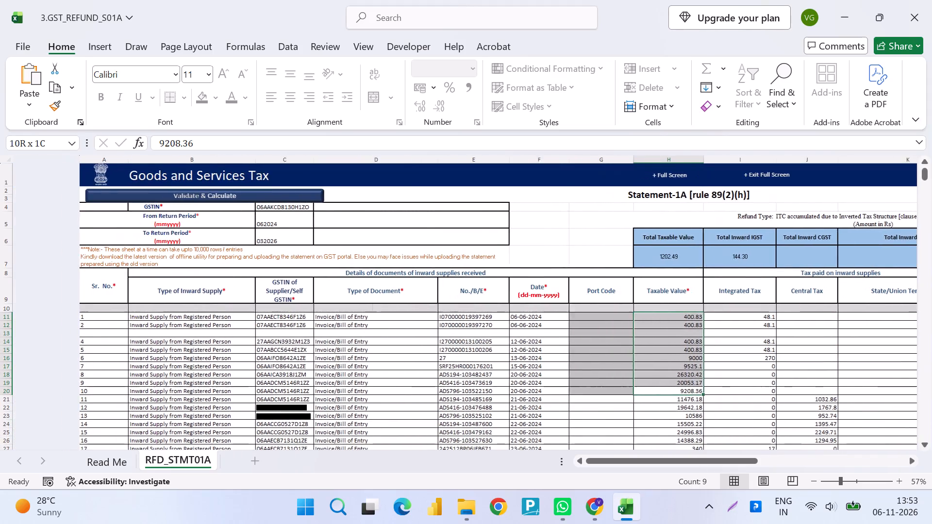
scroll(342, 223, right, 1)
click(229, 193)
key(Return)
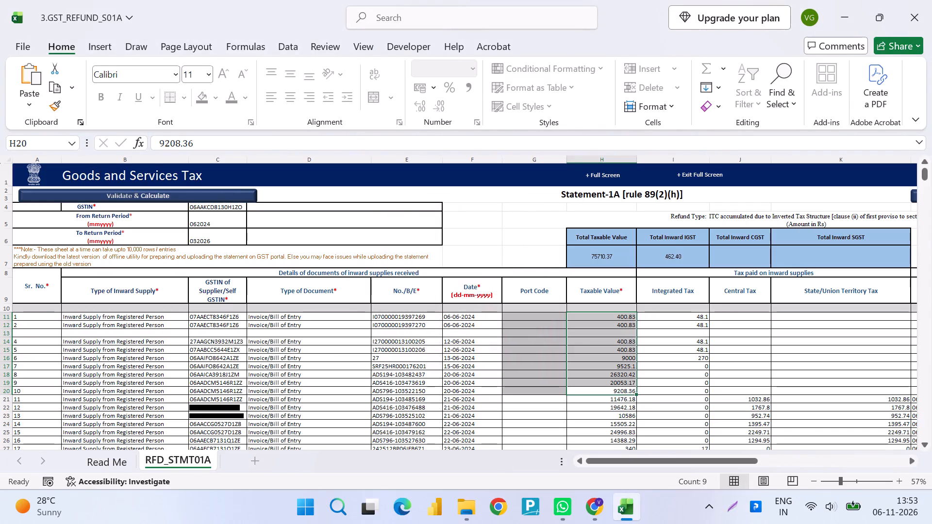
Reselect the Taxable Value cells from H20 up to H11 to check the amounts in the restored rows.
drag(586, 389, 595, 311)
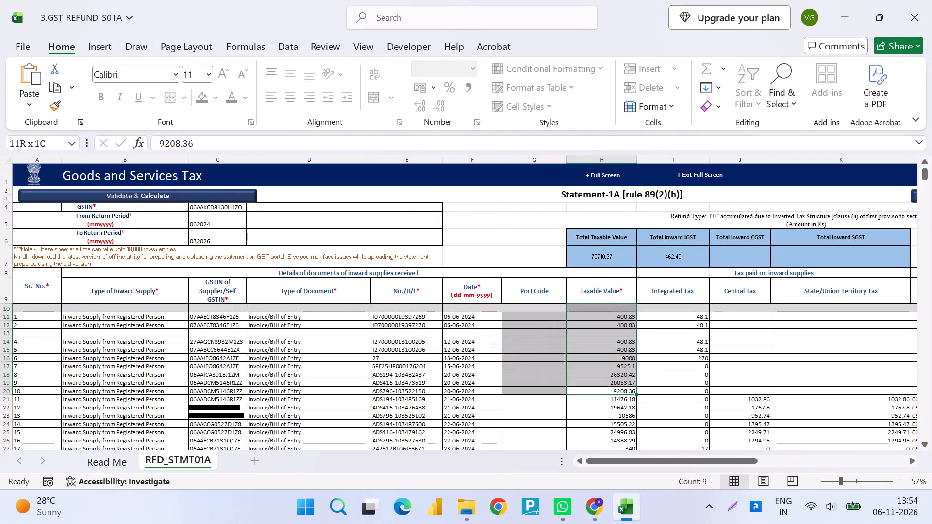
drag(595, 311, 596, 315)
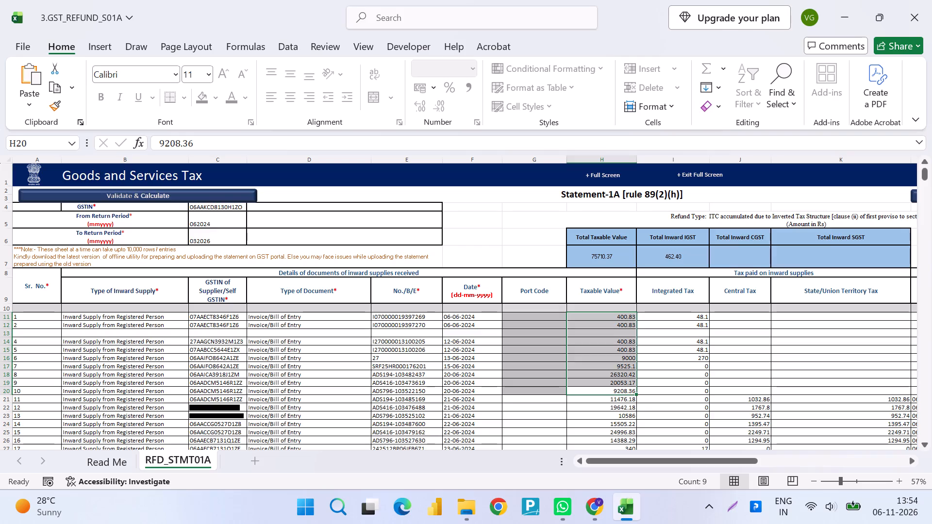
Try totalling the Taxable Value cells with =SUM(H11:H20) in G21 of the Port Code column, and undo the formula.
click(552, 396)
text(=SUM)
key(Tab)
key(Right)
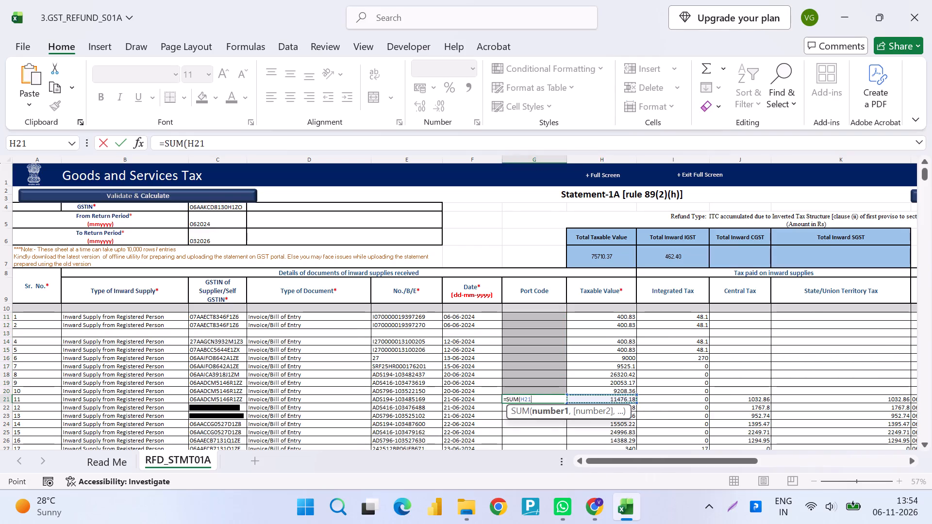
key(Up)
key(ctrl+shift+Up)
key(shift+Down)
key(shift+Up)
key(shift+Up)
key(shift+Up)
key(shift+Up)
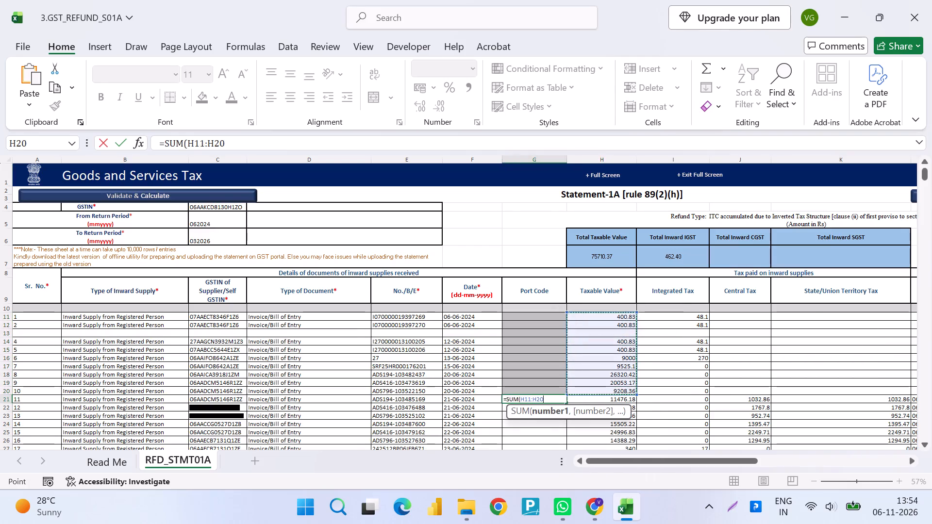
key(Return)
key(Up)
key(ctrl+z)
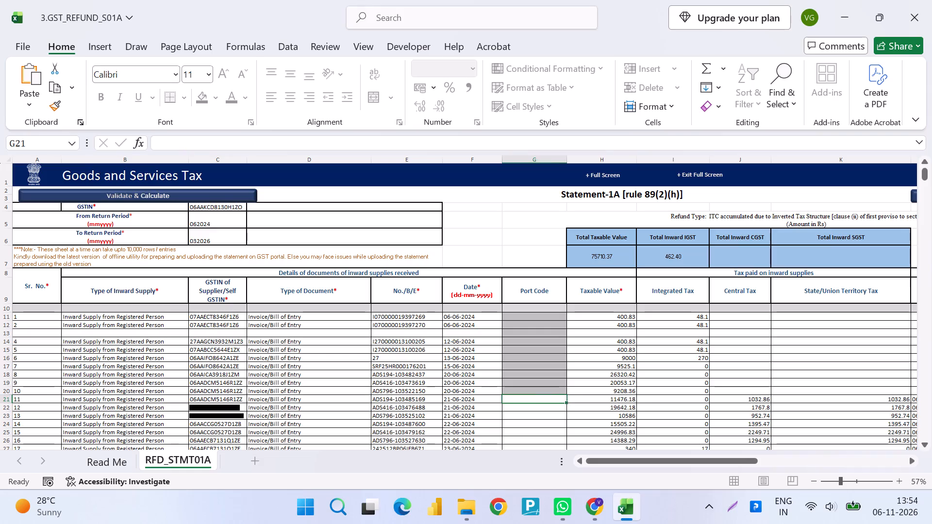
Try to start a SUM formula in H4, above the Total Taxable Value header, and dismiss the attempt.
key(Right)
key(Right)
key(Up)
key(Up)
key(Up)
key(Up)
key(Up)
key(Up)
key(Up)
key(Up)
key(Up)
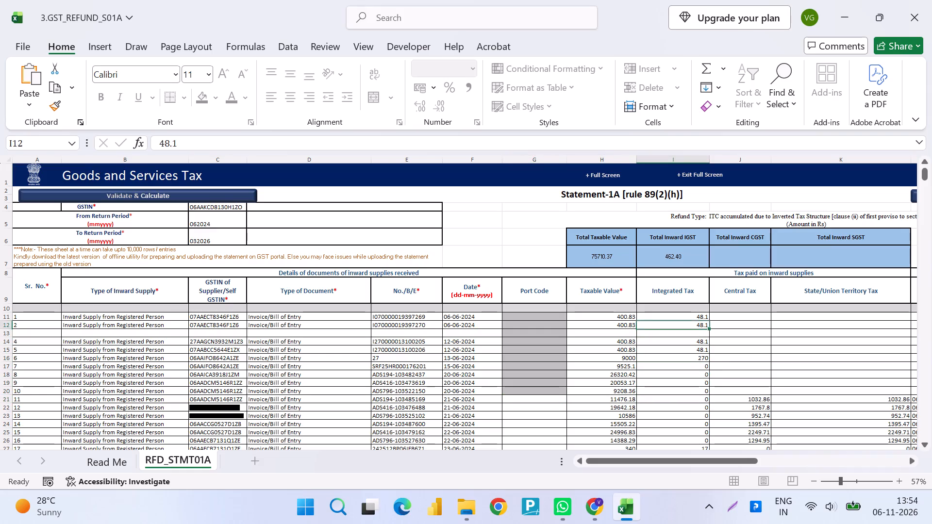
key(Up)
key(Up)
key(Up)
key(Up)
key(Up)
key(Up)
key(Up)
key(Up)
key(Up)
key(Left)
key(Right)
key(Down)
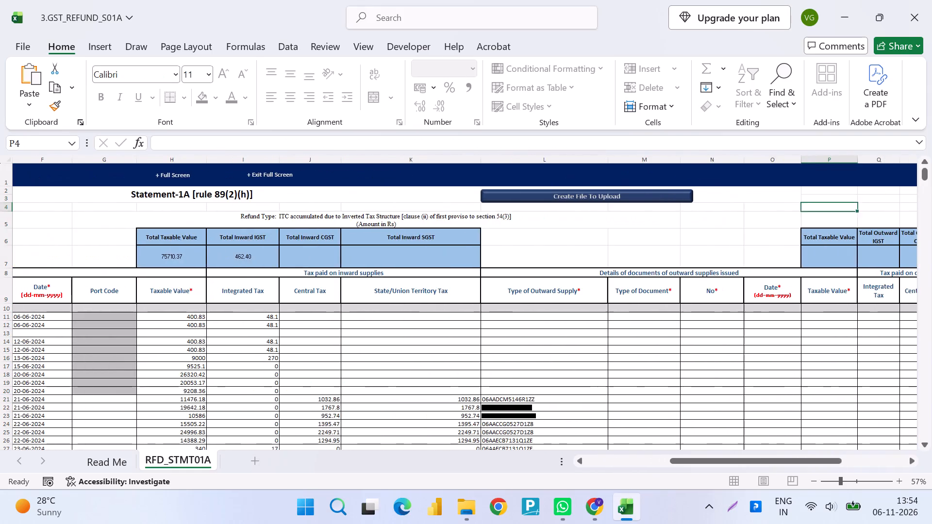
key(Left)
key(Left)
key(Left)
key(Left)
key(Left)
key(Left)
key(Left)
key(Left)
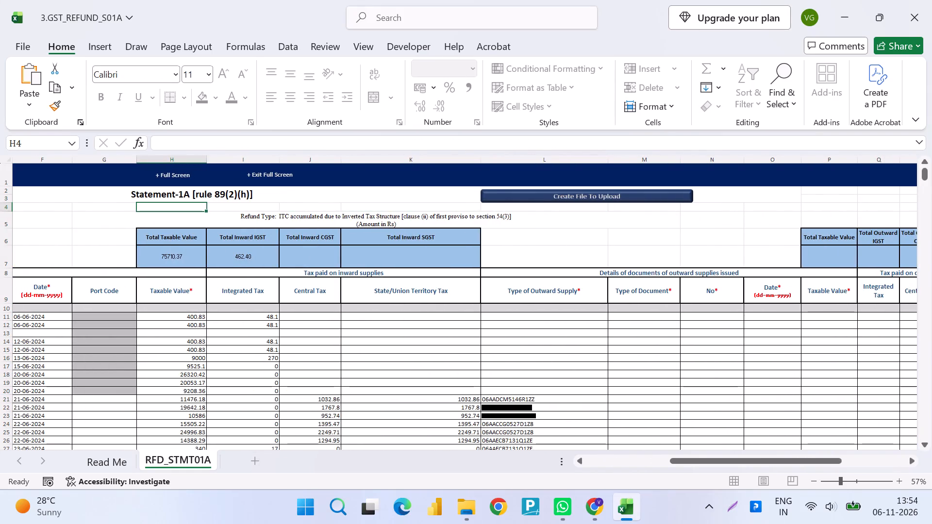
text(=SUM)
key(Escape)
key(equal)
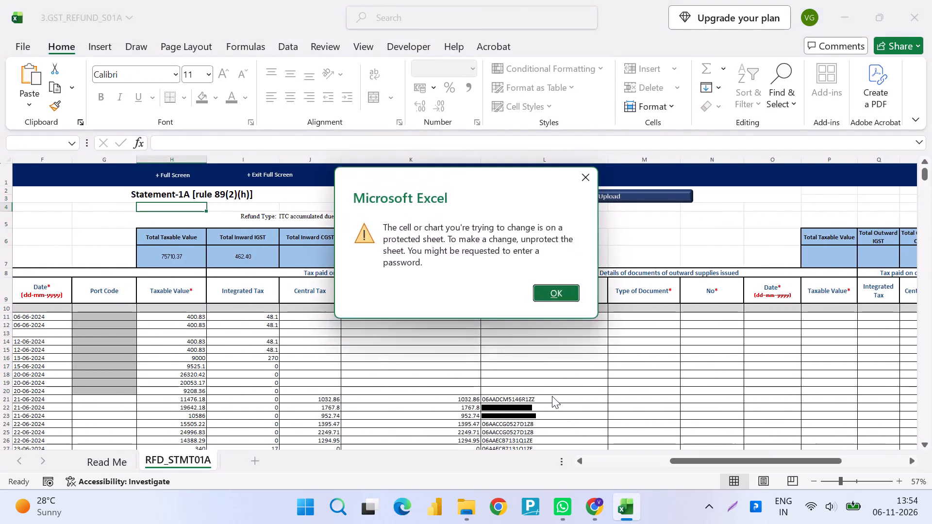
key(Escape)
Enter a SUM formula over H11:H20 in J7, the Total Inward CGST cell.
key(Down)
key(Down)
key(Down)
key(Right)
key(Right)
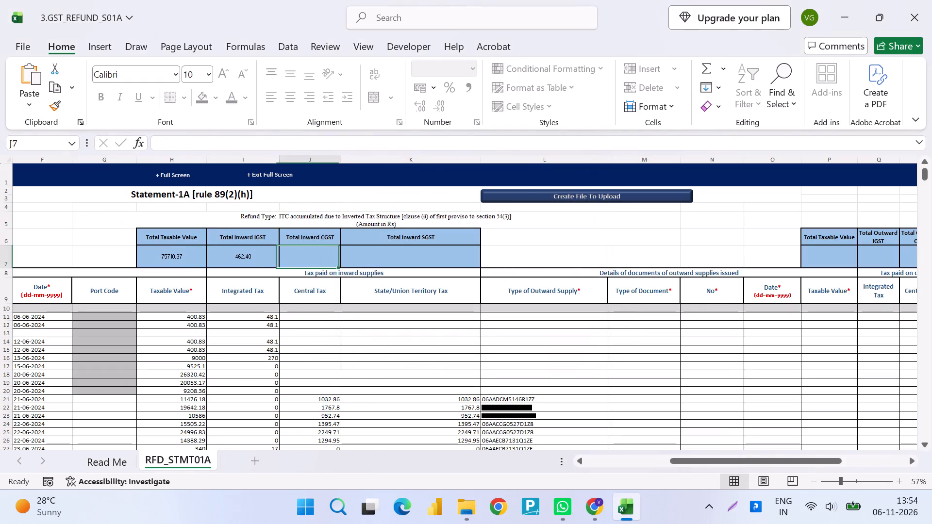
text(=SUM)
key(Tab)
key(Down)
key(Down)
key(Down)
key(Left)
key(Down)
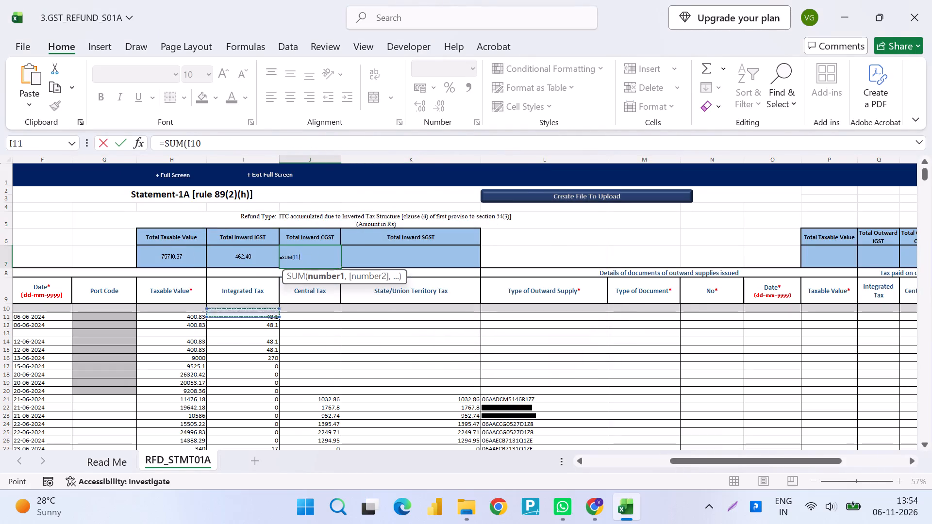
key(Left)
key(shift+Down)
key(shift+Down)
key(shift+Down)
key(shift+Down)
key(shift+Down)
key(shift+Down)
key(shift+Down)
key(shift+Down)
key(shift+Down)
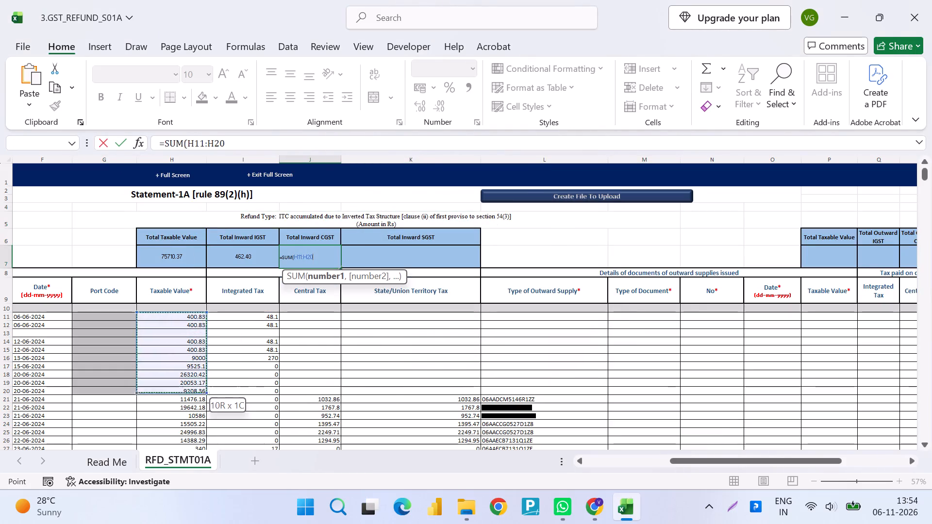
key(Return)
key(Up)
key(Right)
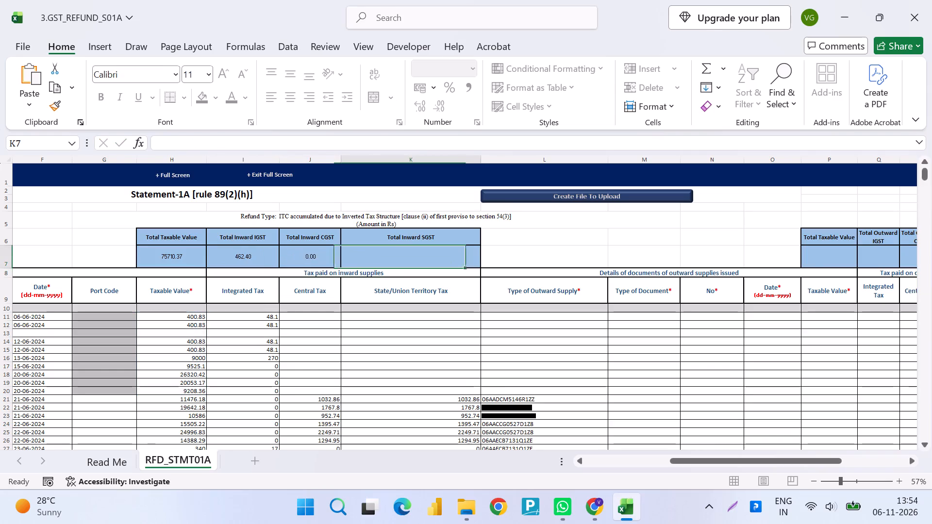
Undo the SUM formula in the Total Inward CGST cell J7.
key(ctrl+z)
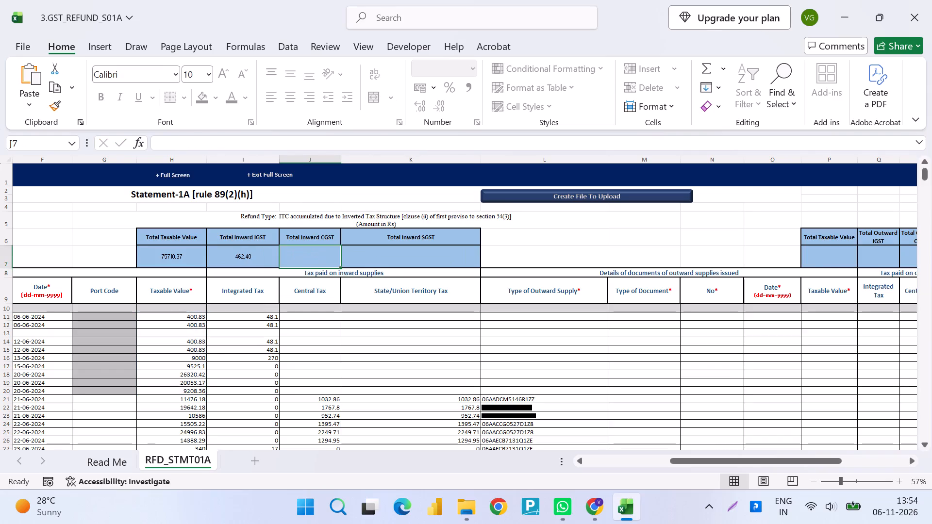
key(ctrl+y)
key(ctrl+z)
Run Validate & Calculate on the statement again and dismiss its message.
key(Left)
scroll(552, 396, right, 4)
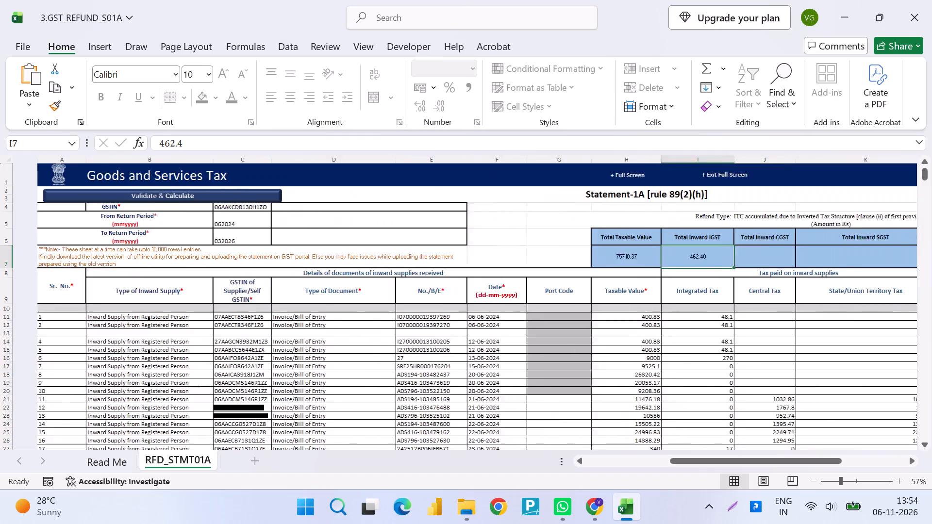
click(210, 193)
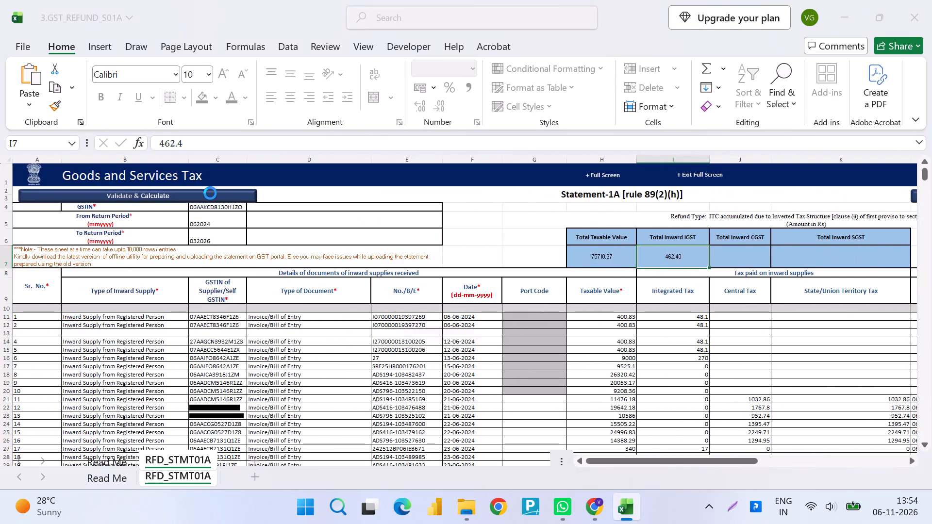
key(Return)
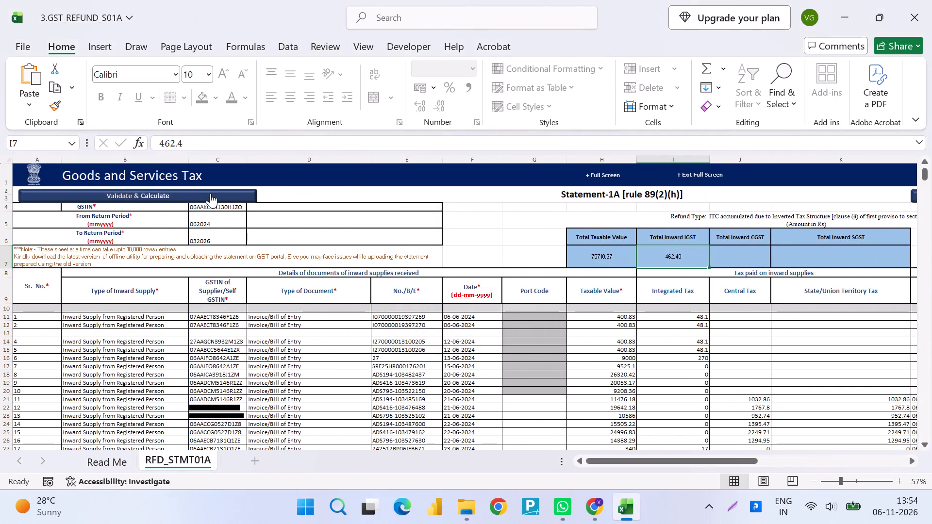
Copy the range G9:K20, from the Port Code header through State/Union Territory Tax, including the restored rows.
key(Up)
key(Down)
key(Down)
key(Down)
key(Left)
key(Left)
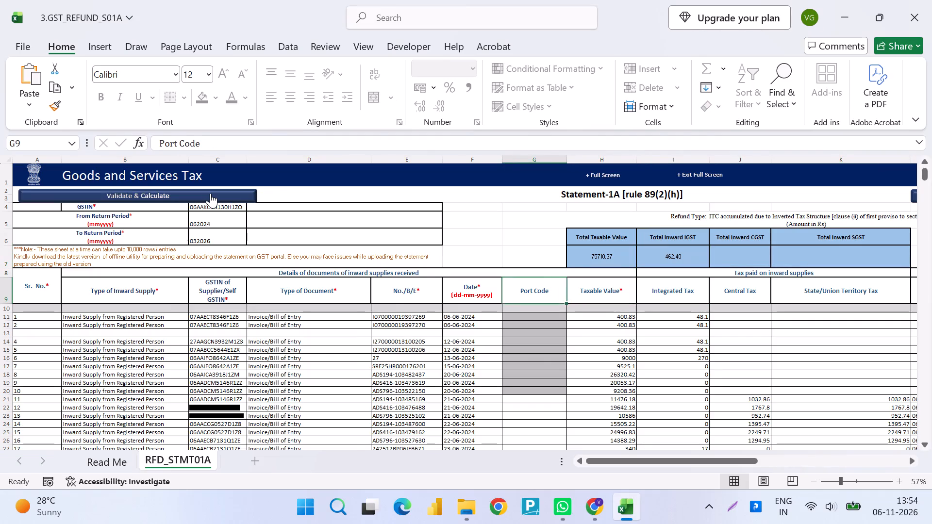
key(shift+Right)
key(shift+Right)
key(shift+Down)
key(shift+Down)
key(shift+Down)
key(shift+Down)
key(shift+Down)
key(shift+Down)
key(shift+Down)
key(shift+Down)
key(shift+Down)
key(shift+Down)
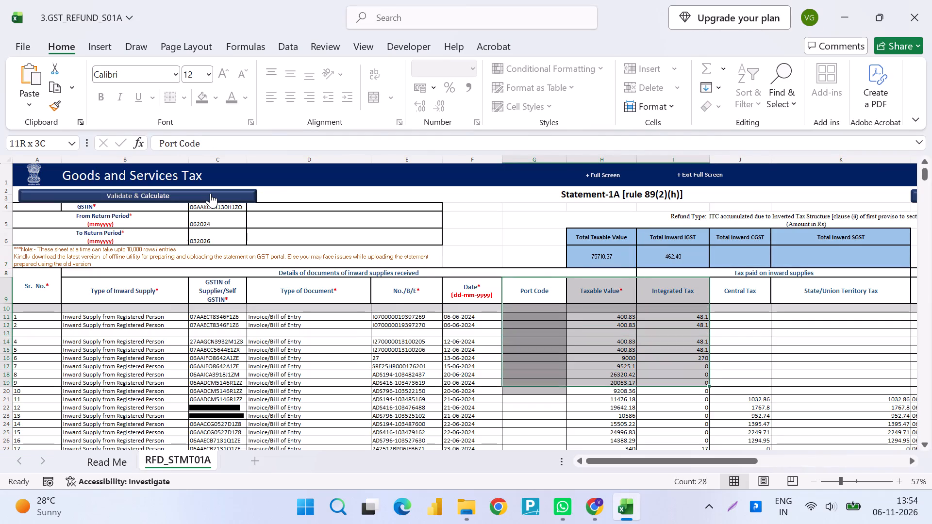
key(shift+Down)
key(shift+Right)
key(ctrl+c)
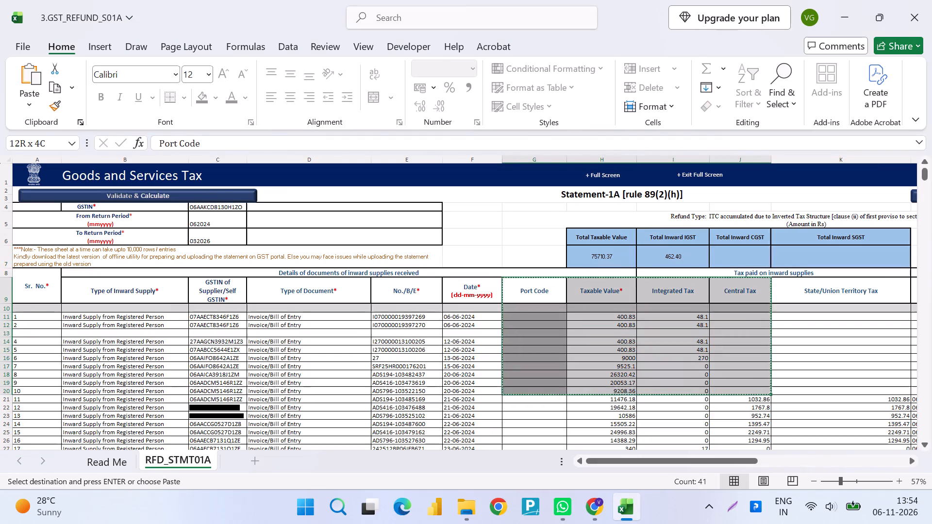
key(shift+Right)
key(ctrl+c)
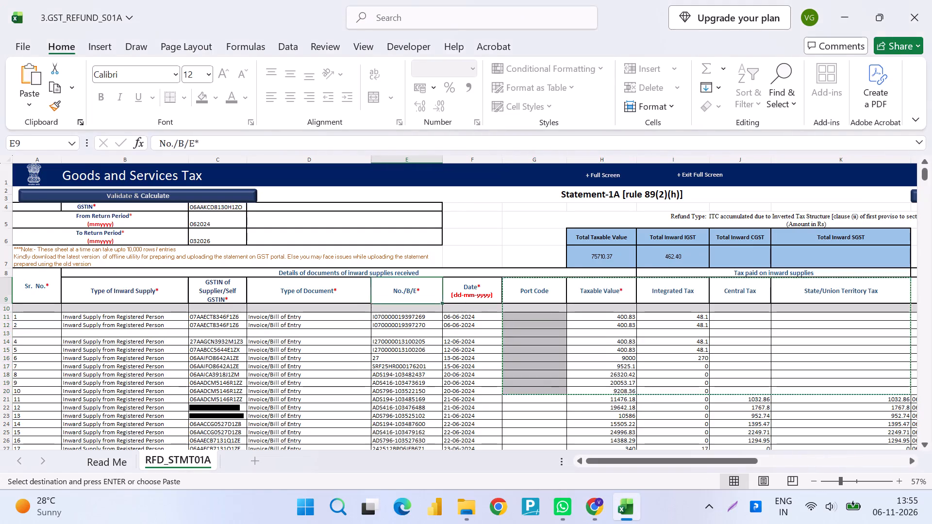
key(Down)
key(Escape)
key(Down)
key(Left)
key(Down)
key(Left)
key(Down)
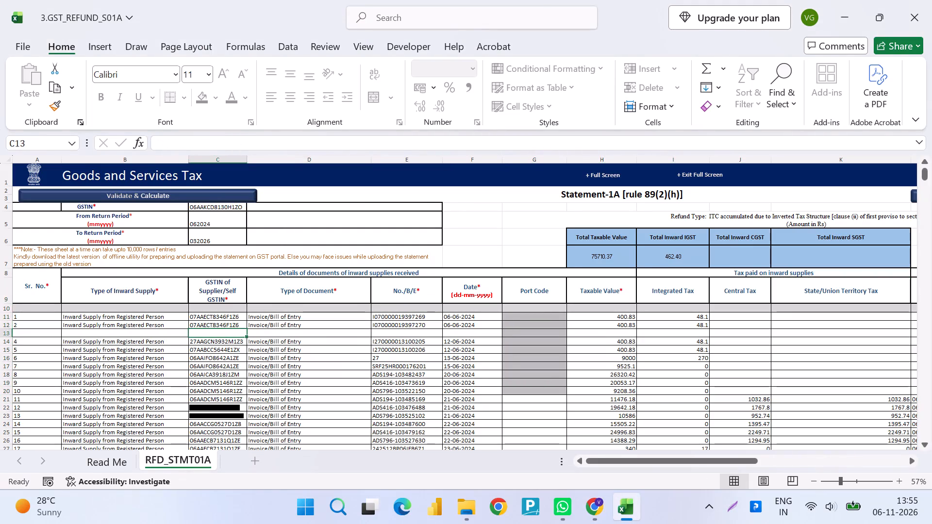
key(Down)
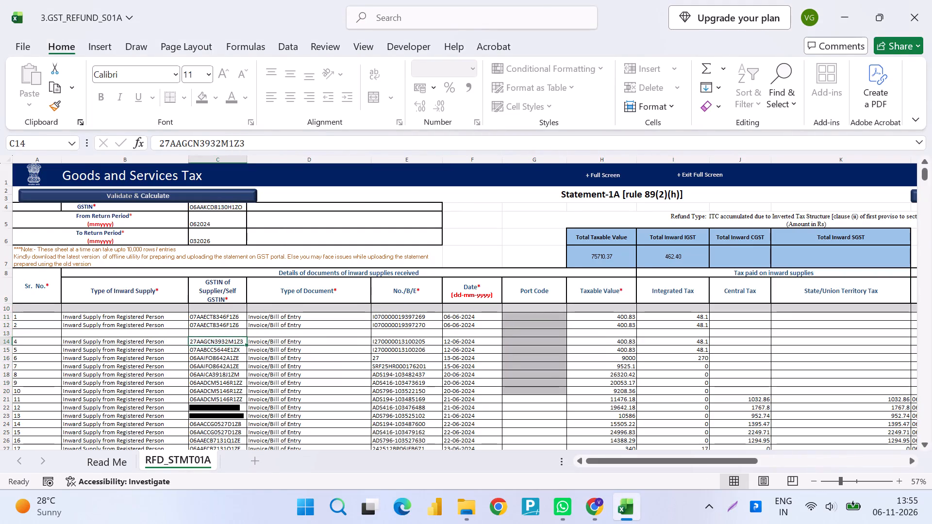
Reselect Inward Supply from Registered Person as the supply type in B21 and Invoice/Bill of Entry as the document type in D21.
click(89, 397)
key(alt+Down)
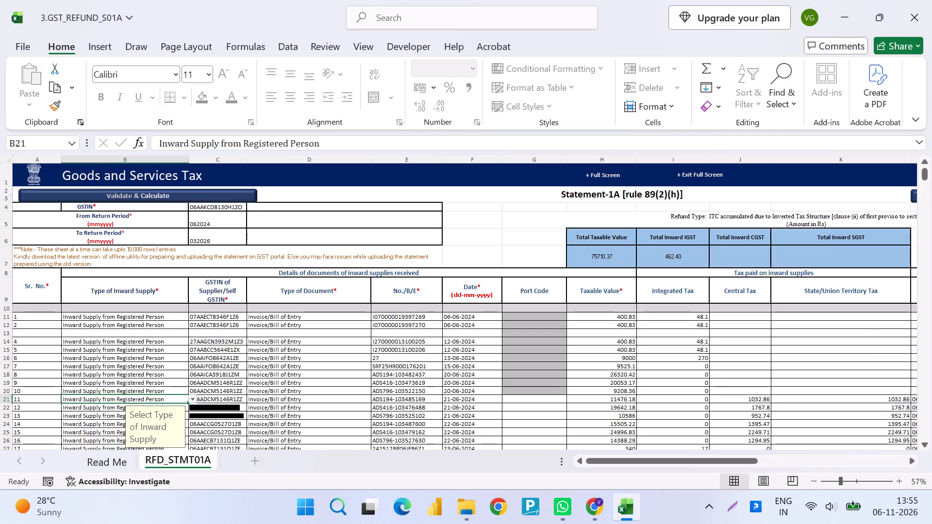
key(Return)
key(Right)
key(Right)
key(alt+Down)
key(Return)
key(Right)
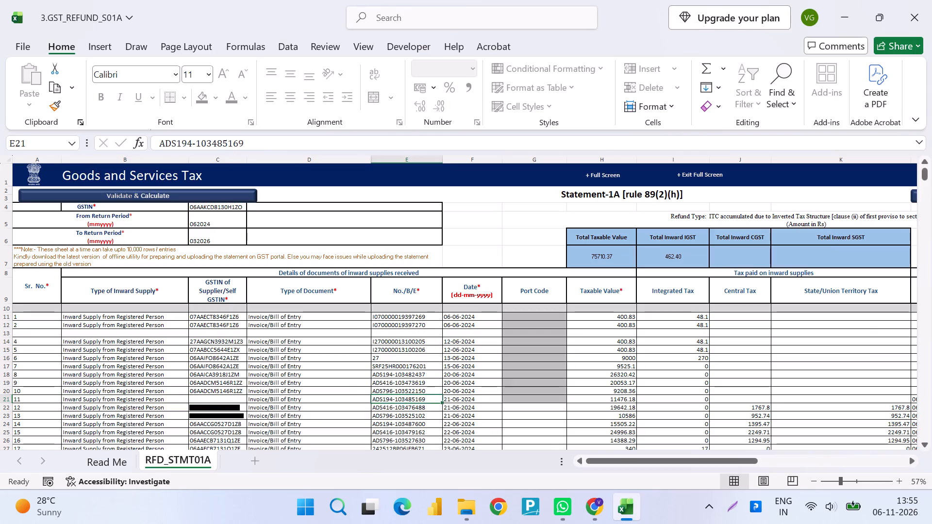
Move the backed-up supplier GSTIN from L21 into the supplier GSTIN cell C21.
key(Right)
key(Right)
key(Right)
key(Right)
key(Right)
key(Right)
key(Right)
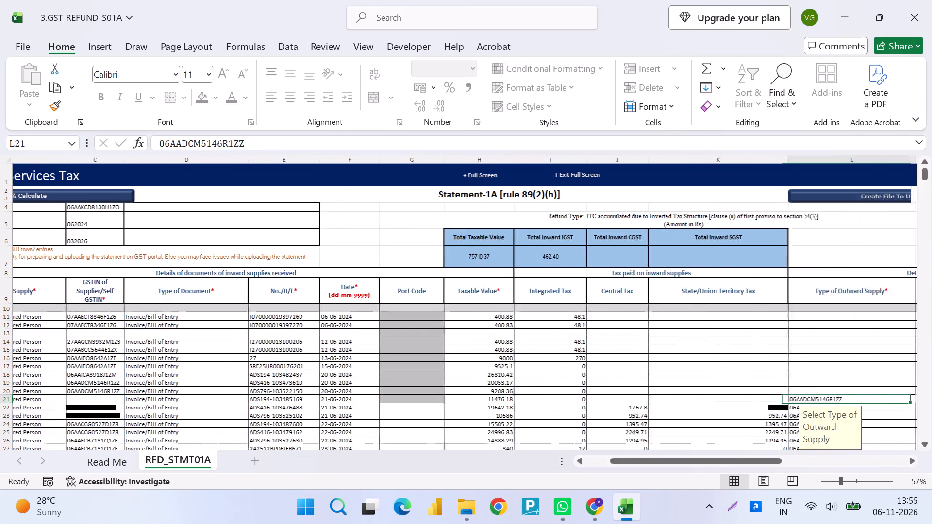
key(Right)
key(Right)
key(Right)
key(Left)
key(Left)
key(Left)
key(F2)
key(ctrl+shift+Left)
key(ctrl+shift+Left)
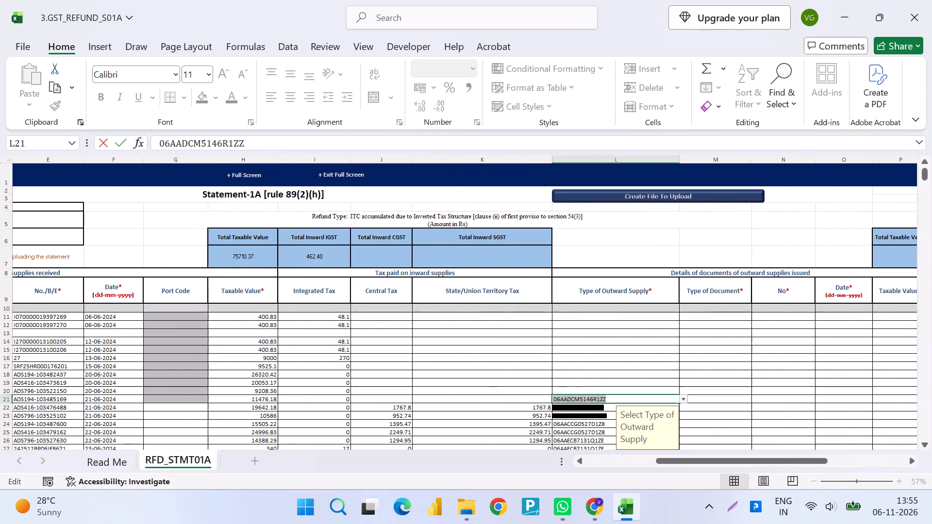
key(ctrl+x)
key(Return)
key(Up)
key(ctrl+Left)
key(ctrl+Left)
key(ctrl+Left)
key(ctrl+Left)
key(ctrl+Left)
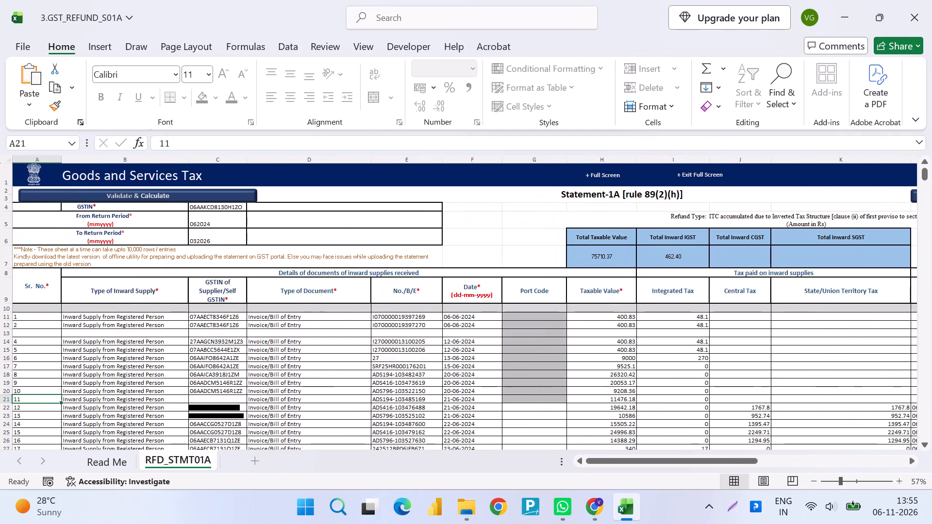
key(Right)
key(Right)
key(F2)
key(ctrl+v)
key(Return)
key(Up)
Select row 21 and run Validate & Calculate on the statement.
key(shift+space)
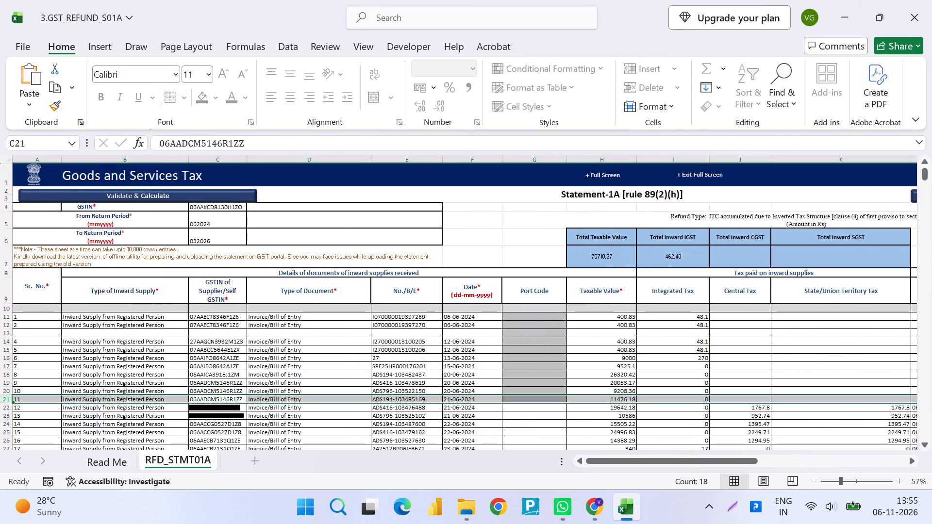
click(130, 190)
key(Return)
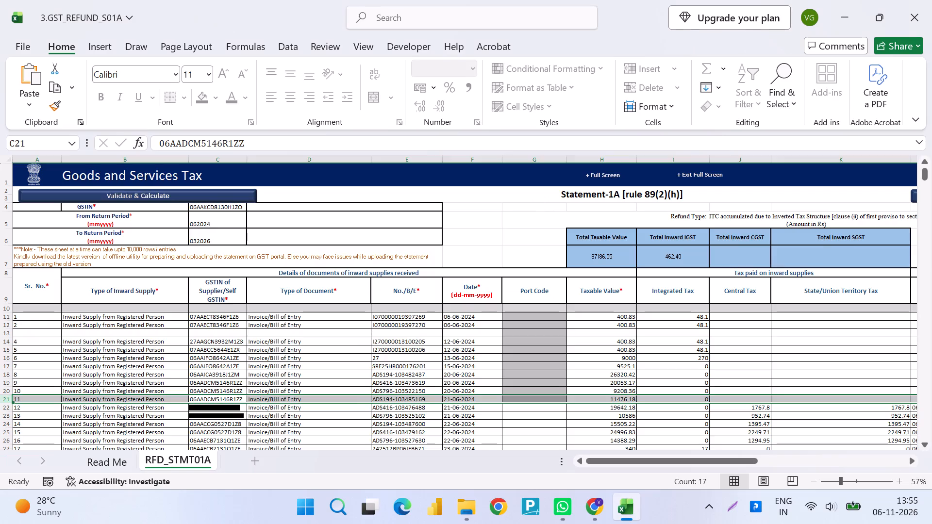
Reselect Inward Supply from Registered Person as the supply type in B22 and B23.
key(Right)
key(Left)
key(Left)
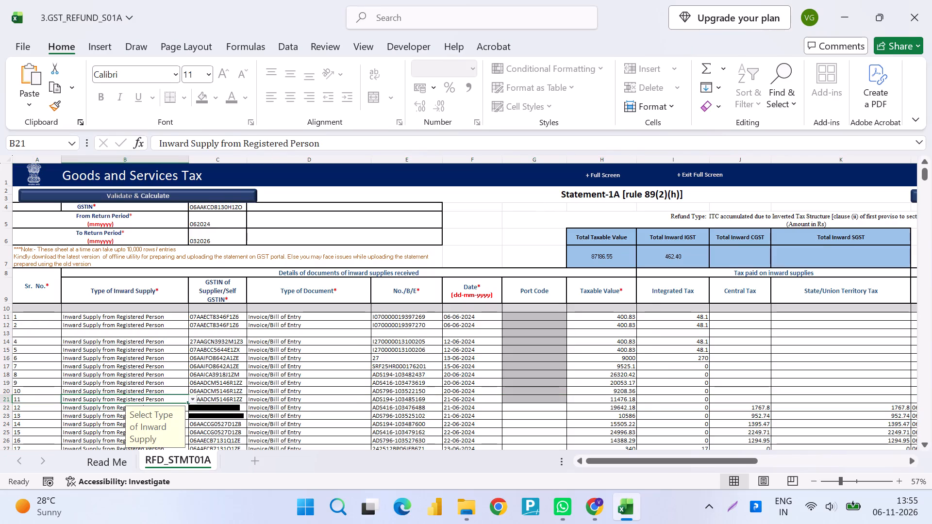
key(Down)
key(alt+Down)
key(Return)
key(Down)
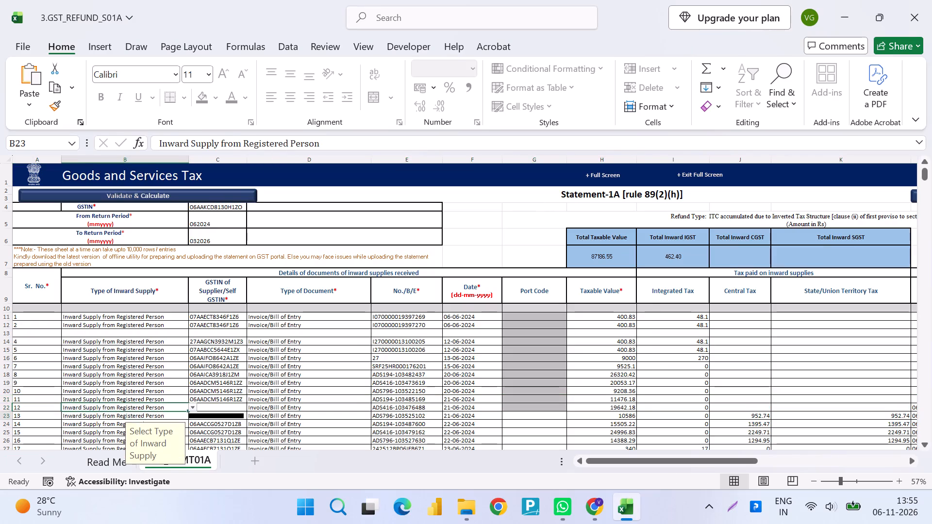
key(alt+Down)
key(Return)
key(Down)
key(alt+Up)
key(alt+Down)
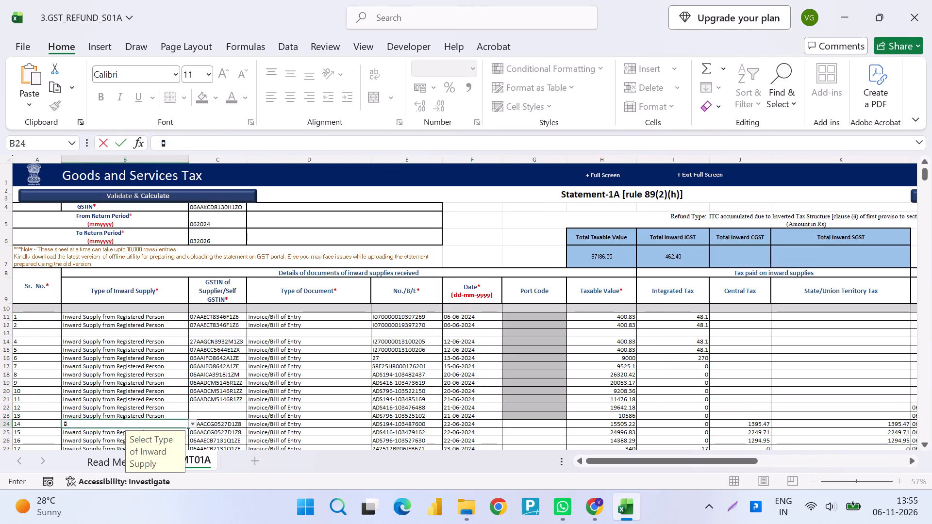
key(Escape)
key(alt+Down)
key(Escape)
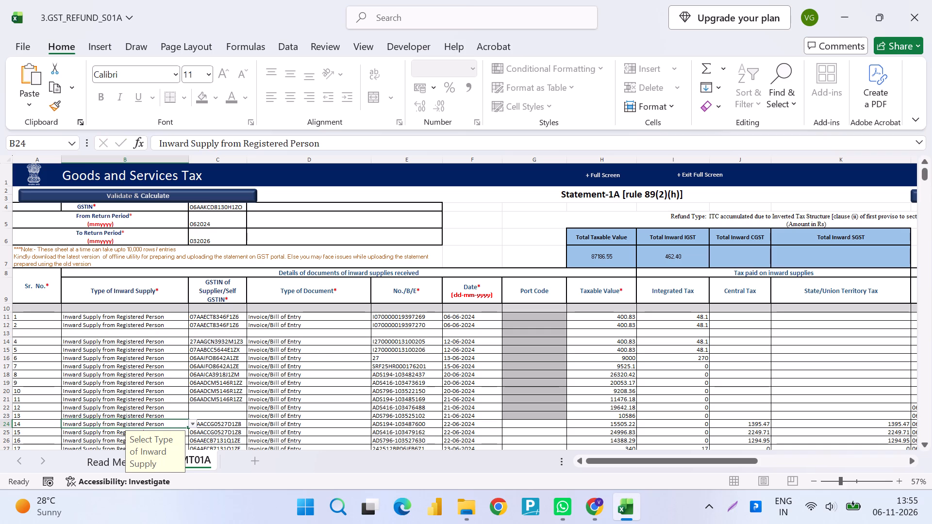
Save the workbook.
key(ctrl+s)
Reselect Inward Supply from Registered Person as the supply type in B24 and B25.
key(alt+Down)
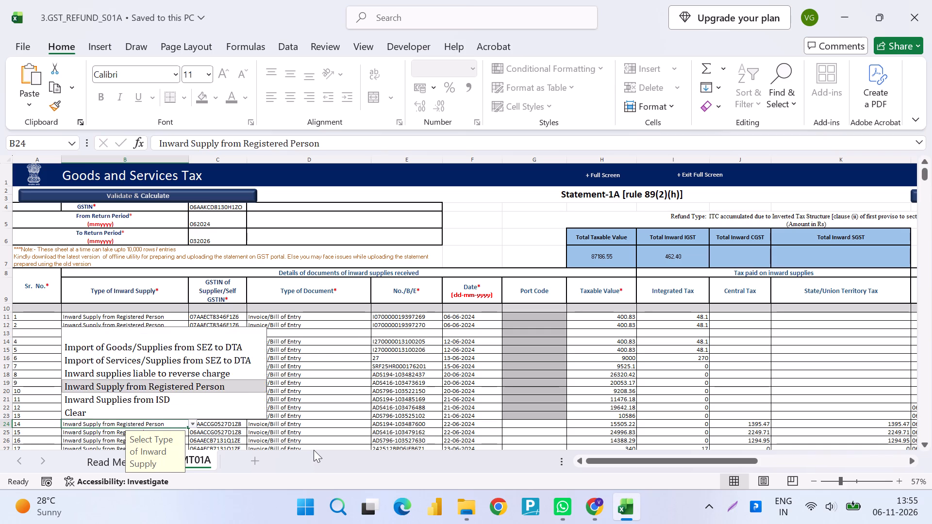
key(Return)
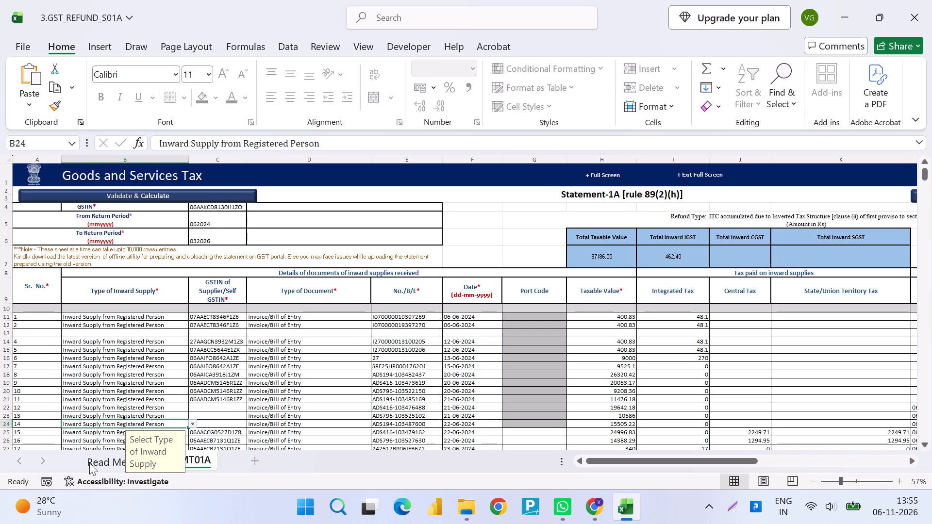
click(214, 403)
key(Down)
key(Down)
key(Down)
key(Left)
key(Down)
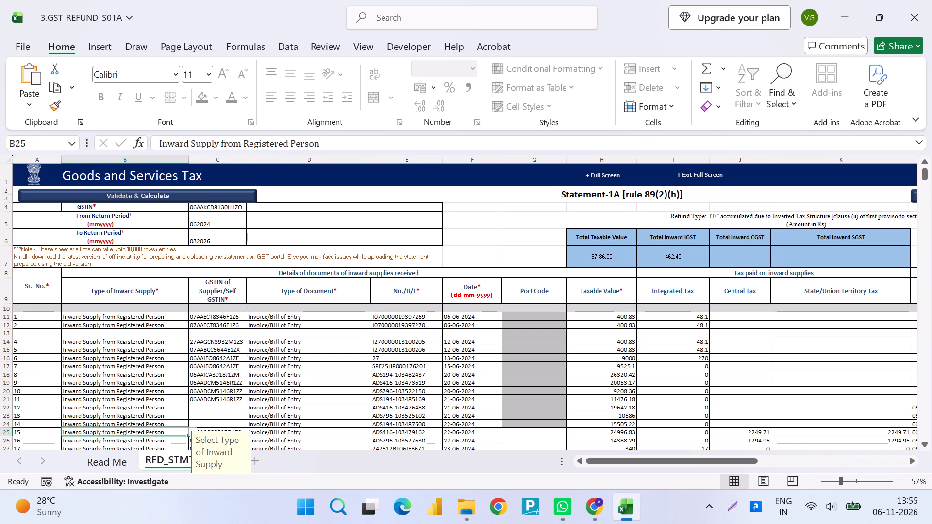
key(alt+Down)
key(Return)
Copy the four backed-up supplier GSTINs from L22:L25 into C22:C25.
key(Right)
key(Right)
key(Right)
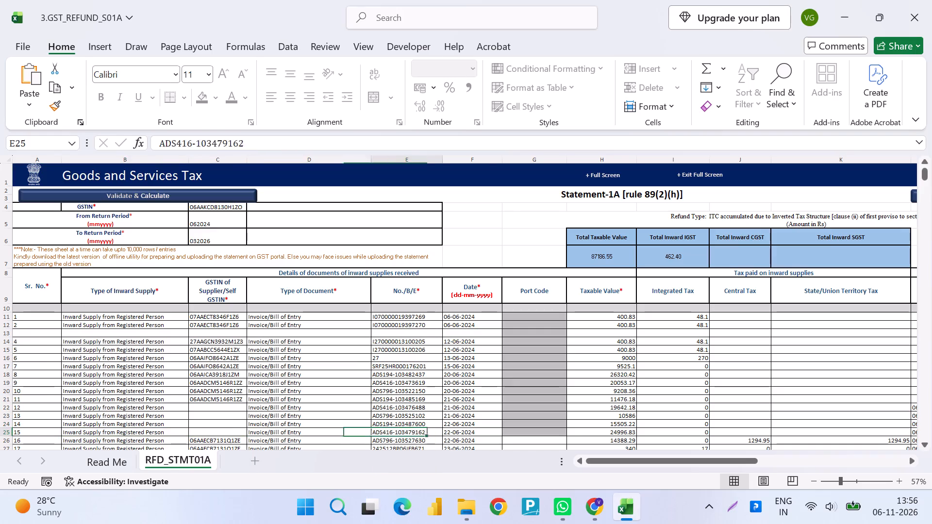
key(Right)
key(Right)
key(Right)
key(Right)
key(Right)
key(Right)
key(Right)
key(Right)
key(Left)
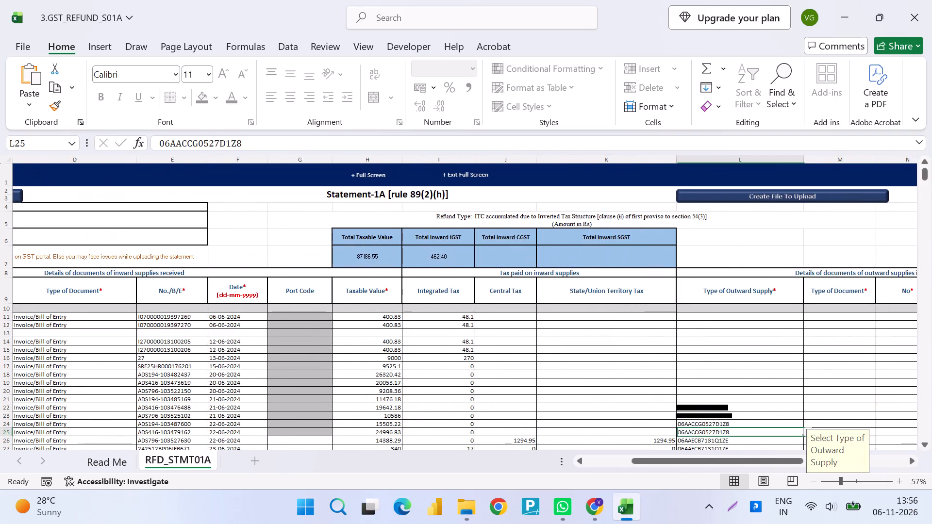
key(shift+Up)
key(shift+Up)
key(shift+Up)
key(ctrl+c)
key(Up)
key(Left)
key(Up)
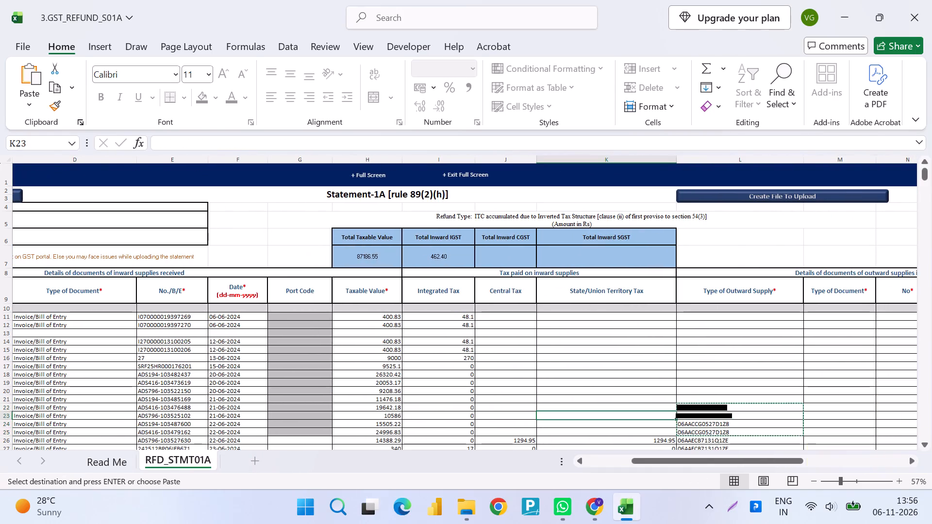
key(Up)
key(Left)
key(ctrl+Left)
key(ctrl+Left)
key(ctrl+Left)
key(Right)
key(Right)
key(Return)
Re-enter the pasted supplier GSTINs in C22:C25 one cell at a time without changing them.
key(F2)
key(Return)
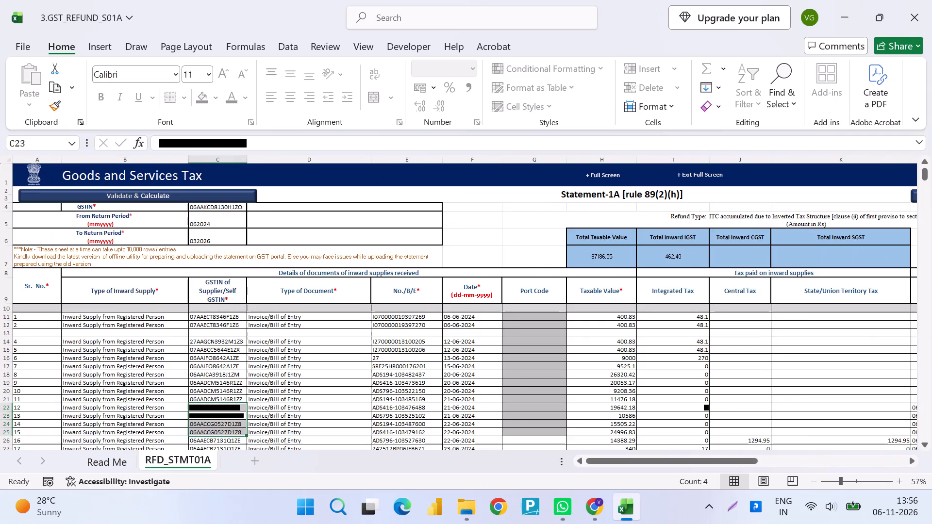
key(F2)
key(Return)
key(F2)
key(Return)
key(F2)
key(F2)
key(Return)
key(Escape)
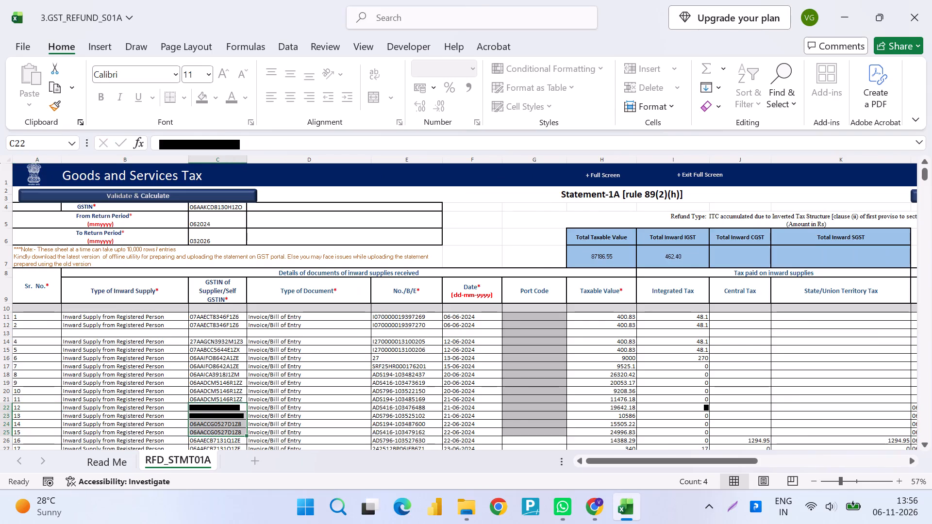
Select rows 22 to 25 and run Validate & Calculate on the statement.
key(shift+space)
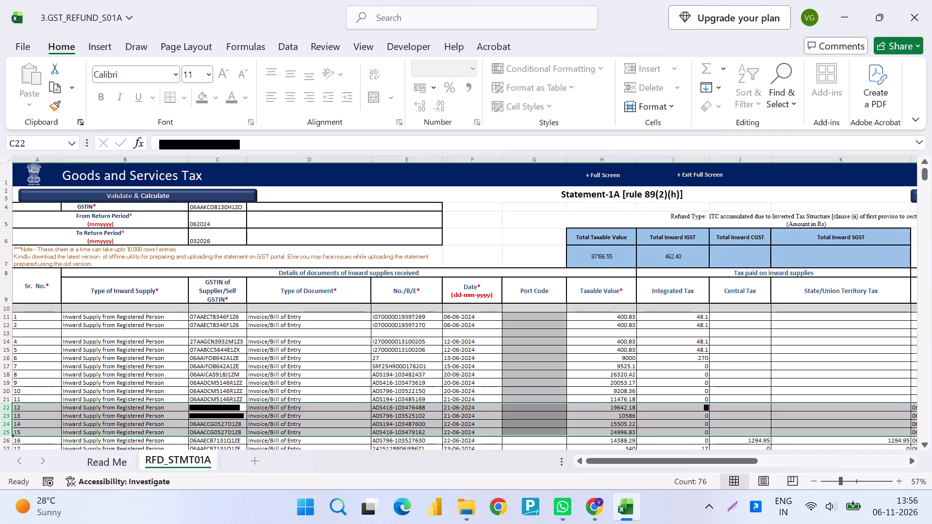
click(237, 195)
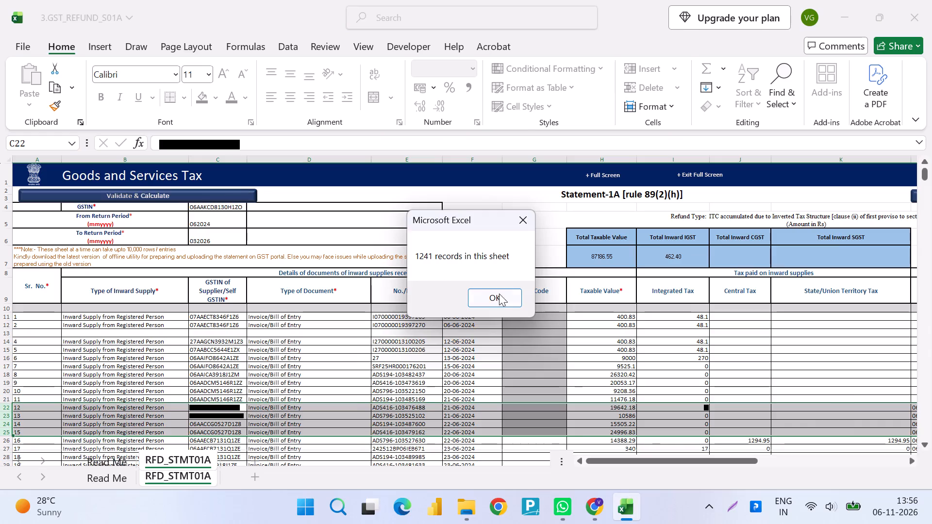
click(504, 295)
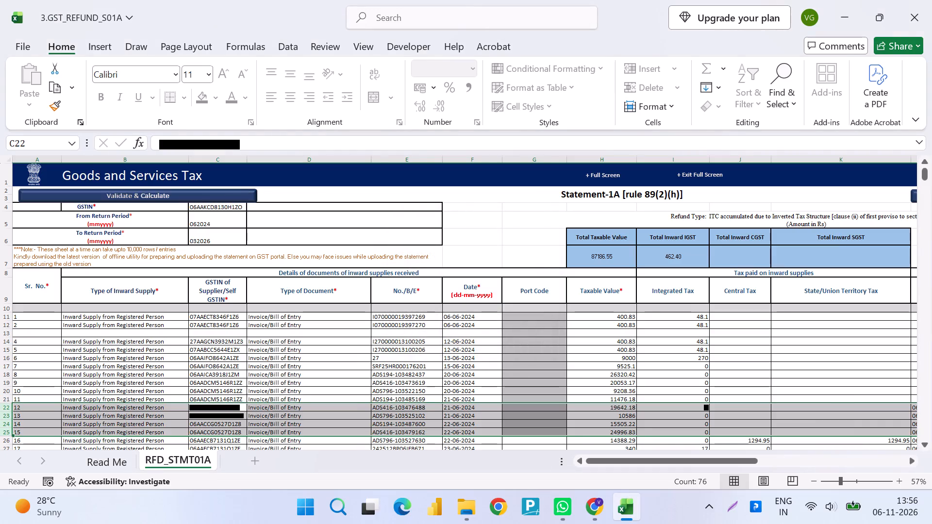
Re-enter the existing supplier GSTINs and document types in C22:D25 cell by cell, keeping their values.
key(F2)
key(Return)
key(F2)
key(Return)
key(F2)
key(Return)
key(F2)
key(Return)
key(F2)
key(Return)
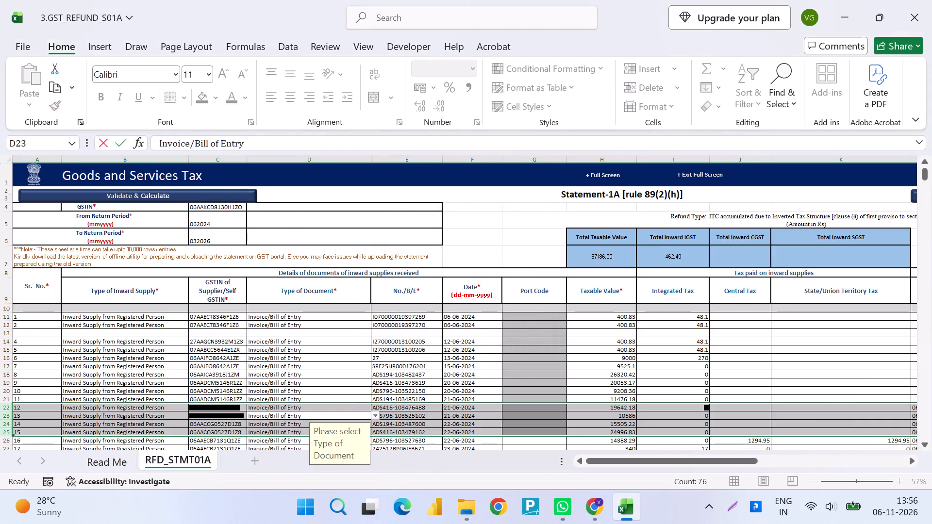
key(F2)
key(Return)
key(F2)
key(Return)
key(F2)
key(F2)
key(Return)
Re-enter the existing document numbers and dates in E22:F25 cell by cell, continuing into the blank port codes in column G.
key(F2)
key(Return)
key(F2)
key(Return)
key(F2)
key(Return)
key(F2)
key(Return)
key(F2)
key(Return)
key(F2)
key(F2)
key(Return)
key(F2)
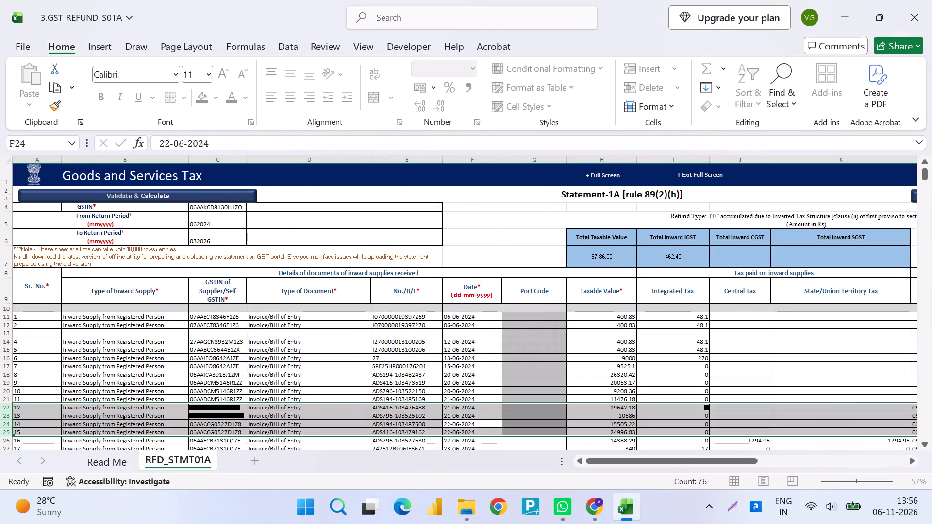
key(Return)
key(F2)
key(Return)
key(F2)
key(Return)
key(F2)
key(Return)
key(F2)
key(Return)
key(F2)
key(F2)
key(Return)
key(F2)
key(Return)
key(Escape)
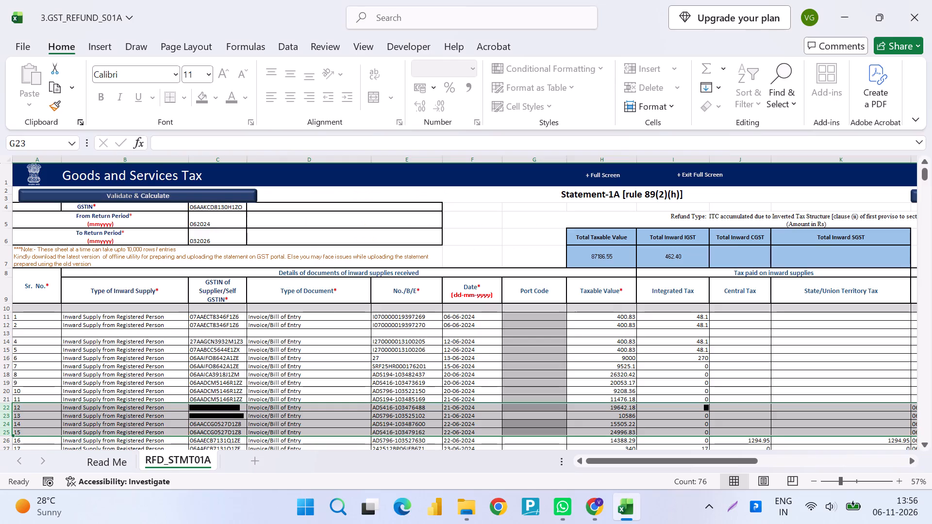
Run Validate & Calculate again to recalculate the statement totals.
click(171, 194)
key(Return)
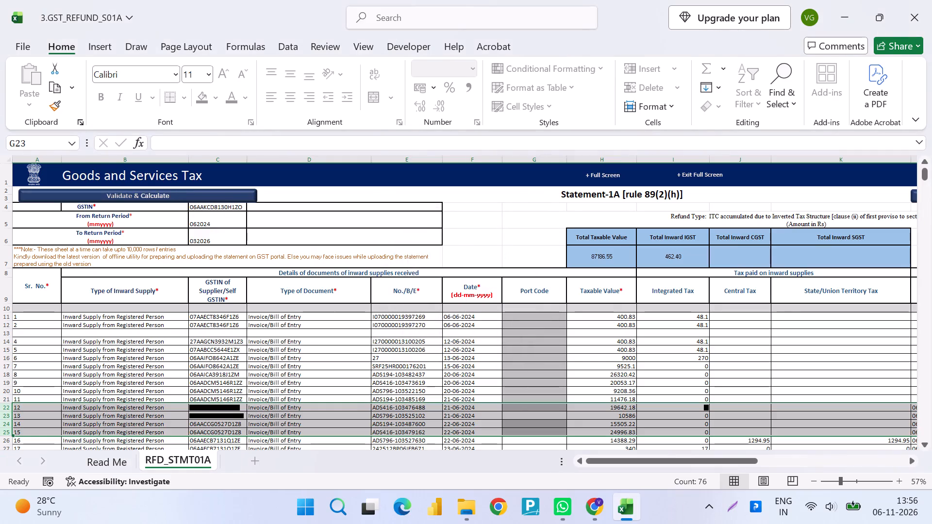
Re-enter the existing taxable values in H22:H25 one cell at a time, then open H26 for editing.
click(630, 411)
key(F2)
key(Return)
key(F2)
key(Return)
key(F2)
key(Return)
key(F2)
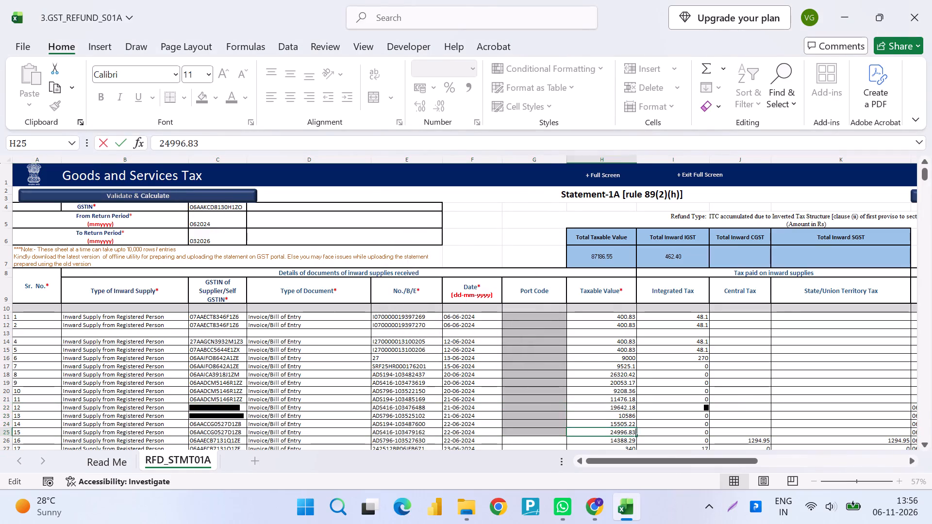
key(Return)
key(F2)
Run Validate & Calculate on the statement after the taxable value re-entry.
click(166, 201)
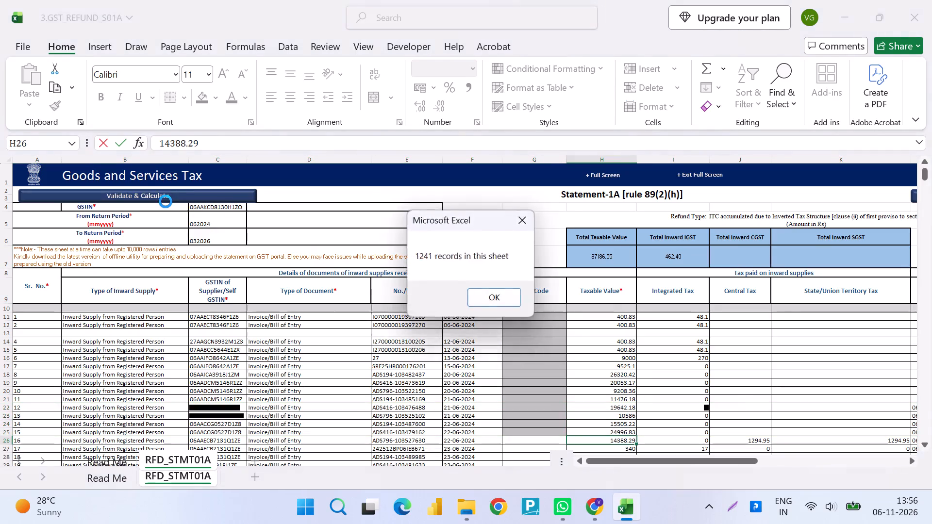
key(Return)
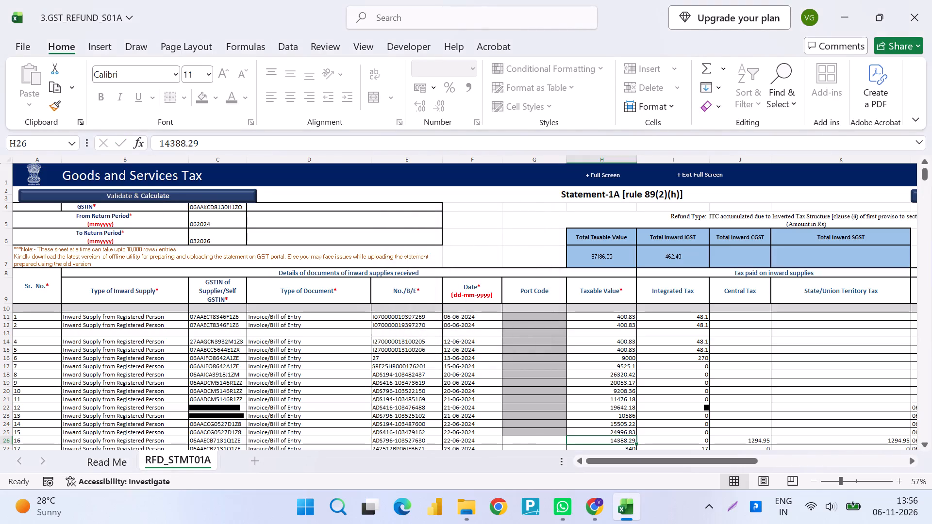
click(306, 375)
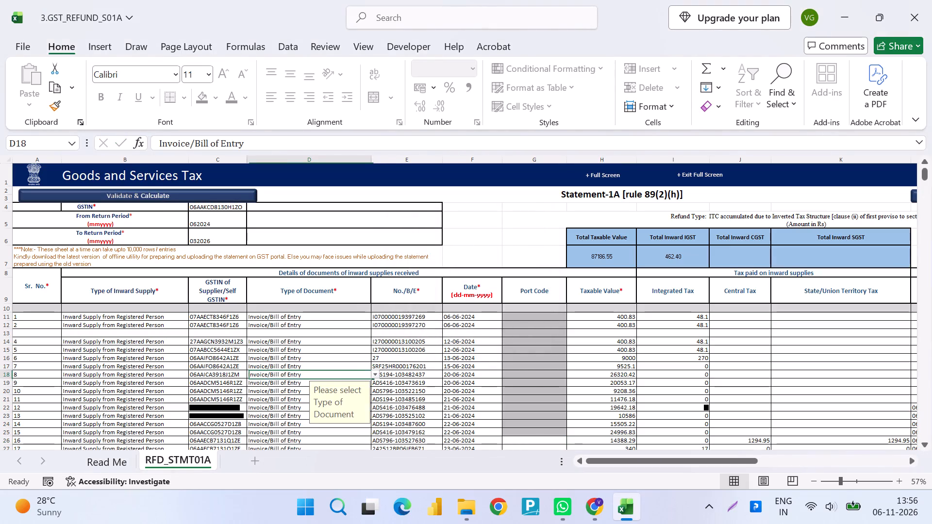
Reselect Invoice/Bill of Entry as the document type in D21 and D22.
key(Down)
key(Down)
key(Down)
key(alt+Down)
key(Down)
key(Up)
key(Return)
key(Down)
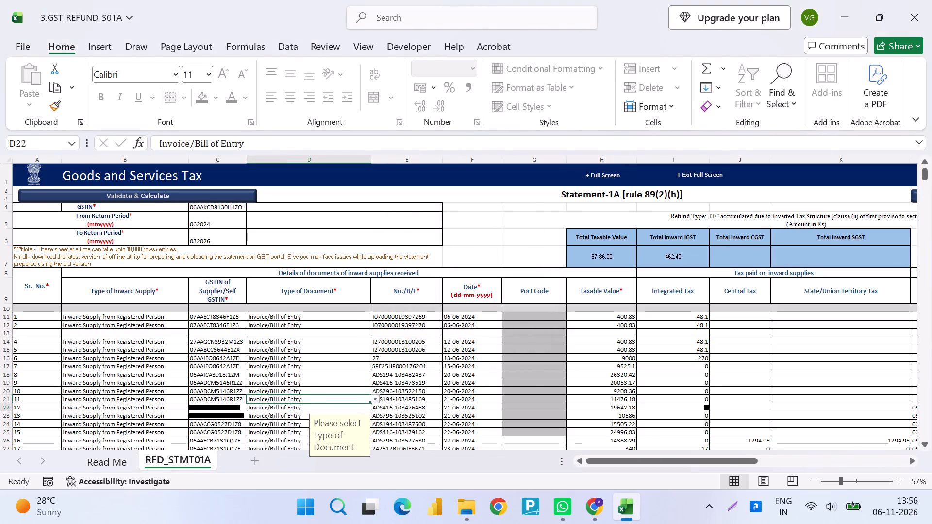
key(alt+Down)
key(Return)
key(Down)
Reselect Invoice/Bill of Entry as the document type in D23 and D24.
key(alt+Down)
key(Return)
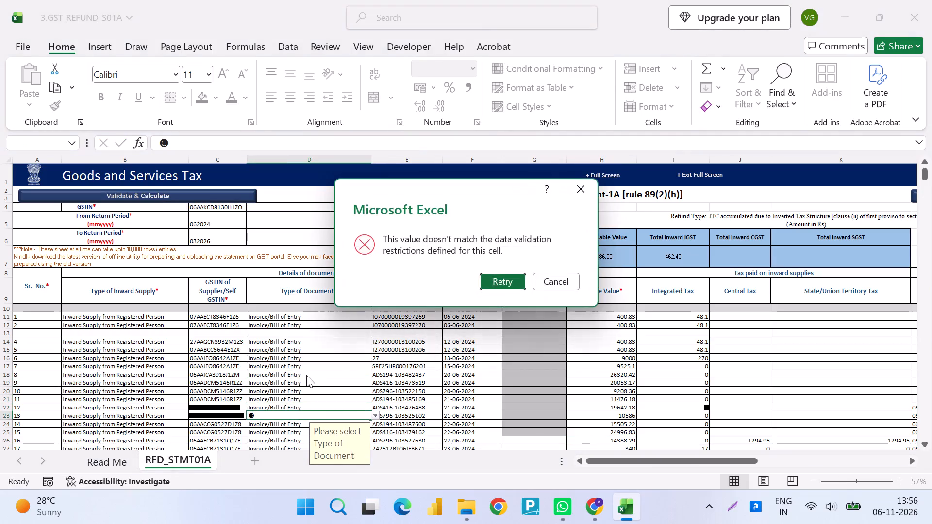
key(Escape)
key(Escape)
key(Escape)
key(Escape)
key(alt+Down)
key(Return)
key(Down)
key(alt+Down)
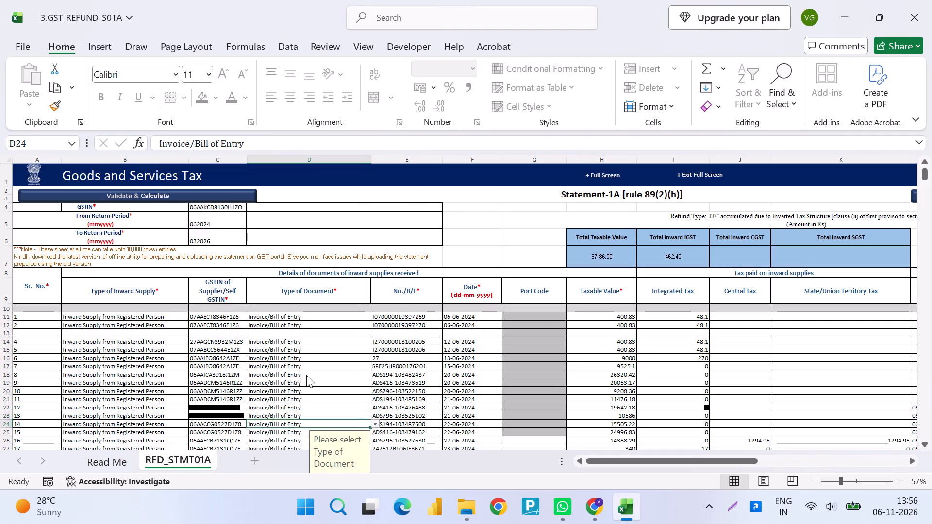
key(Return)
key(Down)
Reselect Invoice/Bill of Entry as the document type in D25 and save the workbook.
key(alt+Down)
key(Escape)
key(Escape)
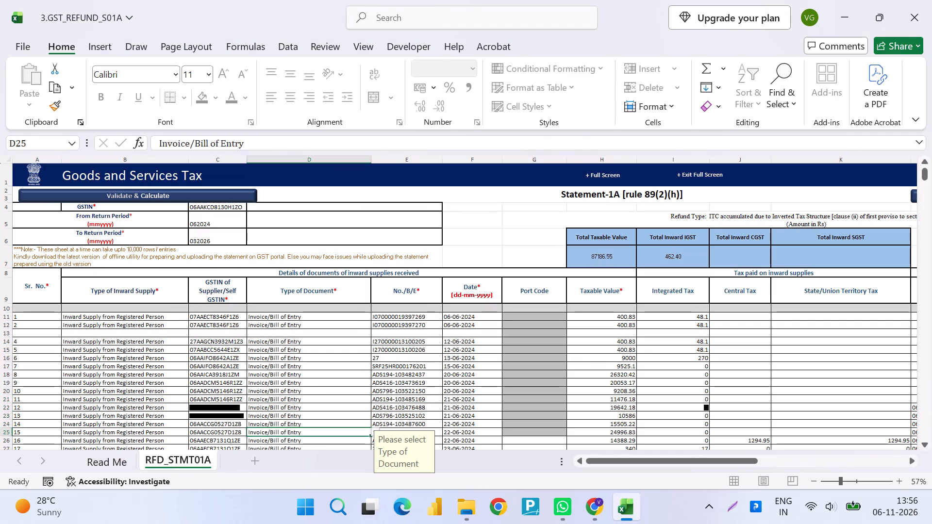
key(alt+Up)
key(alt+Down)
key(Escape)
key(alt+Down)
key(Return)
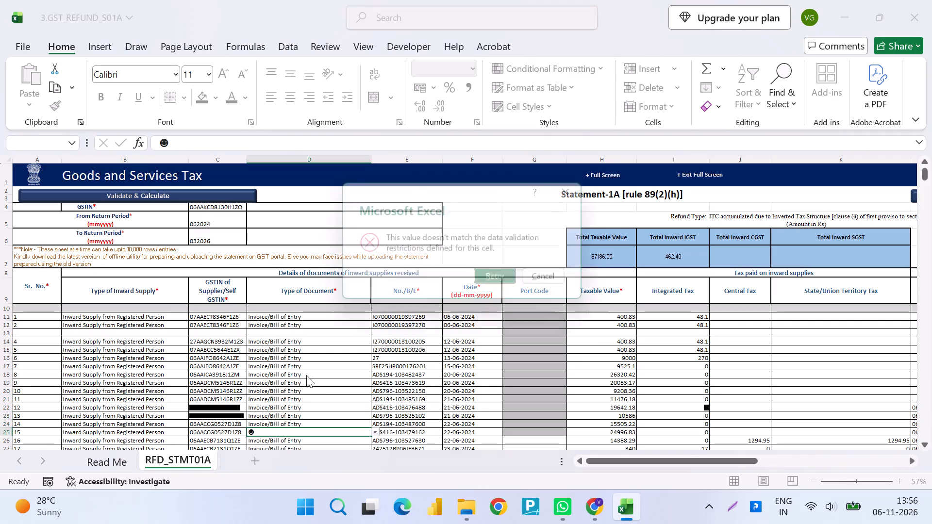
key(Escape)
key(alt+Down)
key(Return)
key(Escape)
key(Escape)
key(Escape)
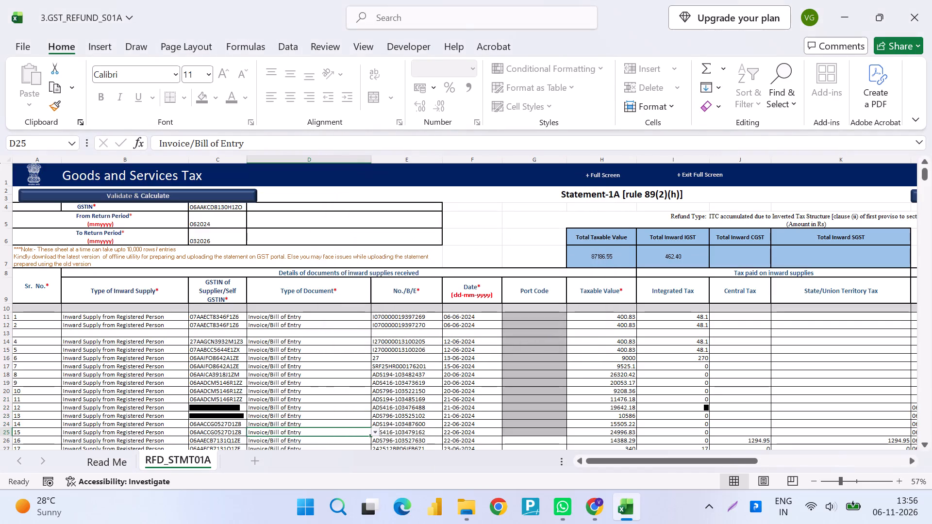
key(Escape)
key(ctrl+s)
key(Down)
key(Escape)
key(alt+Down)
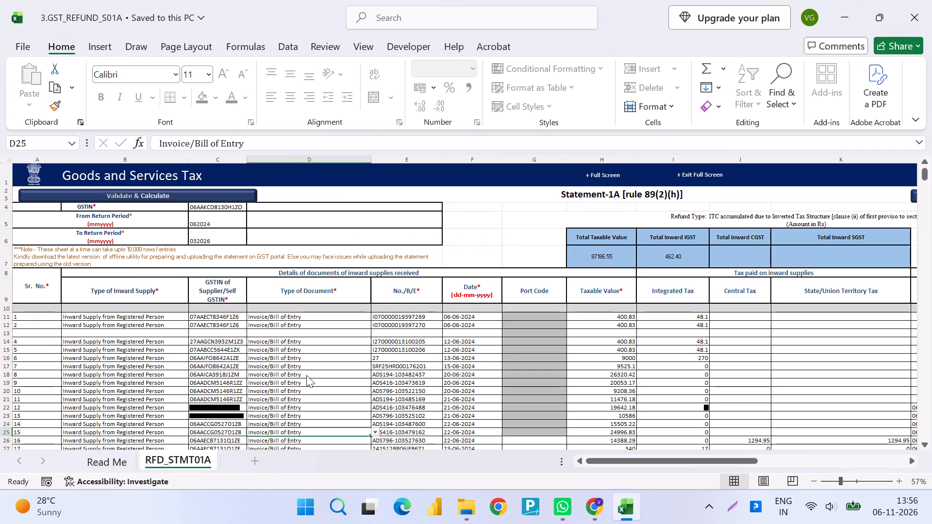
key(Return)
Run Validate & Calculate on the statement after the document type reselection.
click(221, 198)
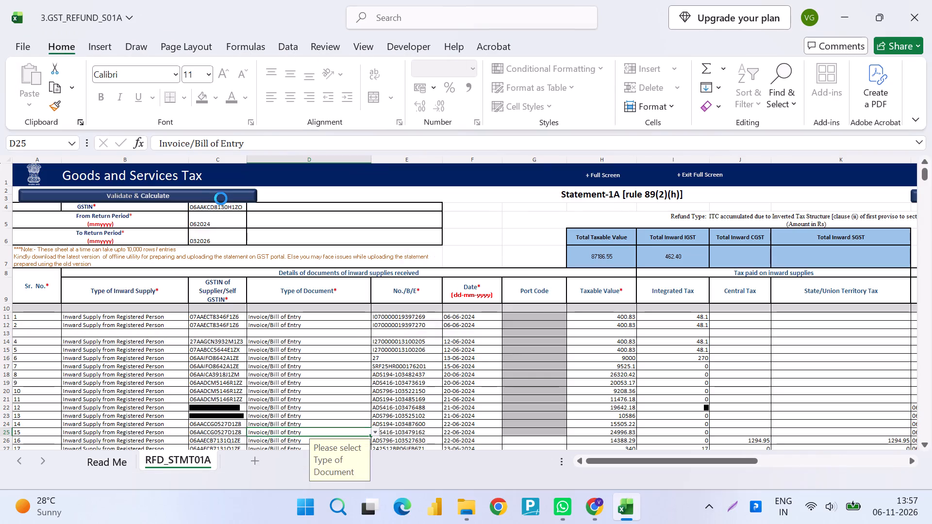
key(Return)
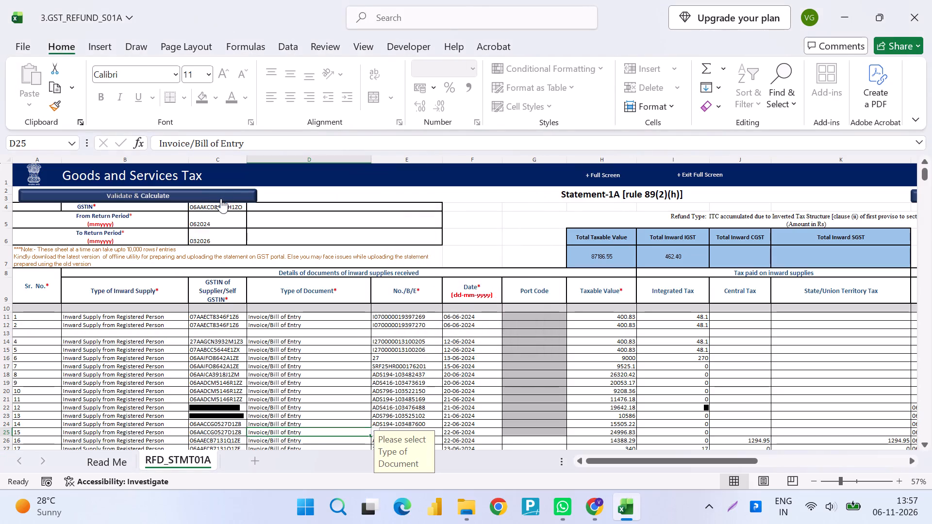
Review the entries along row 23, from the inward supply details across to the outward supply columns.
key(Right)
key(Right)
key(Right)
key(Left)
key(Up)
key(Up)
key(Right)
key(Right)
key(Right)
key(Right)
key(Right)
key(Right)
key(Right)
key(Right)
key(Right)
key(Right)
key(Right)
key(Right)
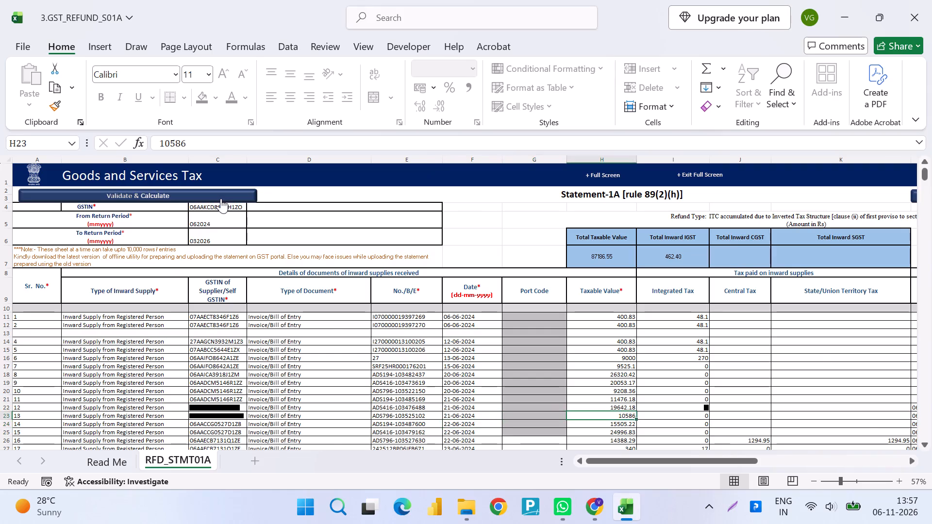
key(Left)
key(Left)
key(Left)
key(Left)
key(Right)
key(Left)
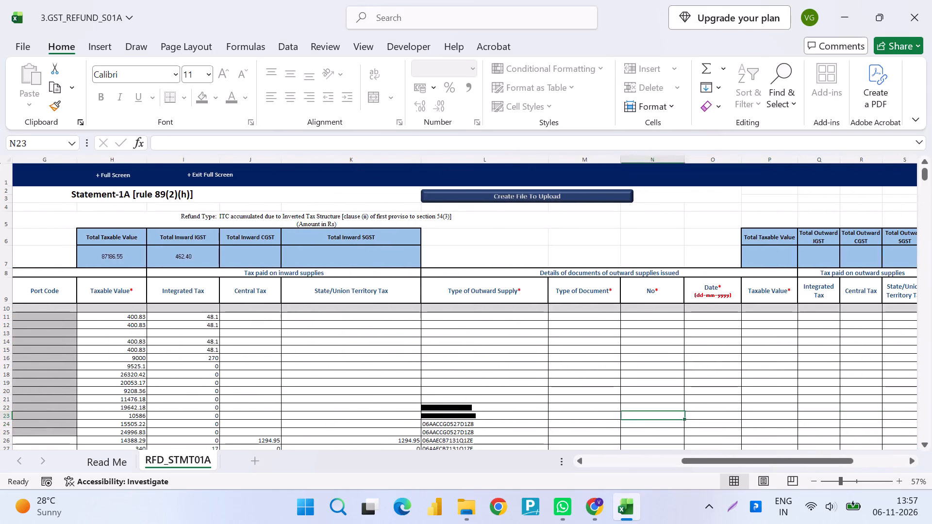
key(Left)
key(Left)
key(Left)
key(Up)
key(Left)
key(Down)
key(Right)
key(Left)
key(Left)
key(ctrl+Left)
key(ctrl+Left)
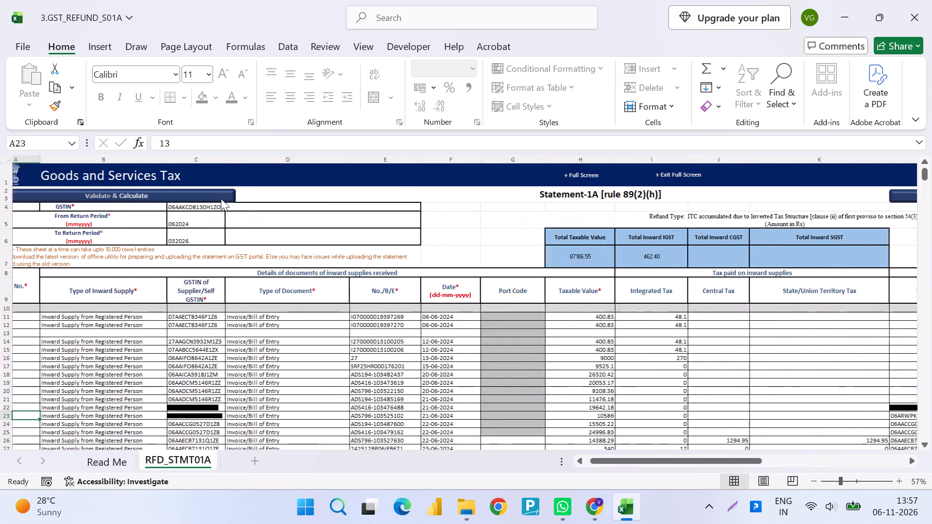
key(ctrl+Left)
Clear the leftover supplier GSTINs from L21:L25 in the Type of Outward Supply column.
key(Right)
key(Up)
key(Up)
key(Right)
key(Right)
key(Right)
key(Right)
key(Right)
key(Right)
key(Right)
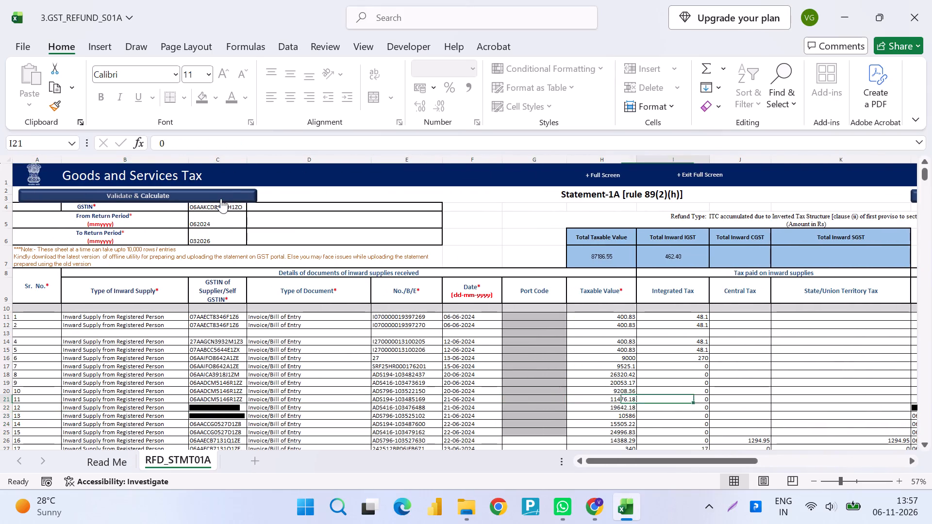
key(Right)
key(Right)
key(Right)
key(Right)
key(Left)
key(shift+Down)
key(shift+Down)
key(shift+Down)
key(shift+Down)
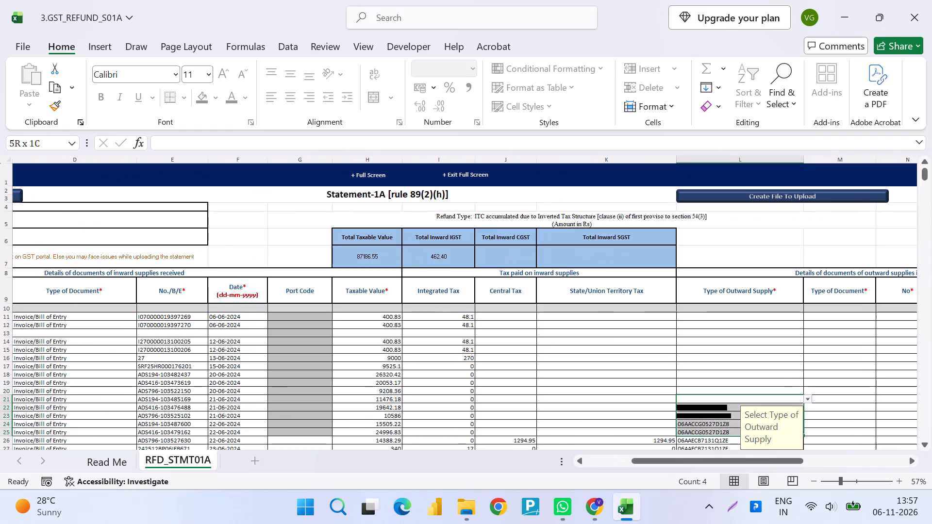
key(Delete)
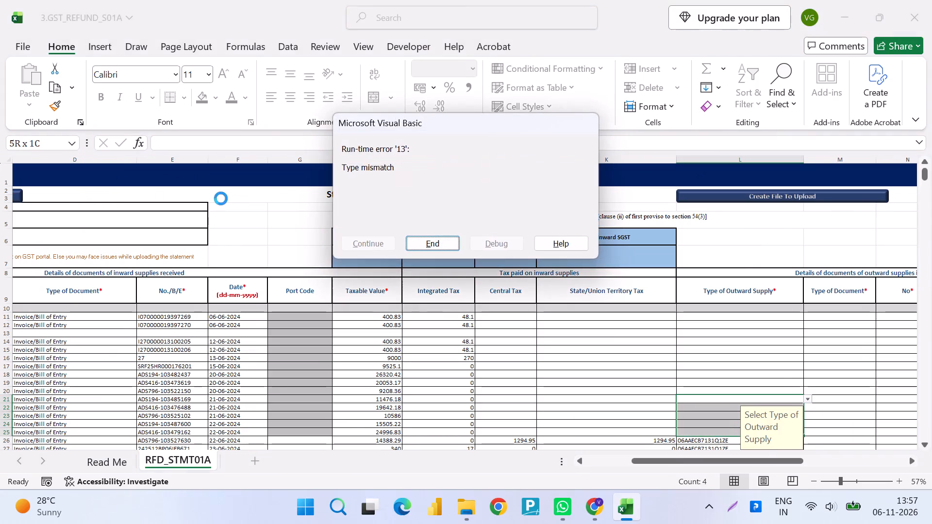
key(Escape)
key(Escape)
key(Escape)
key(Escape)
key(Return)
Examine the Error column T for rows 21 and 22 and the rows just below.
key(shift+space)
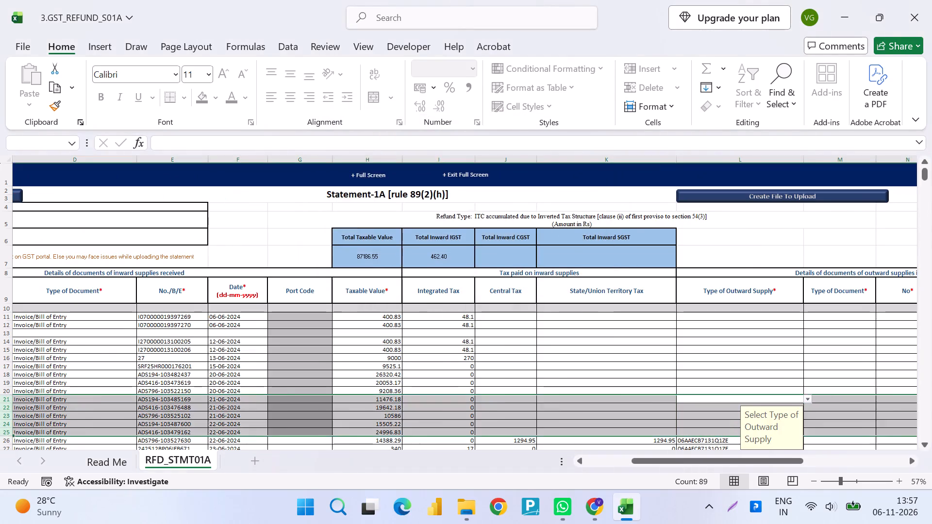
scroll(221, 198, right, 11)
key(Right)
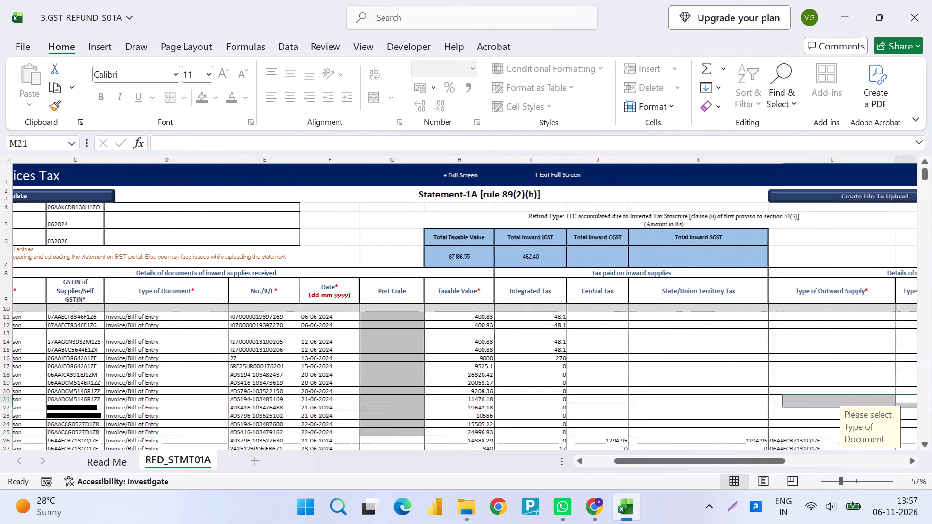
key(Left)
key(Right)
key(Right)
key(Right)
key(Right)
key(Right)
key(Right)
key(Right)
key(Right)
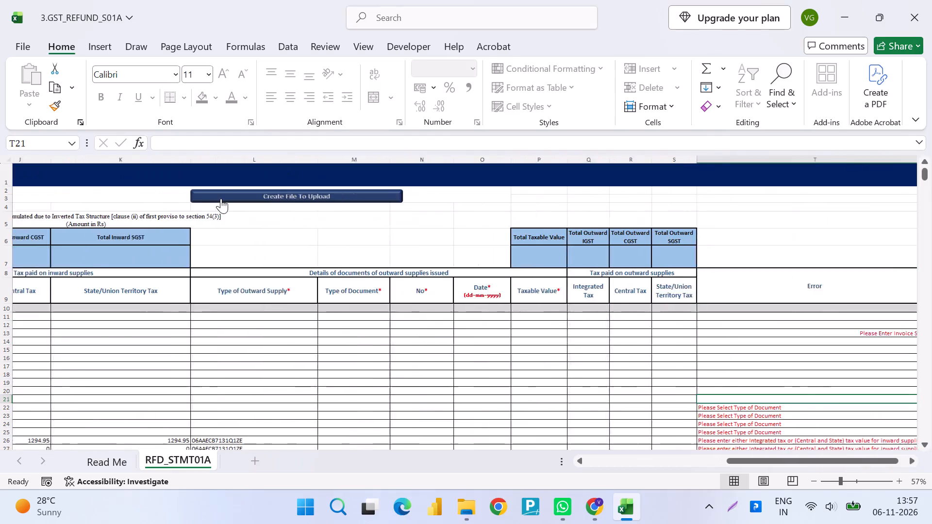
key(Right)
key(Down)
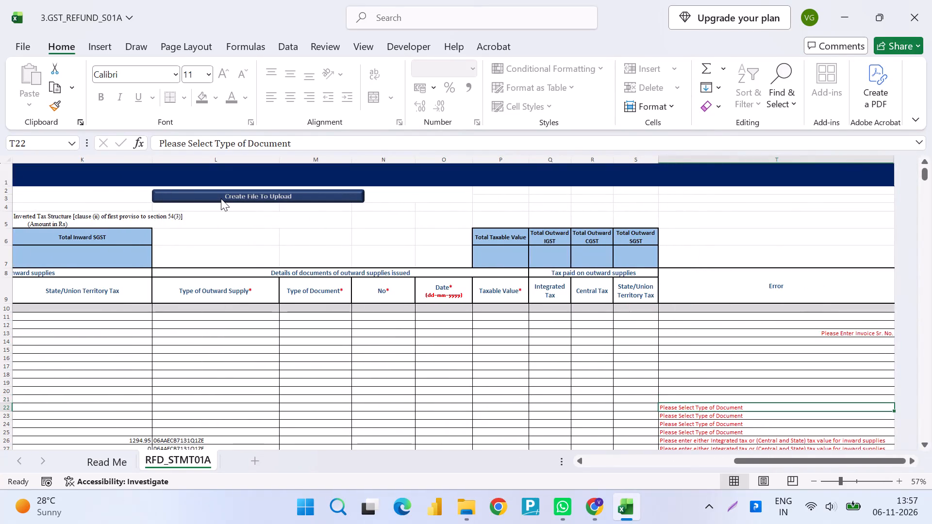
Reselect Invoice/Bill of Entry from the Type of Document options in D22.
key(ctrl+Left)
key(ctrl+Left)
key(ctrl+Left)
key(ctrl+Left)
key(ctrl+Left)
key(ctrl+Left)
key(ctrl+Left)
key(ctrl+Left)
key(ctrl+Left)
key(ctrl+Left)
key(ctrl+Left)
key(ctrl+Left)
key(ctrl+Left)
key(ctrl+Left)
key(ctrl+Left)
key(ctrl+Left)
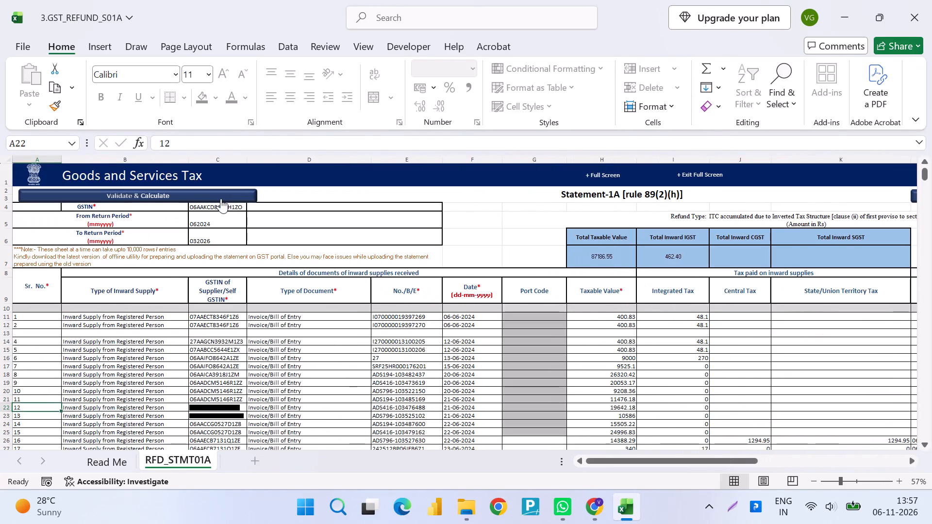
key(Right)
key(Right)
key(Right)
key(Escape)
key(Escape)
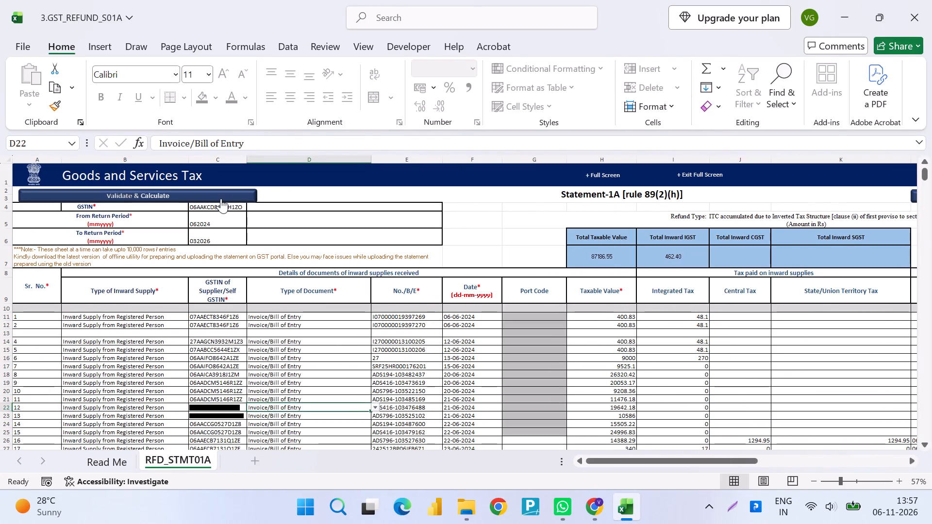
click(377, 405)
click(327, 437)
Reselect Invoice/Bill of Entry as the document type in D24, D23 and D25.
click(342, 420)
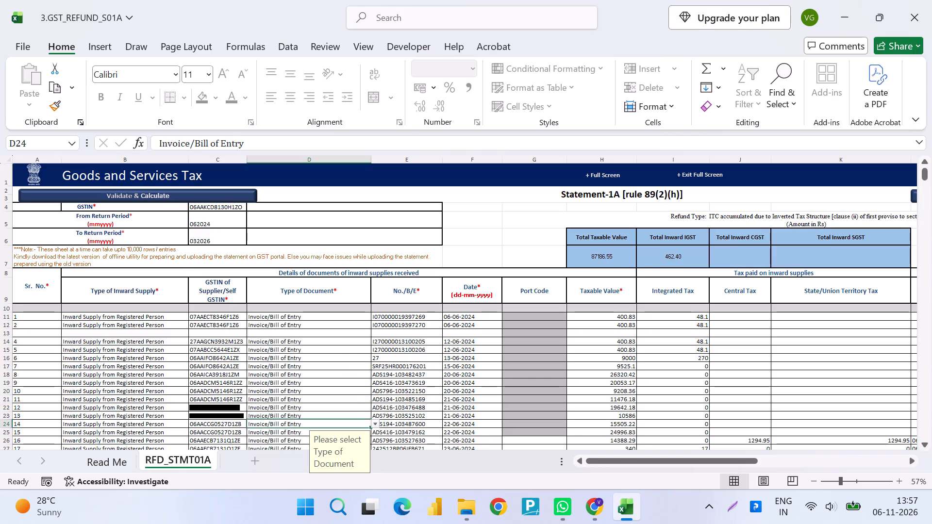
click(374, 418)
click(334, 375)
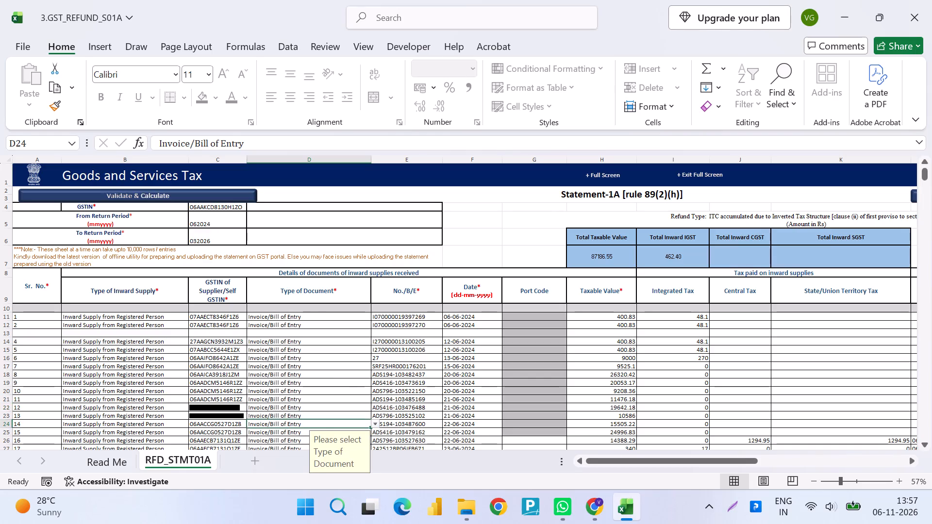
key(Up)
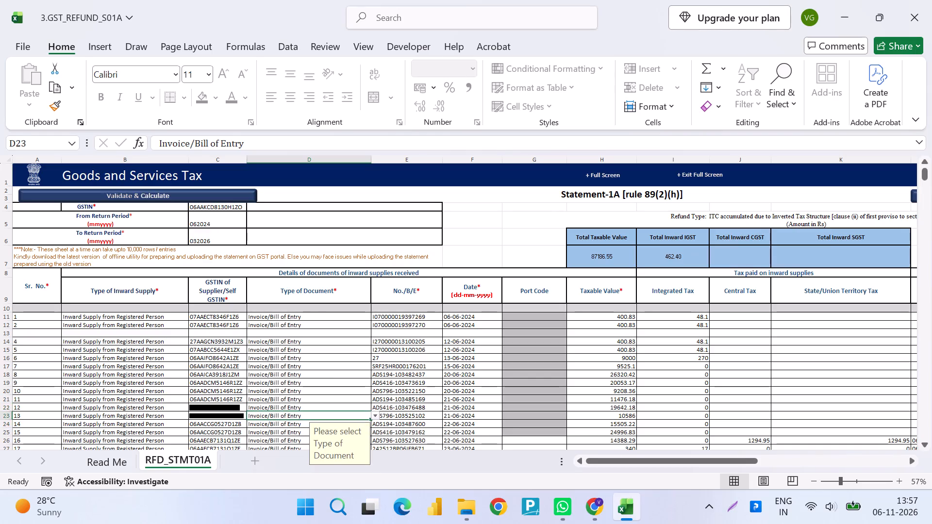
click(373, 412)
key(Return)
key(Down)
key(Down)
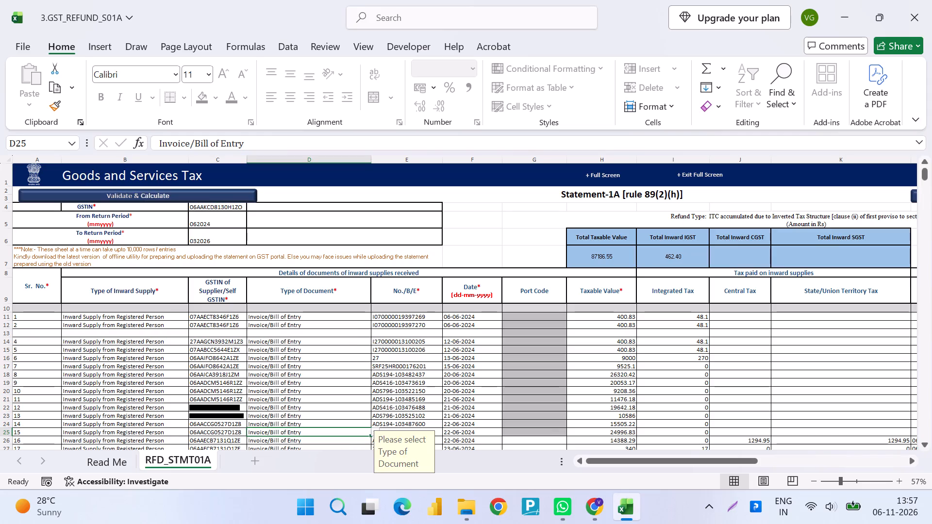
click(376, 428)
key(Return)
Switch to Chrome and open PURCHASE 24-25.xlsx from the download history.
key(alt+Tab)
key(alt+Tab)
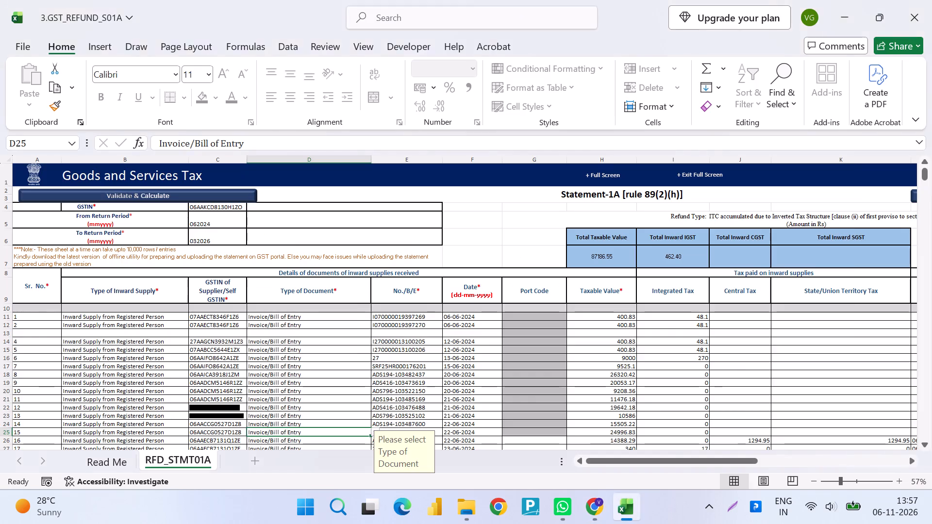
key(alt+Tab)
key(ctrl+j)
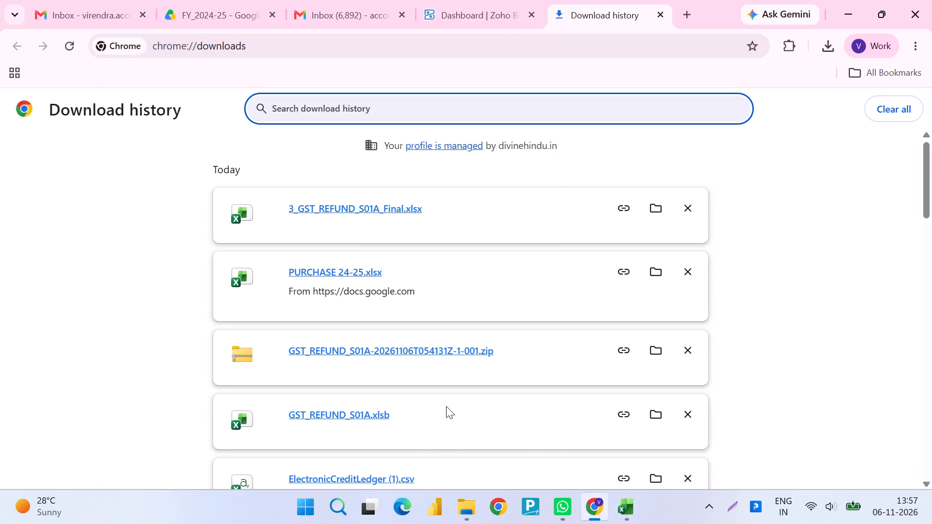
click(373, 273)
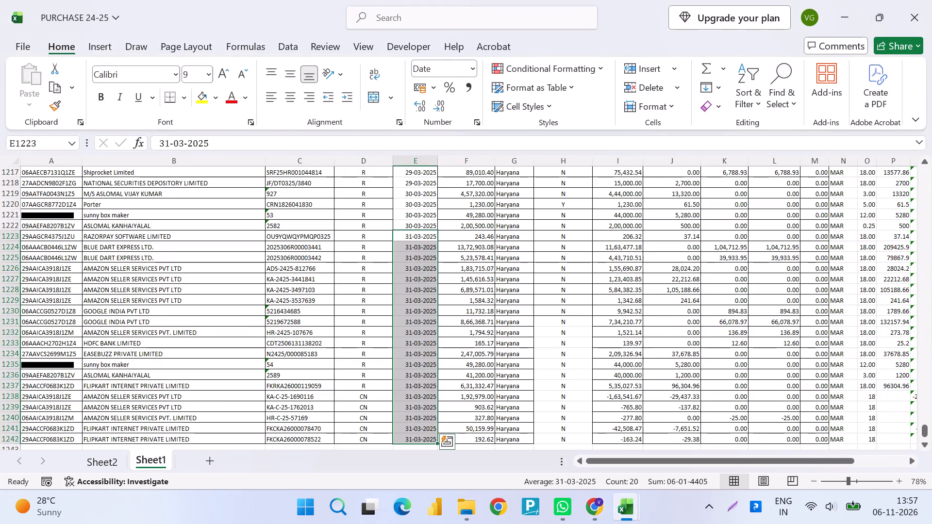
Compare the first invoice rows of PURCHASE 24-25's Sheet1 with the entries up to row 25 of RFD_STMT01A.
key(ctrl+Up)
key(Down)
key(Left)
key(Down)
key(Down)
key(Down)
key(Right)
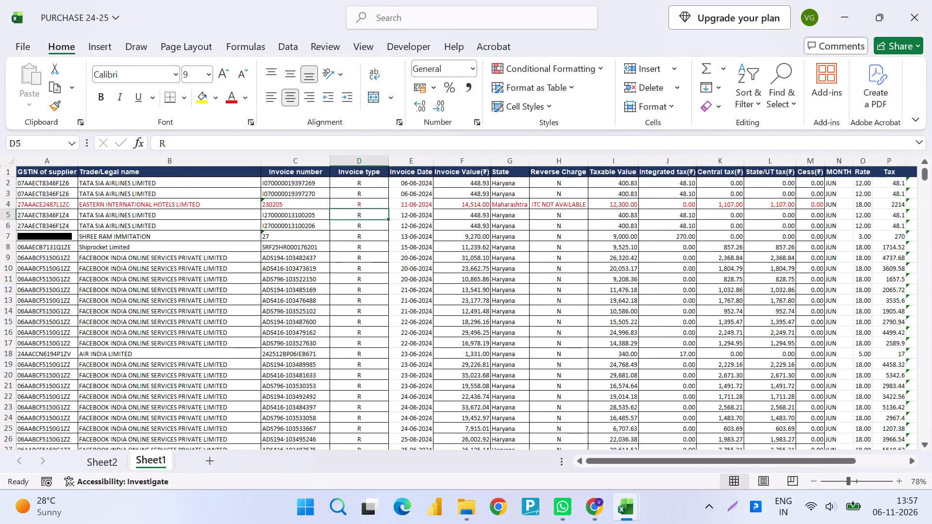
key(Right)
key(Right)
key(Right)
key(Right)
key(Right)
key(Left)
key(alt+Tab)
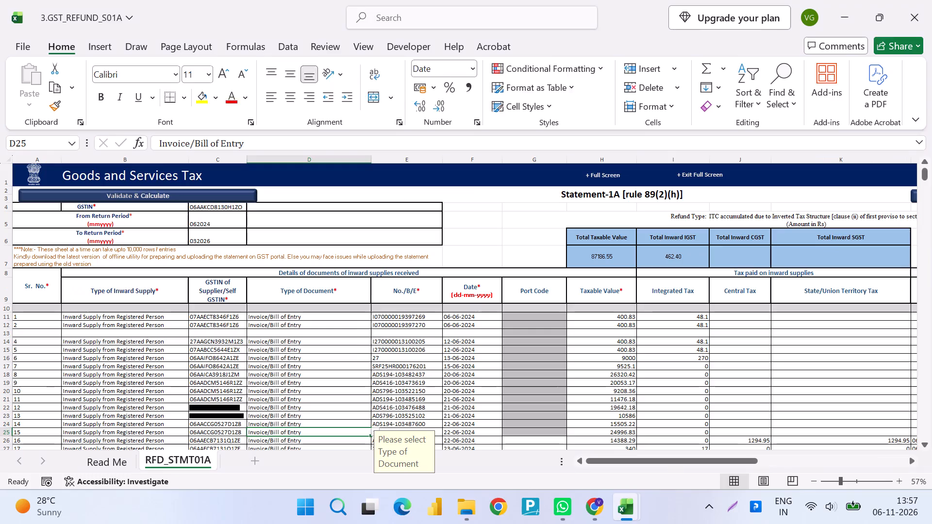
key(Right)
key(Left)
key(Left)
key(Left)
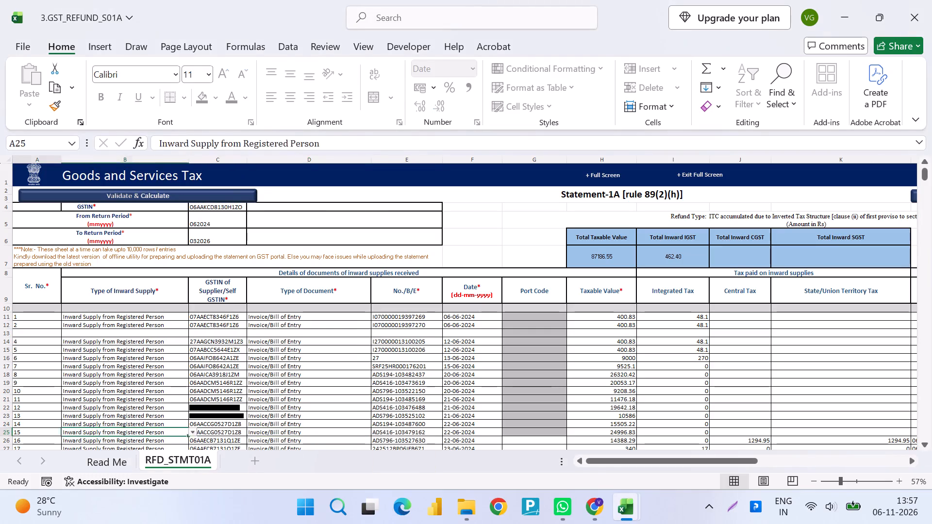
key(Left)
key(Left)
key(shift+space)
Insert a blank column before the GSTIN of supplier column in Sheet1 of PURCHASE 24-25.
key(alt+Tab)
key(Left)
key(Left)
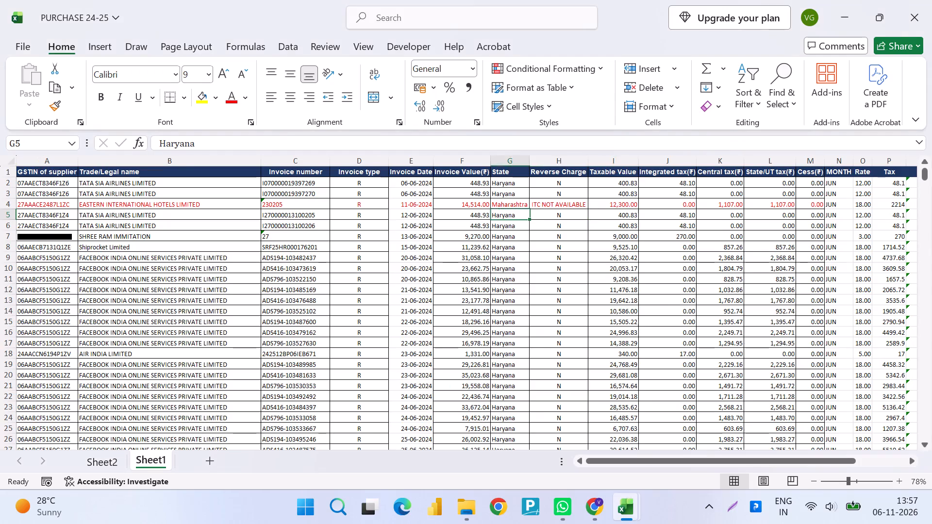
key(ctrl+Left)
key(ctrl+Left)
key(ctrl+Left)
key(ctrl+space)
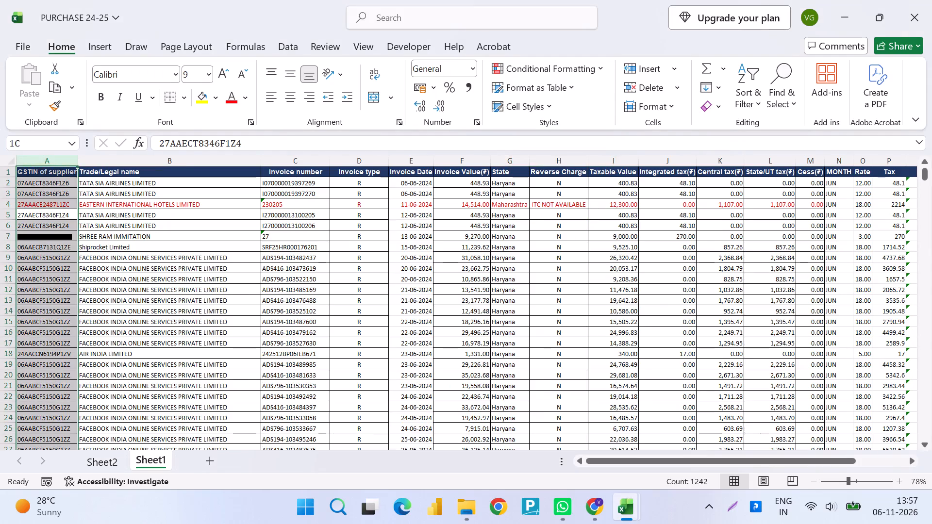
key(ctrl+shift+equal)
key(Right)
key(Left)
key(Up)
key(Up)
key(Up)
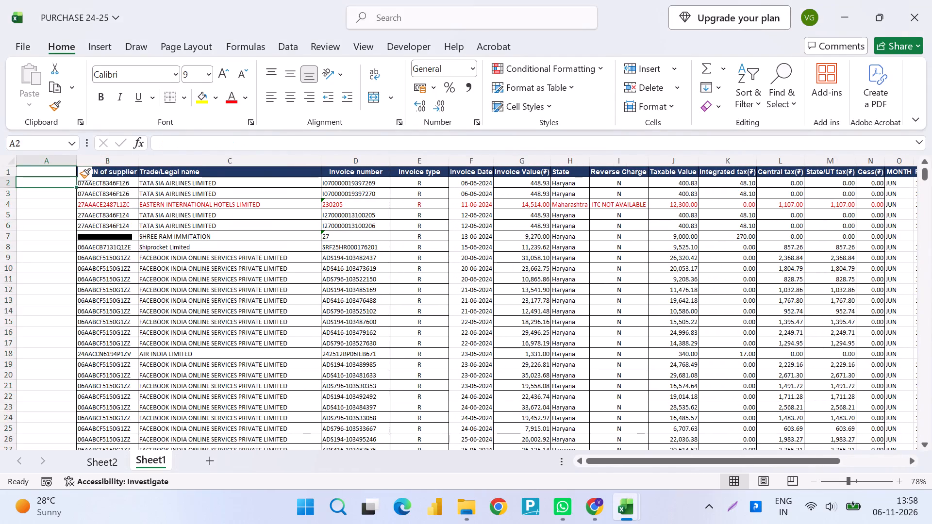
Number the invoice rows in the new column A with a fill series starting at 1 in A2, down to A1242.
key(1)
key(Return)
key(Right)
key(ctrl+Down)
key(Left)
key(ctrl+shift+Up)
key(alt+h)
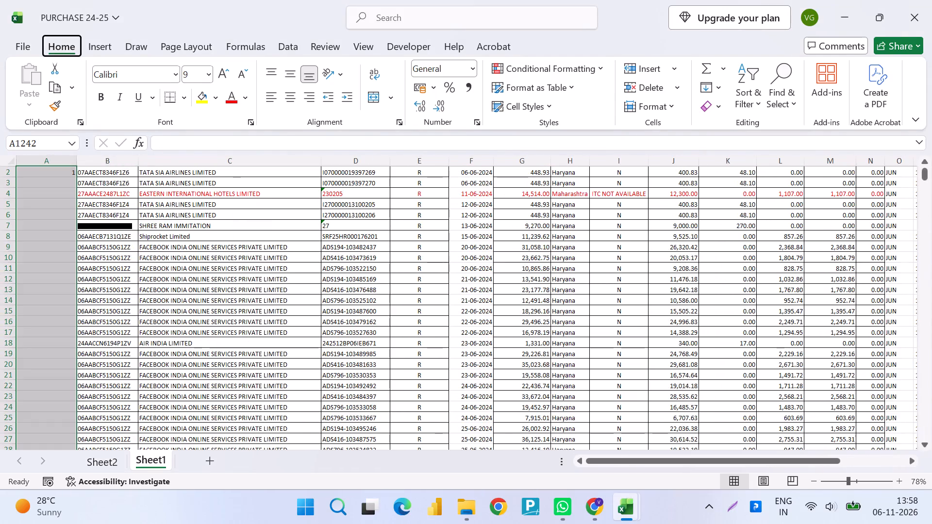
text(FIS)
key(Return)
Copy the taxable value, integrated, central and state tax amounts of serial numbers 4 to 15, range J5:M16, in Sheet1.
key(alt+Tab)
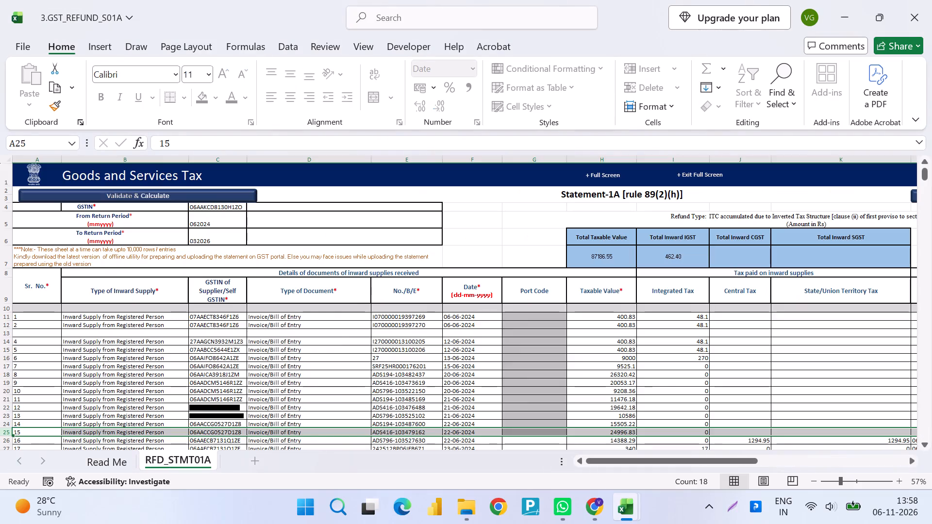
key(alt+Tab)
key(Up)
key(ctrl+Up)
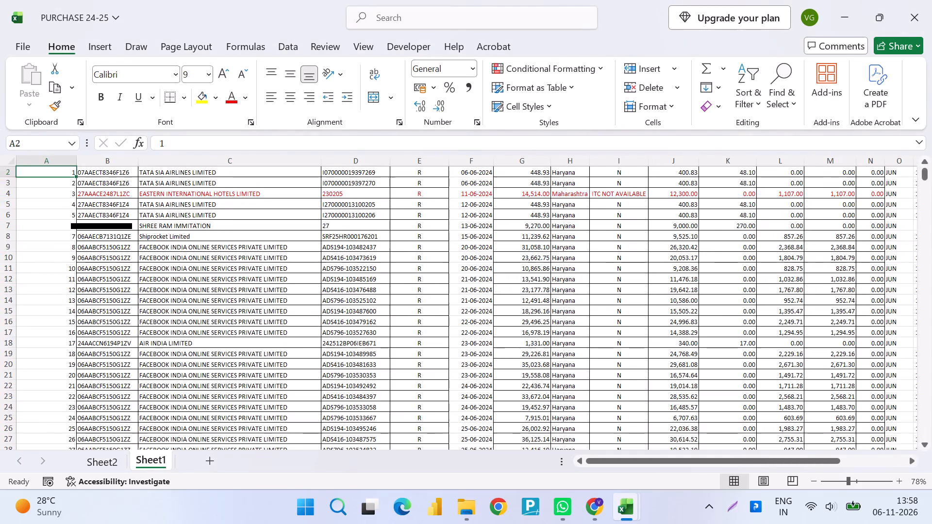
key(Down)
key(Down)
key(Down)
key(alt+Tab)
key(alt+Tab)
key(Right)
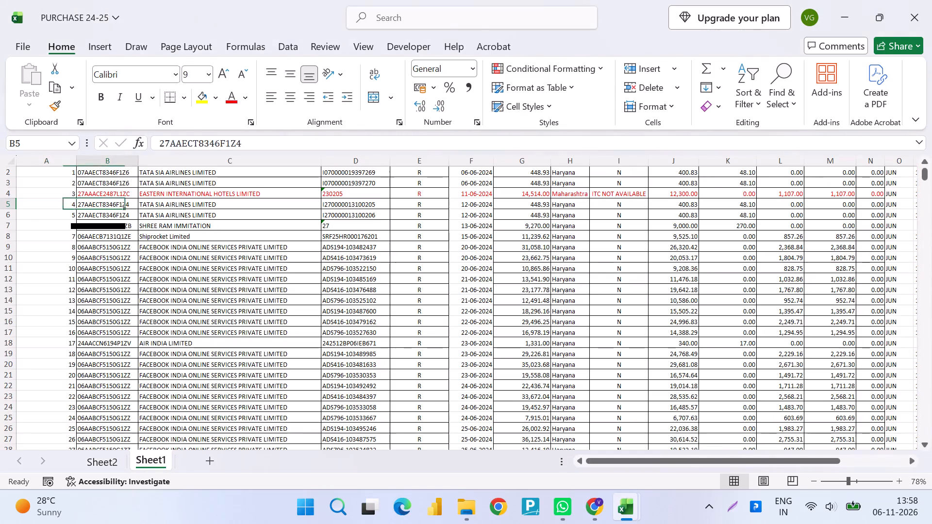
key(Right)
key(Right)
key(Right)
key(Right)
key(Right)
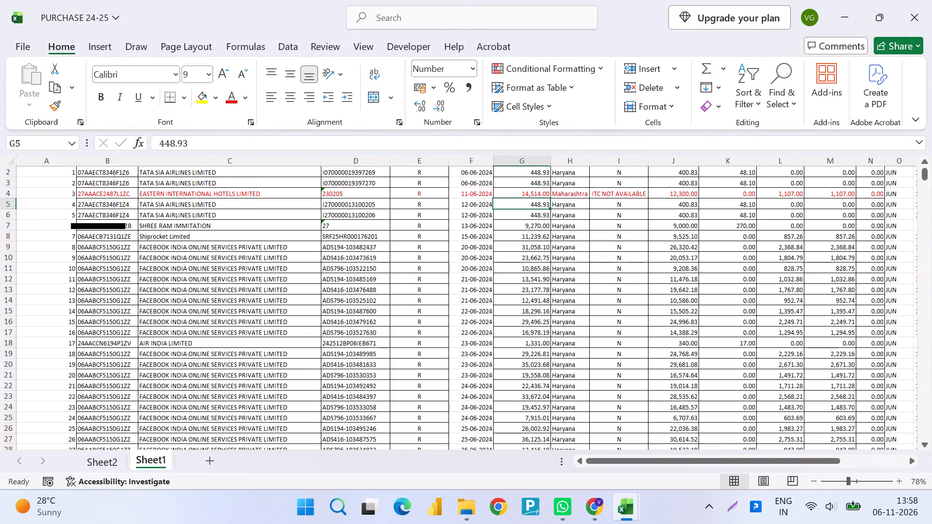
key(Right)
key(Right)
key(Right)
key(shift+Down)
key(shift+Down)
key(shift+Down)
key(shift+Down)
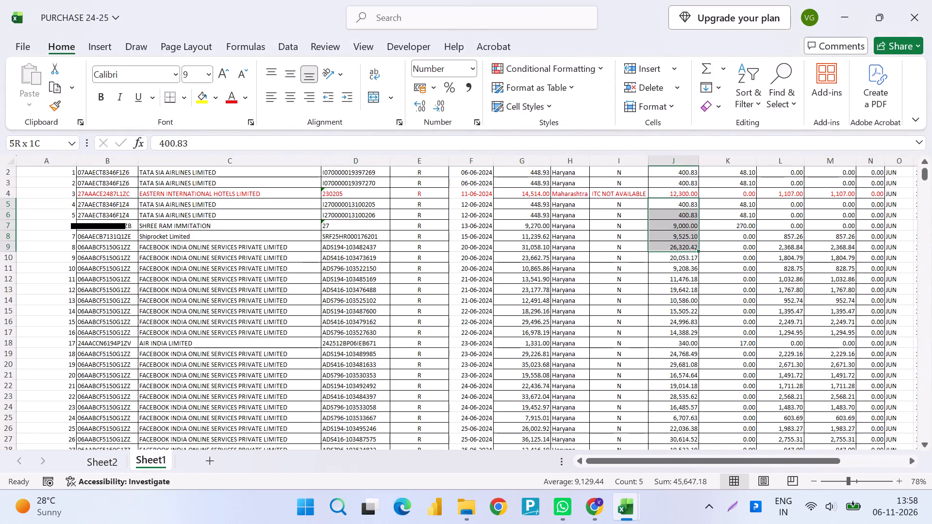
key(shift+Down)
key(shift+Down)
key(shift+Down)
key(shift+Down)
key(shift+Down)
key(shift+Down)
key(shift+Down)
key(shift+Right)
key(shift+Right)
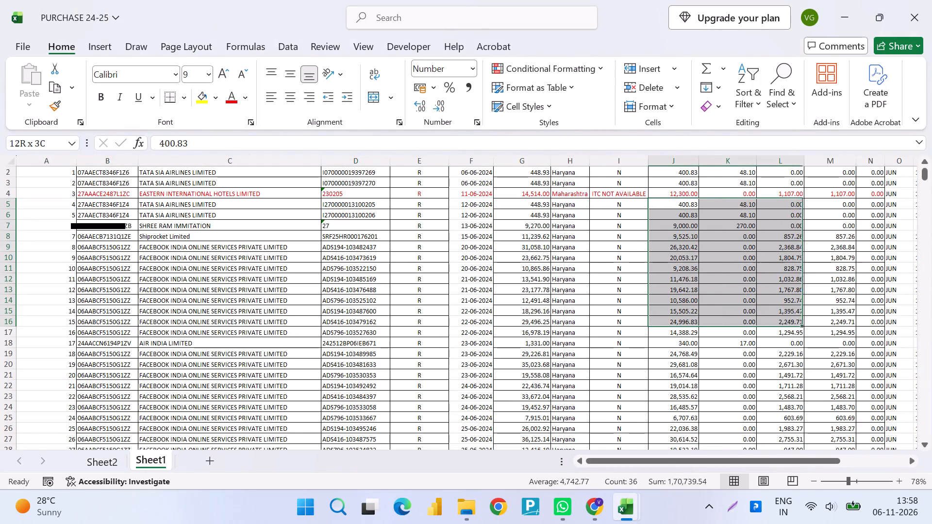
key(shift+Right)
key(ctrl+c)
Paste the copied taxable and tax amounts into RFD_STMT01A of 3.GST_REFUND_S01A, starting at Taxable Value cell H14.
key(alt+Tab)
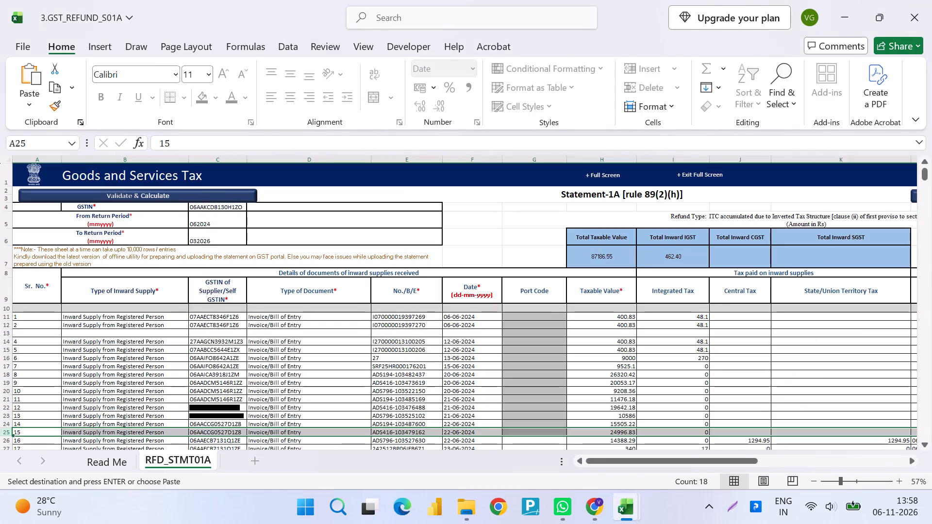
key(Right)
key(Right)
key(Right)
key(Right)
key(Right)
key(Up)
key(Up)
key(Up)
key(Up)
key(Up)
key(Right)
key(Right)
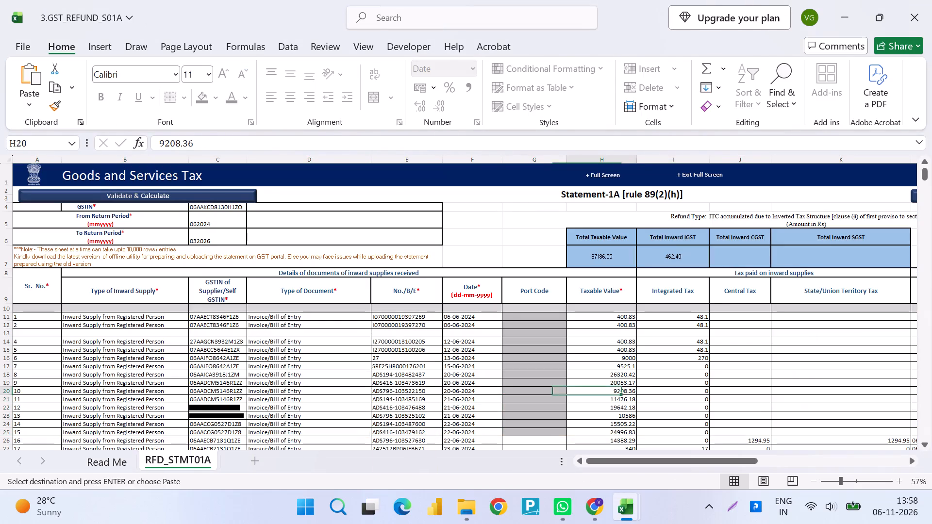
key(Up)
key(Up)
key(Up)
key(Up)
key(Up)
key(Up)
key(ctrl+v)
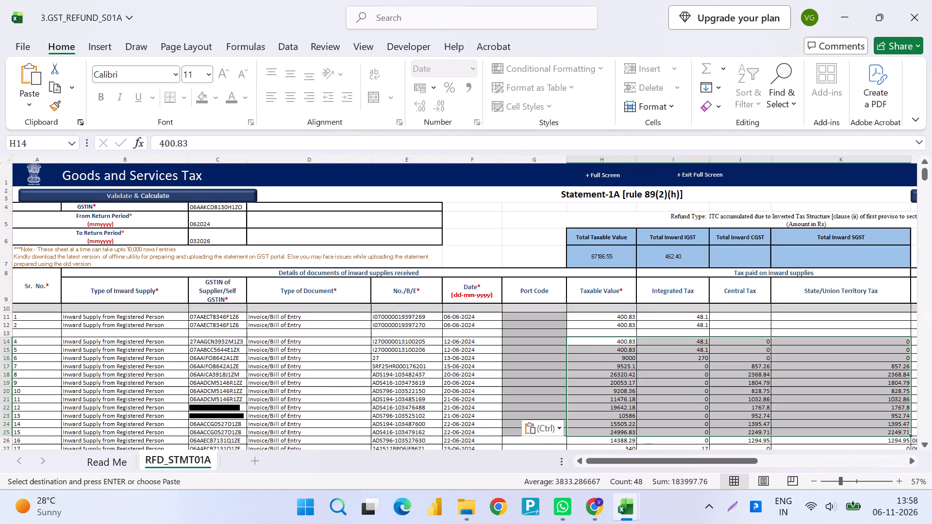
Re-enter each pasted Taxable Value in H14 to H25 unchanged, cell by cell.
key(F2)
key(Return)
key(F2)
key(Return)
key(F2)
key(Return)
key(F2)
key(Return)
key(F2)
key(Return)
key(F2)
key(Return)
key(F2)
key(Return)
key(F2)
key(Return)
key(F2)
key(Return)
key(F2)
key(Return)
key(F2)
key(Return)
key(F2)
key(Return)
Re-enter each pasted Integrated Tax amount in I14 to I25 unchanged, cell by cell.
key(F2)
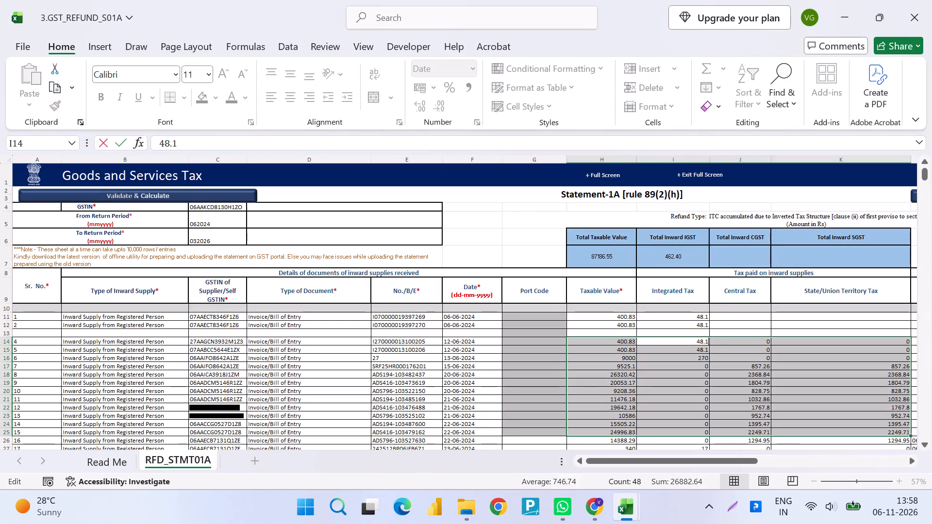
key(Return)
key(F2)
key(Return)
key(F2)
key(Return)
key(F2)
key(Return)
key(F2)
key(Return)
key(F2)
key(Return)
key(F2)
key(Return)
key(F2)
key(Return)
key(F2)
key(Return)
key(F2)
key(Return)
key(F2)
key(Return)
key(F2)
key(F2)
key(Return)
Re-enter each pasted Central Tax amount in J14 to J25 unchanged, cell by cell.
key(F2)
key(Return)
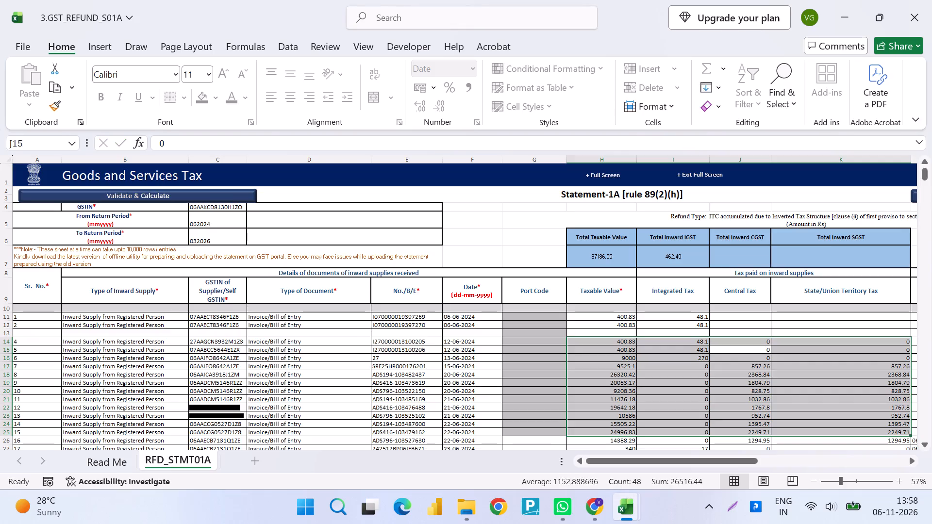
key(F2)
key(Return)
key(F2)
key(Return)
key(F2)
key(Return)
key(F2)
key(Return)
key(F2)
key(Return)
key(F2)
key(Return)
key(F2)
key(Return)
key(F2)
key(Return)
key(F2)
key(Return)
key(F2)
key(Return)
key(F2)
key(F2)
key(Return)
Re-enter each pasted State/Union Territory Tax amount in K14 to K25 unchanged, cell by cell.
key(F2)
key(Return)
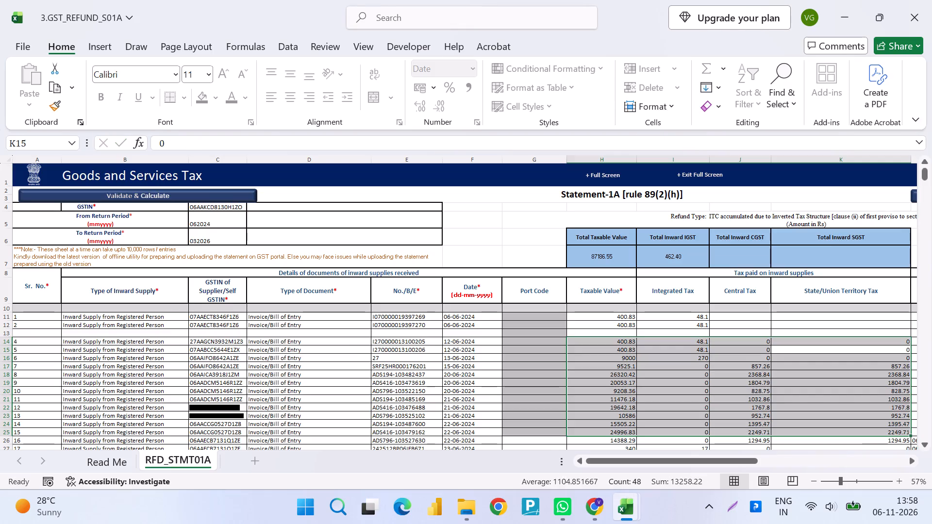
key(F2)
key(Return)
key(F2)
key(Return)
key(F2)
key(Return)
key(F2)
key(Return)
key(F2)
key(F2)
key(Return)
key(F2)
key(Return)
key(F2)
key(Return)
key(F2)
key(Return)
key(F2)
key(Return)
key(F2)
key(F2)
key(Return)
key(F2)
key(Return)
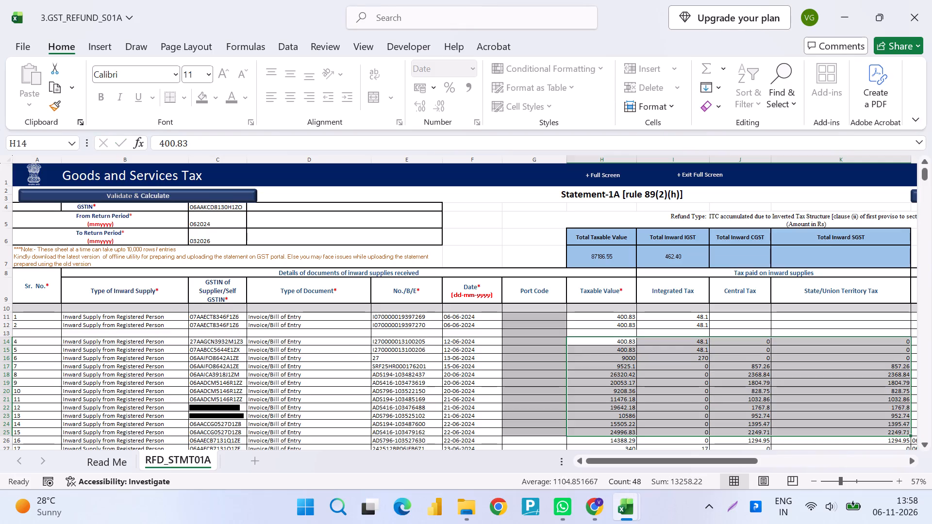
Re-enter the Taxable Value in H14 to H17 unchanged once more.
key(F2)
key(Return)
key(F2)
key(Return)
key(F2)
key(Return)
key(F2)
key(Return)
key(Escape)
Examine the Error column T of RFD_STMT01A for the re-entered rows, down to row 22.
key(Right)
key(Right)
key(Right)
key(Right)
key(Right)
key(Right)
key(Left)
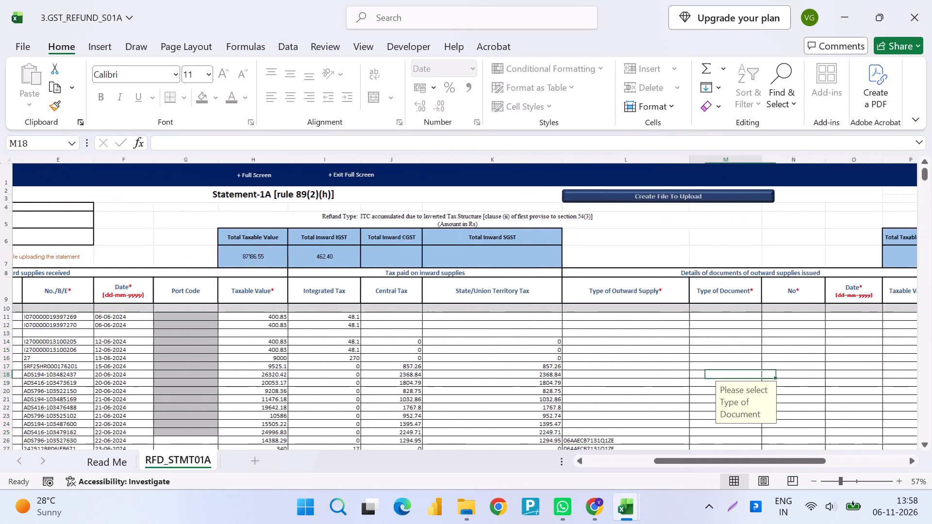
key(Right)
key(Right)
key(Right)
key(Right)
key(Right)
key(Right)
key(Right)
key(Right)
key(Left)
key(Up)
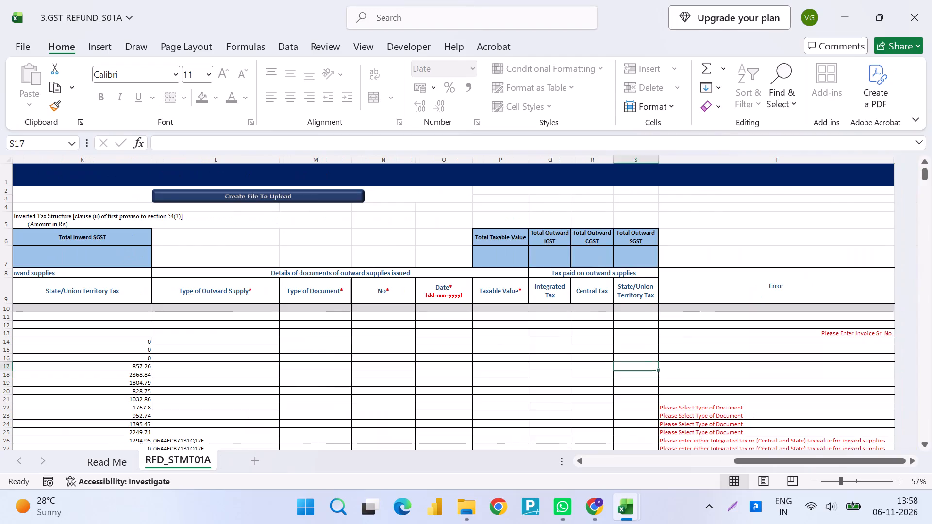
key(Right)
key(Down)
key(Down)
key(Down)
key(Down)
key(Down)
Reselect Invoice/Bill of Entry as the inward supply's Type of Document in D22, serial number 12.
key(ctrl+Left)
key(ctrl+Left)
key(ctrl+Left)
key(ctrl+Left)
key(ctrl+Left)
key(ctrl+Left)
key(ctrl+Left)
key(ctrl+Left)
key(ctrl+Left)
key(ctrl+Left)
key(ctrl+Left)
key(ctrl+Left)
key(ctrl+Left)
key(ctrl+Left)
key(ctrl+Left)
key(ctrl+Left)
key(ctrl+Left)
key(ctrl+Left)
key(ctrl+Left)
key(ctrl+Left)
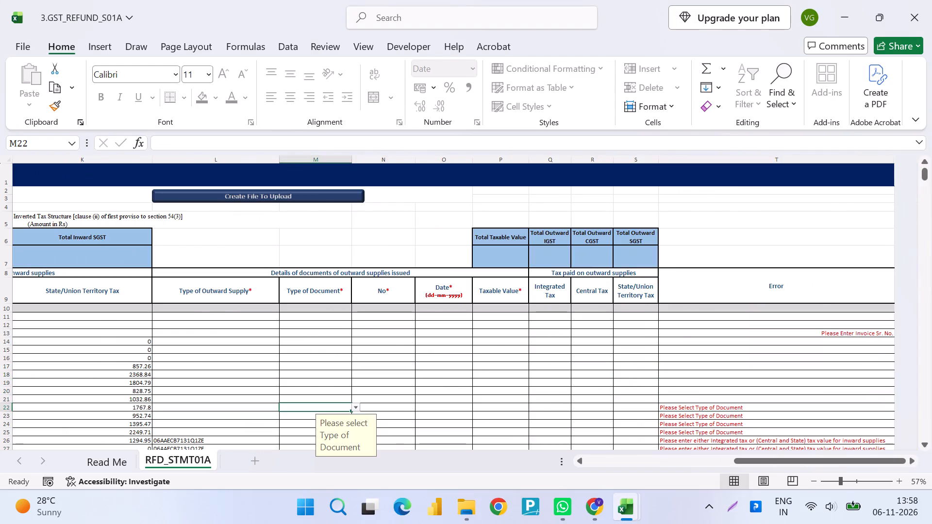
key(Right)
key(Right)
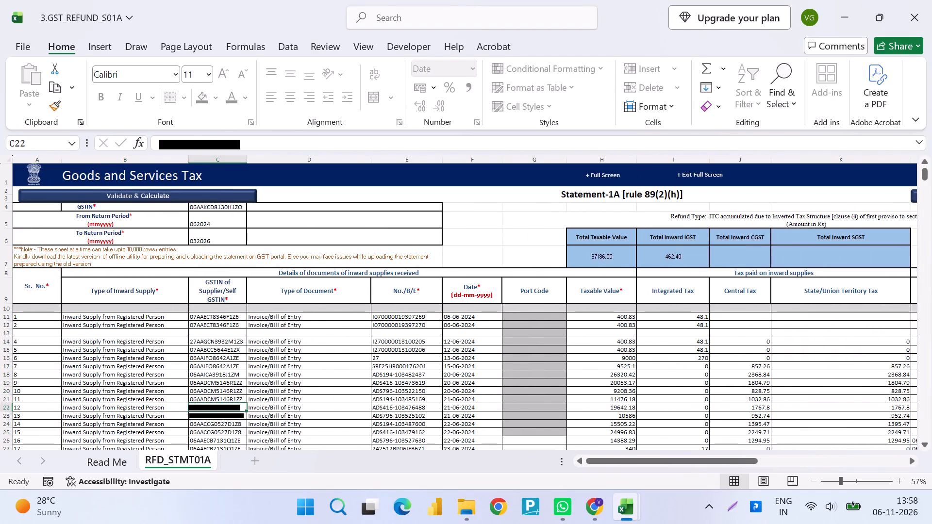
key(Left)
key(Right)
key(Right)
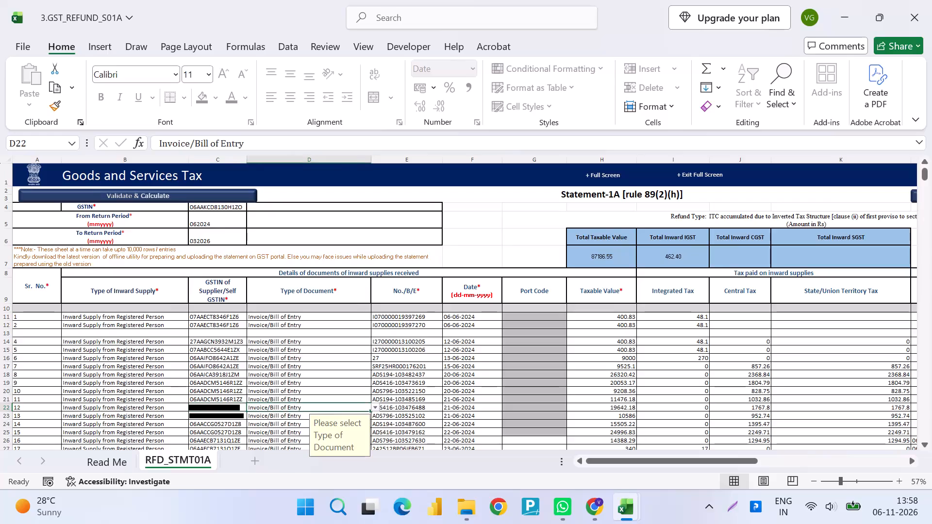
key(alt+Up)
key(Escape)
key(alt+Down)
key(Return)
key(Escape)
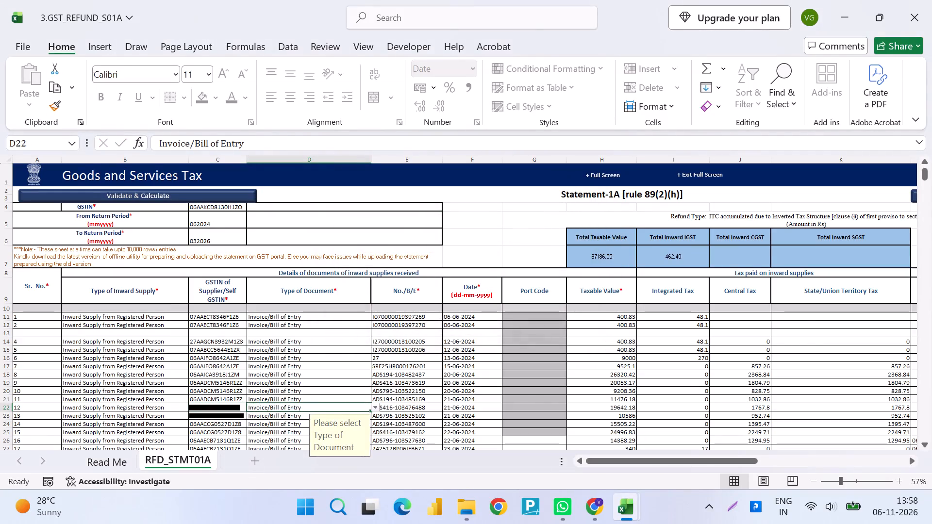
Save the 3.GST_REFUND_S01A workbook.
key(ctrl+s)
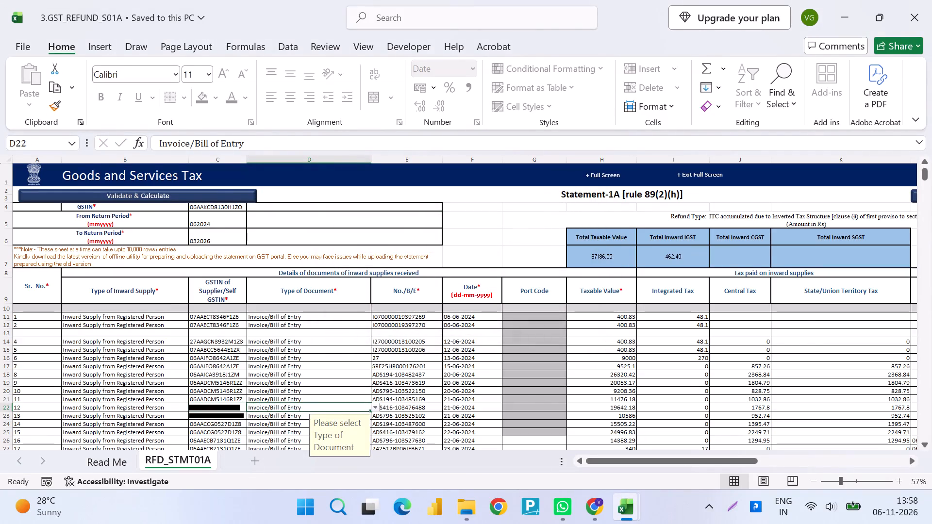
Run Validate & Calculate on the RFD_STMT01A statement and dismiss its message.
click(209, 196)
key(Return)
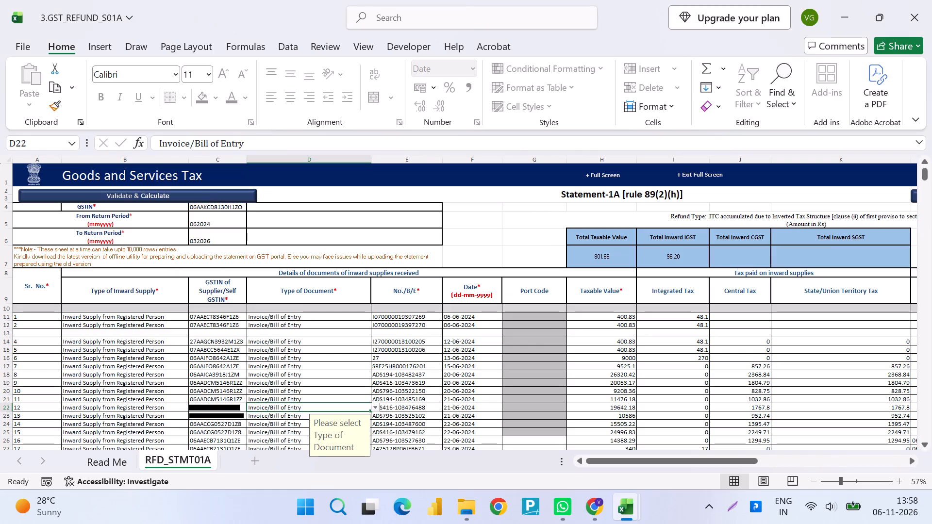
Close the 3.GST_REFUND_S01A workbook without saving the changes made since the last save.
click(927, 10)
key(Tab)
key(Return)
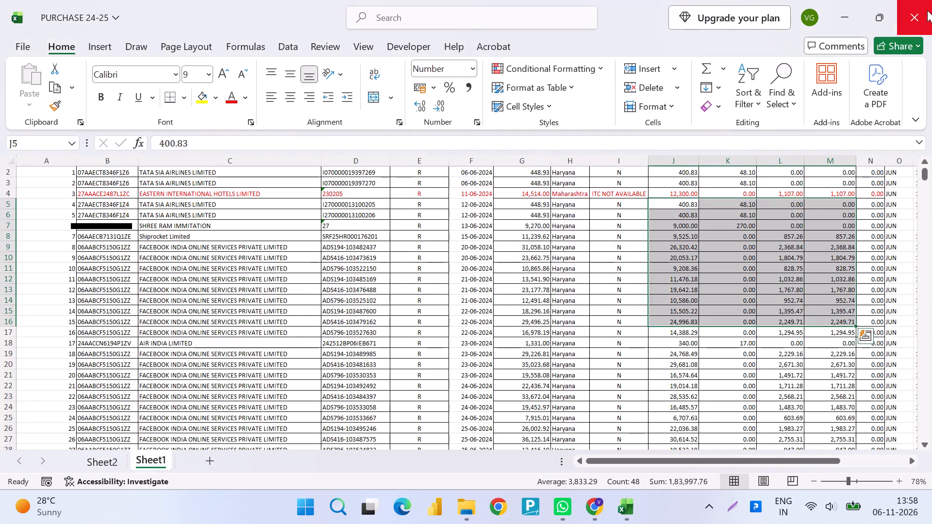
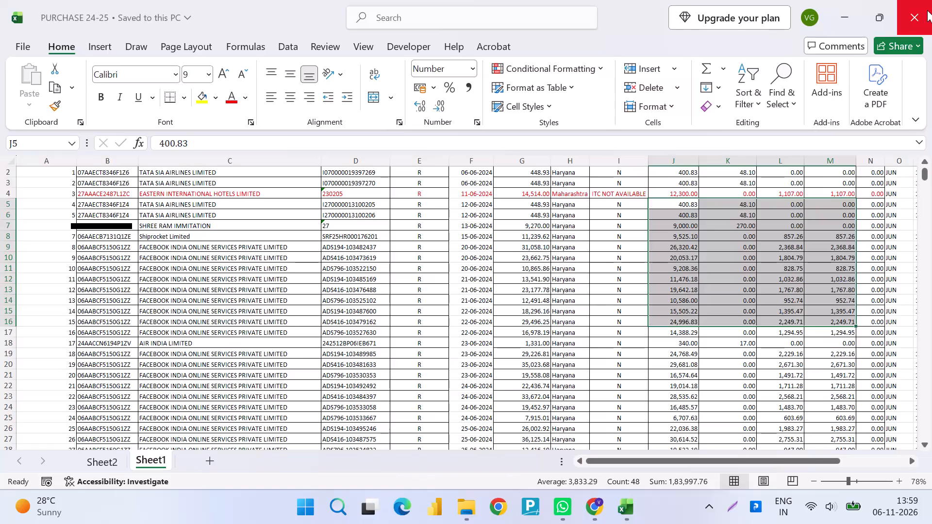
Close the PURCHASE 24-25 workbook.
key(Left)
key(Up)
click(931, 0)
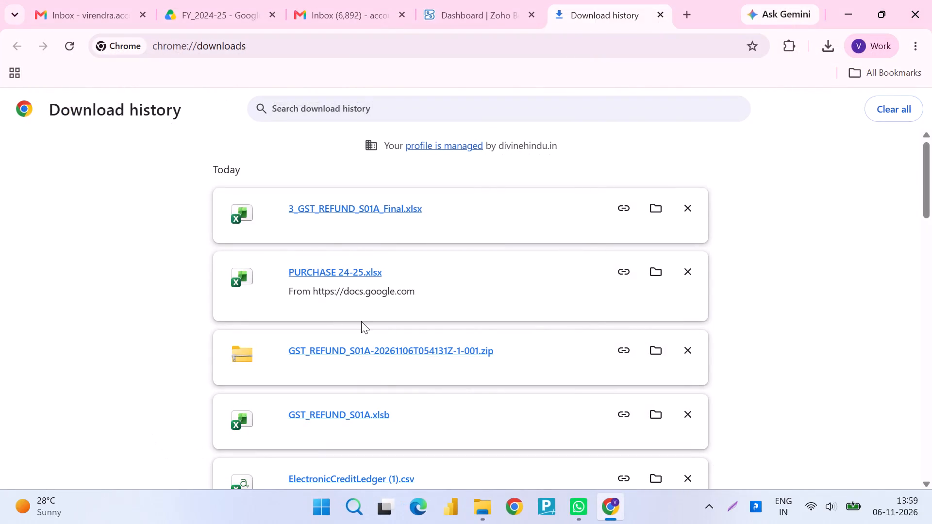
Open the 3.GST_REFUND_S01A workbook from the Refund Working folder and bring it out of full-screen view.
alt+click(361, 321)
key(alt+Tab)
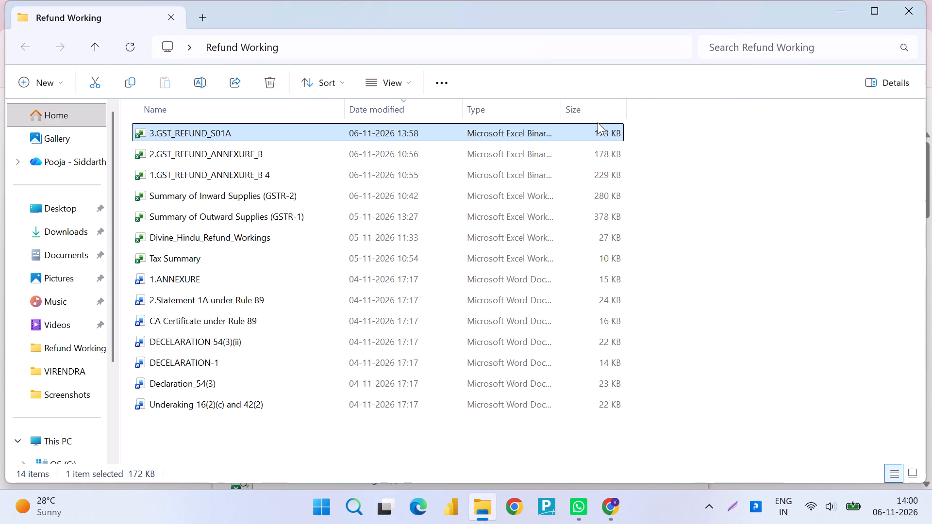
double_click(598, 122)
double_click(553, 131)
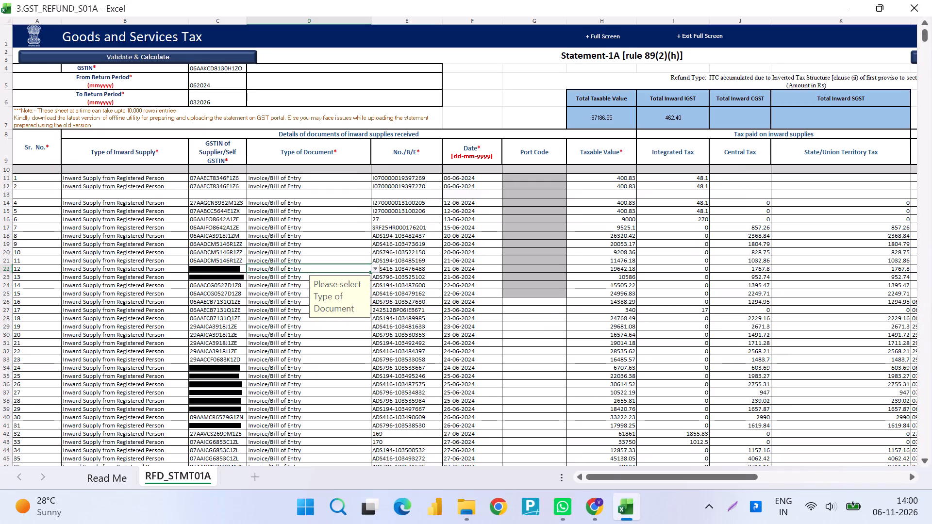
click(888, 2)
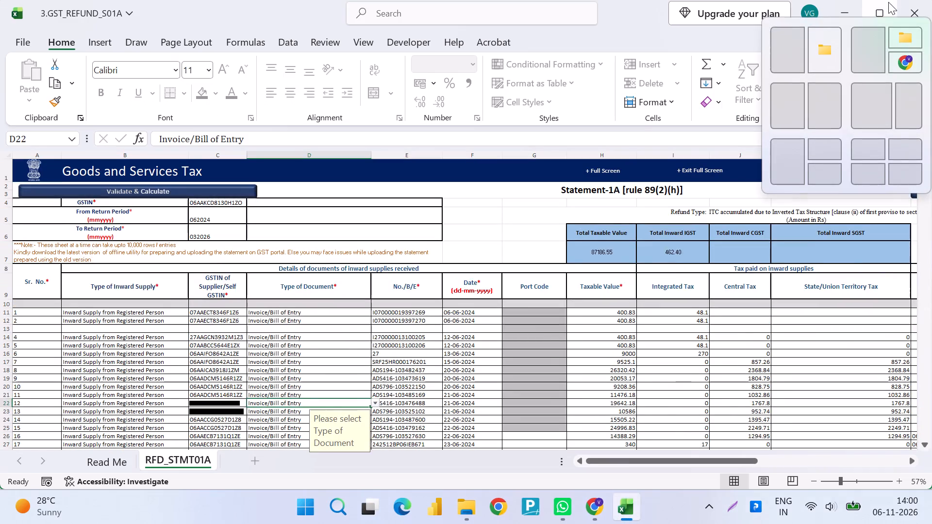
Examine the entries and validation remarks across the inward supply rows of the RFD_STMT01A sheet.
key(Down)
key(Left)
key(Up)
key(ctrl+Up)
key(ctrl+Left)
key(ctrl+Up)
key(ctrl+Left)
key(Down)
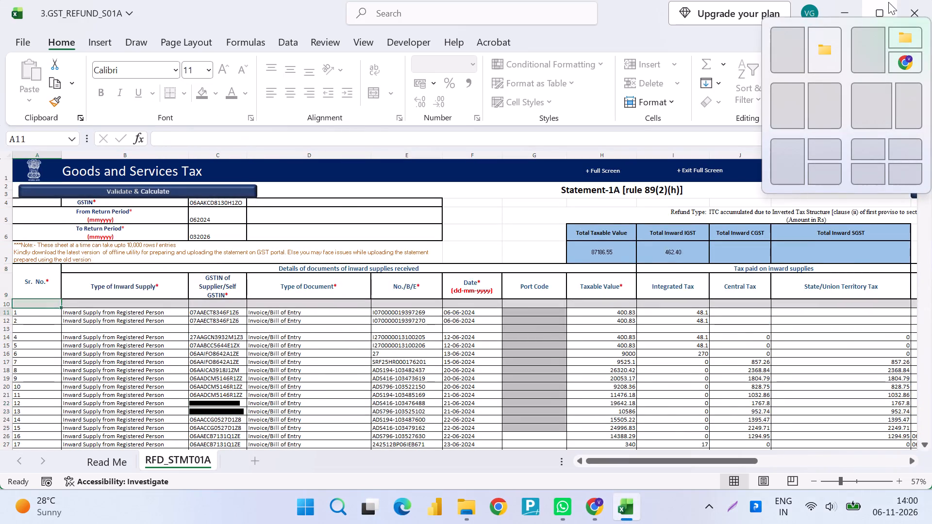
key(Down)
key(ctrl+shift+Right)
key(ctrl+shift+Down)
key(ctrl+shift+Down)
key(ctrl+shift+Right)
key(ctrl+shift+Up)
key(ctrl+shift+Right)
key(ctrl+shift+Up)
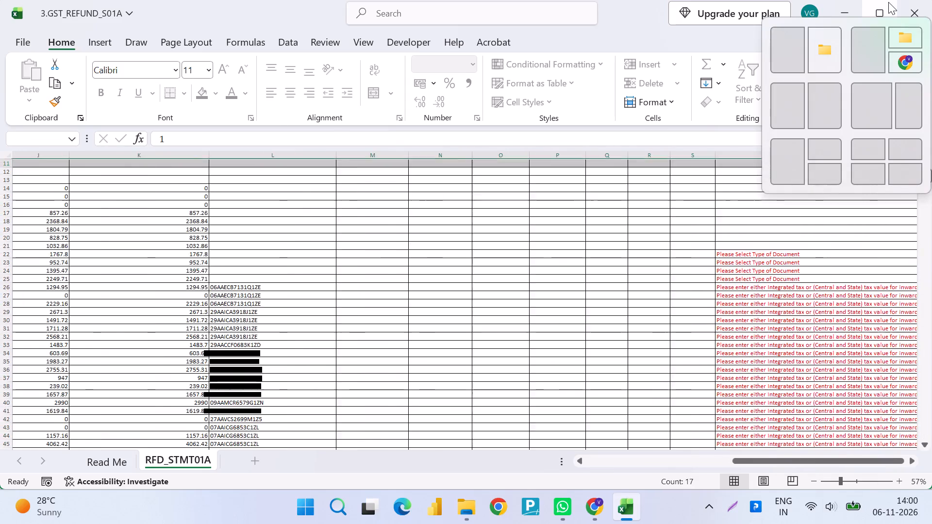
key(Up)
key(Down)
key(Right)
key(ctrl+Up)
key(Up)
key(Down)
key(Escape)
key(Down)
key(Right)
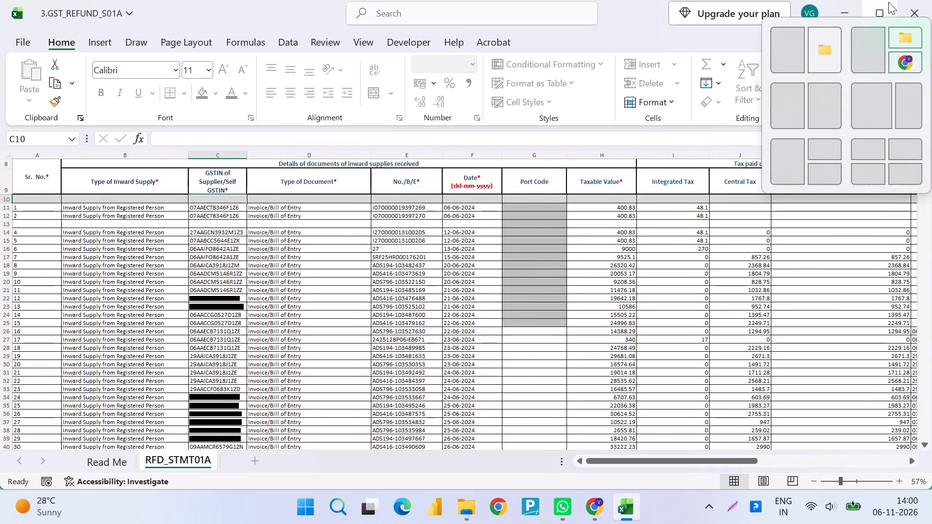
Reopen PURCHASE 24-25.xlsx from Chrome's download history and maximize its window.
key(alt+Tab)
key(alt+Tab)
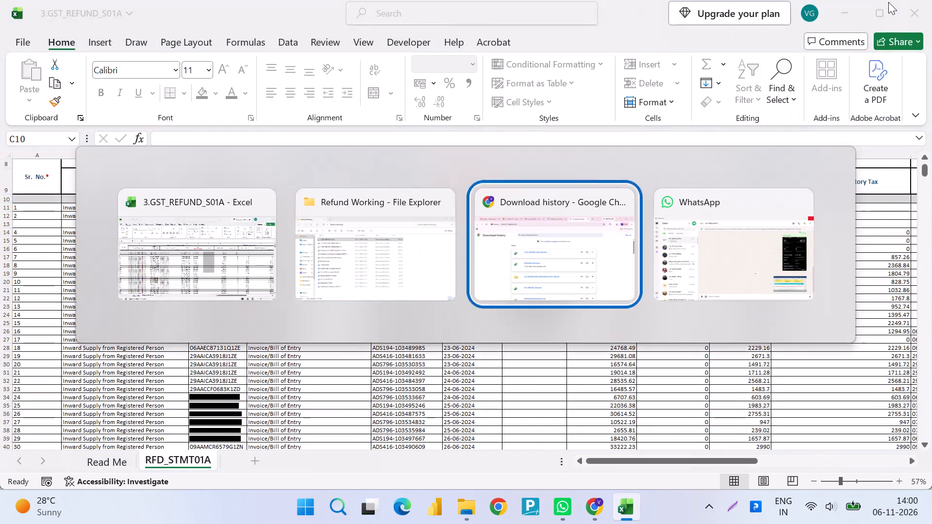
click(335, 269)
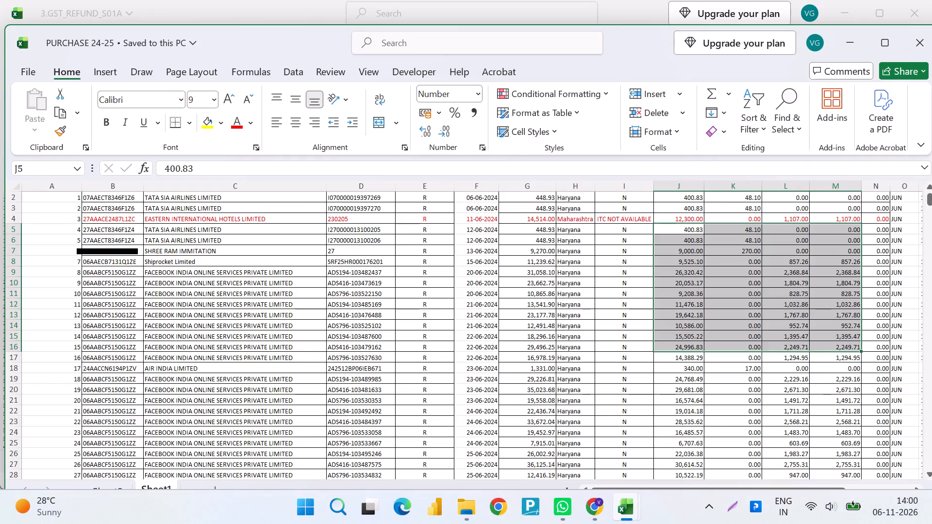
key(alt+Tab)
key(alt+Tab)
key(super+Up)
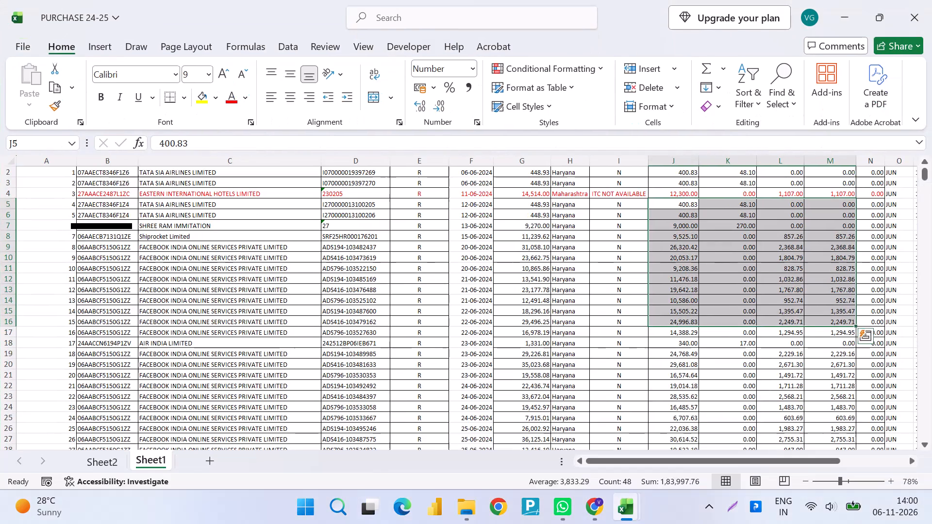
Back in the 3.GST_REFUND_S01A statement, review the first inward supply rows and the columns across to the outward supplies.
key(alt+Tab)
key(ctrl+Up)
key(ctrl+Down)
key(ctrl+Left)
key(ctrl+Left)
key(ctrl+Left)
key(Right)
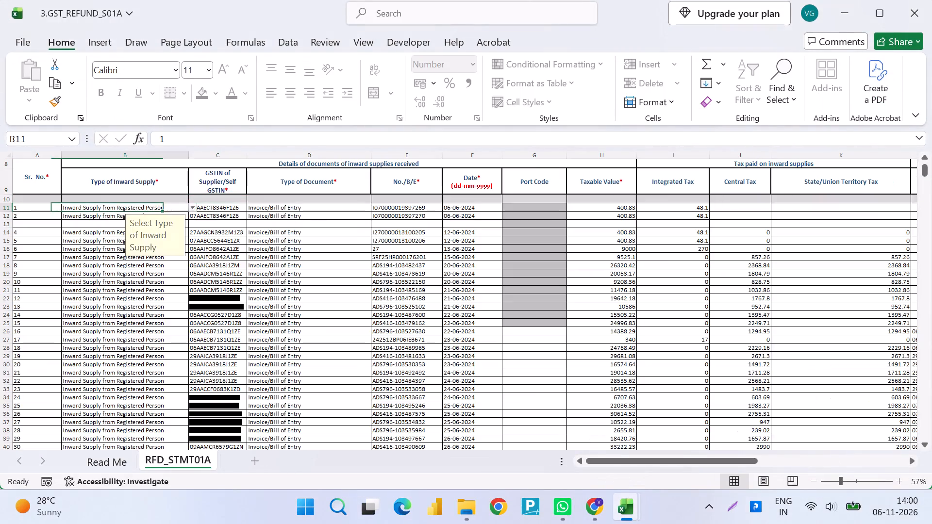
key(Right)
key(Down)
key(Left)
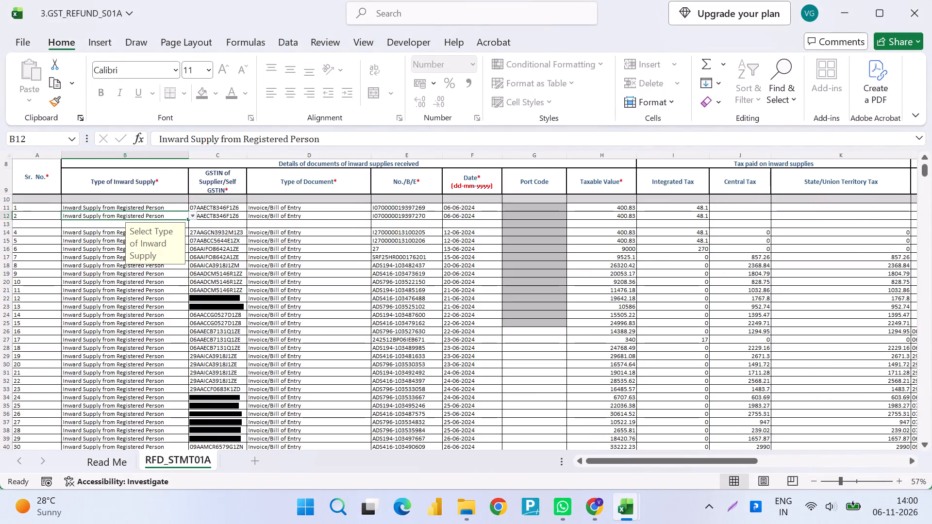
key(Right)
key(Right)
key(Right)
key(Right)
key(Right)
key(Right)
key(Right)
key(Right)
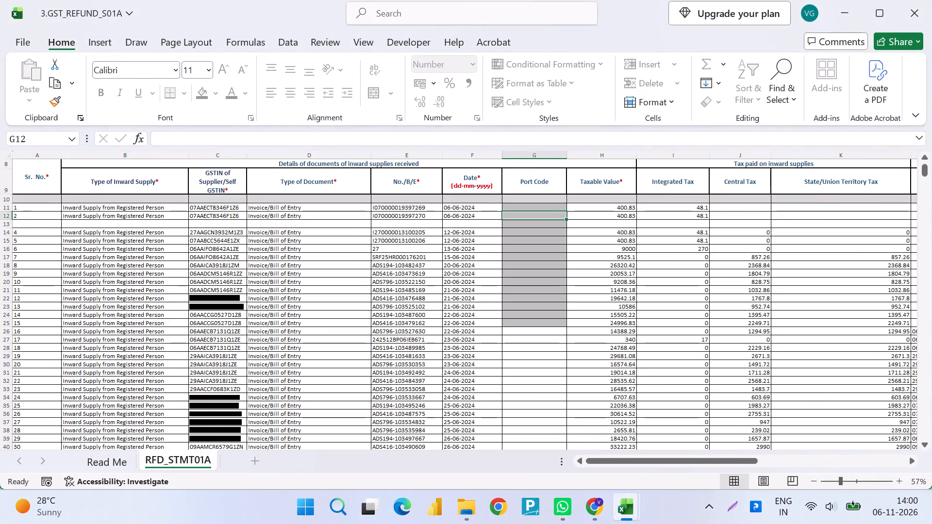
key(Escape)
key(Right)
key(Right)
key(Right)
key(Up)
key(ctrl+Up)
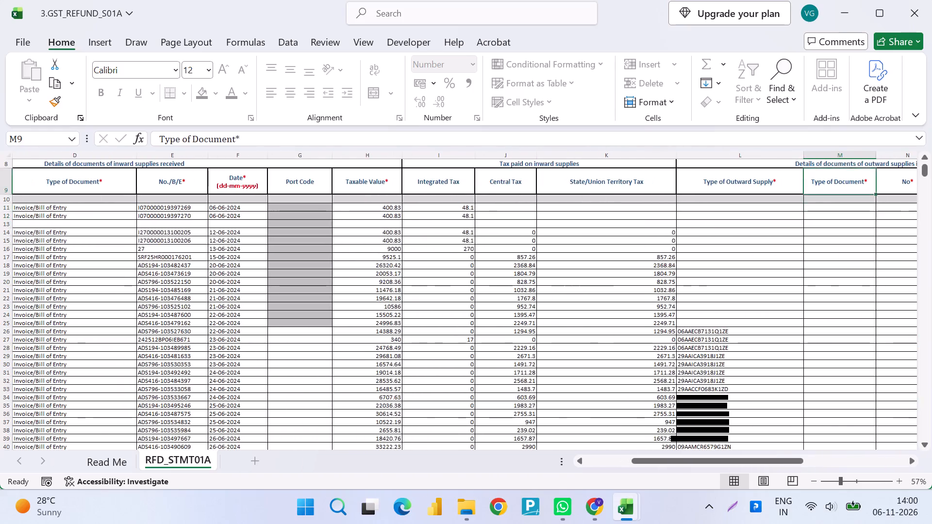
key(ctrl+Up)
key(ctrl+Up)
key(Down)
key(Down)
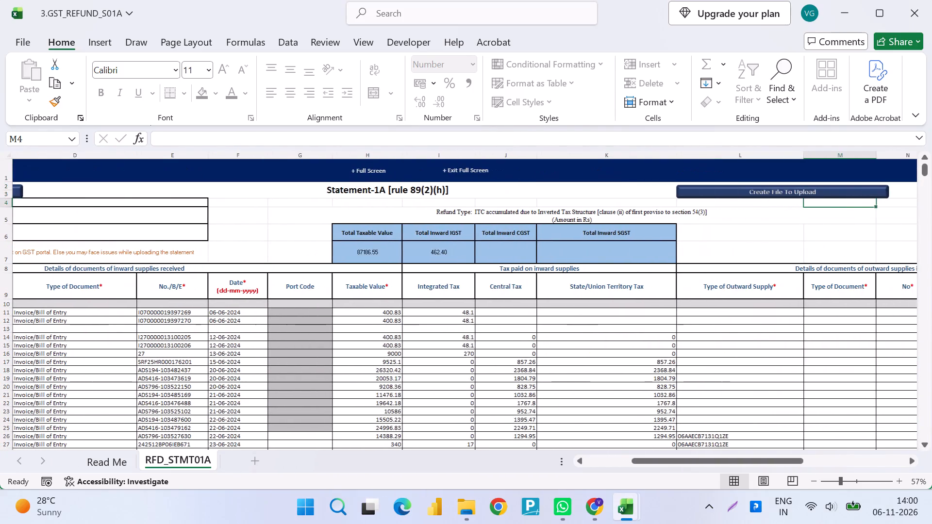
Reselect Inward Supply from Registered Person as the type of inward supply for serial number 1.
key(ctrl+Left)
key(ctrl+Left)
key(ctrl+Left)
key(Down)
key(Right)
key(Down)
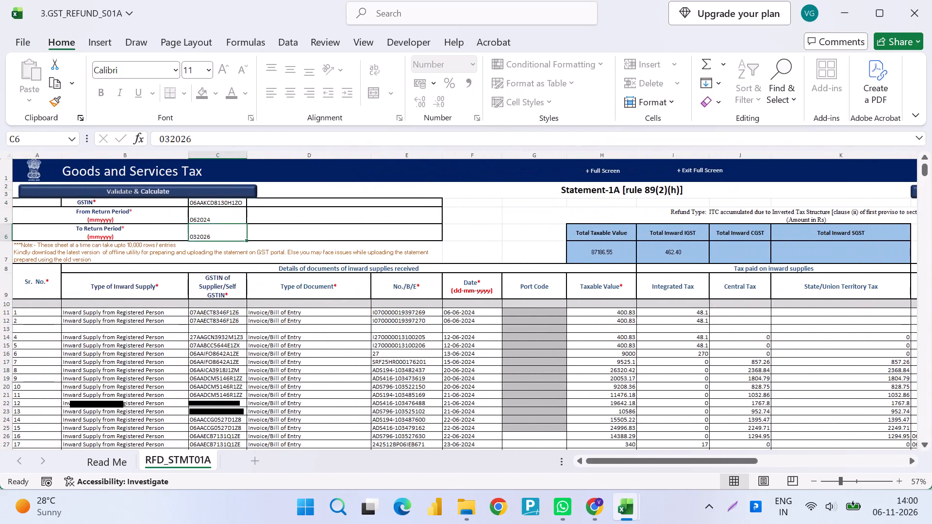
key(Down)
key(Down)
key(Down)
key(Down)
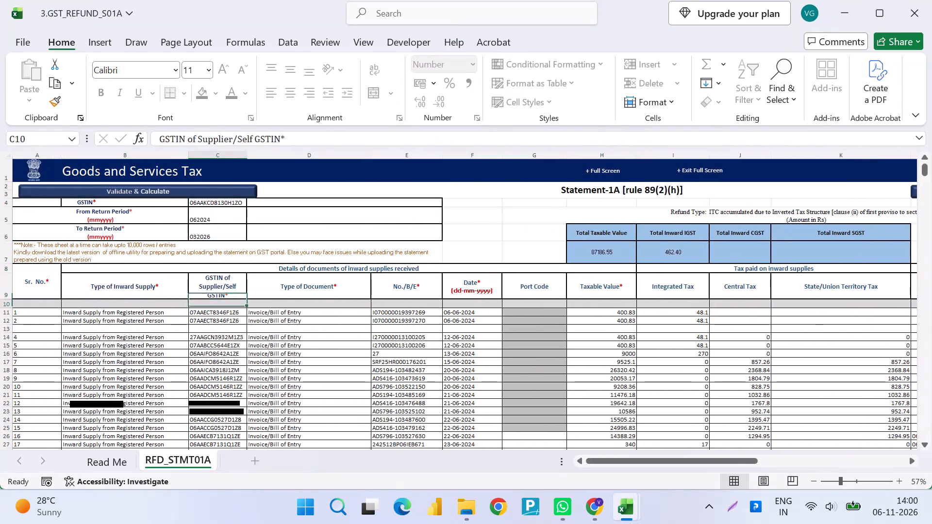
key(Down)
key(Left)
key(alt+Down)
key(Return)
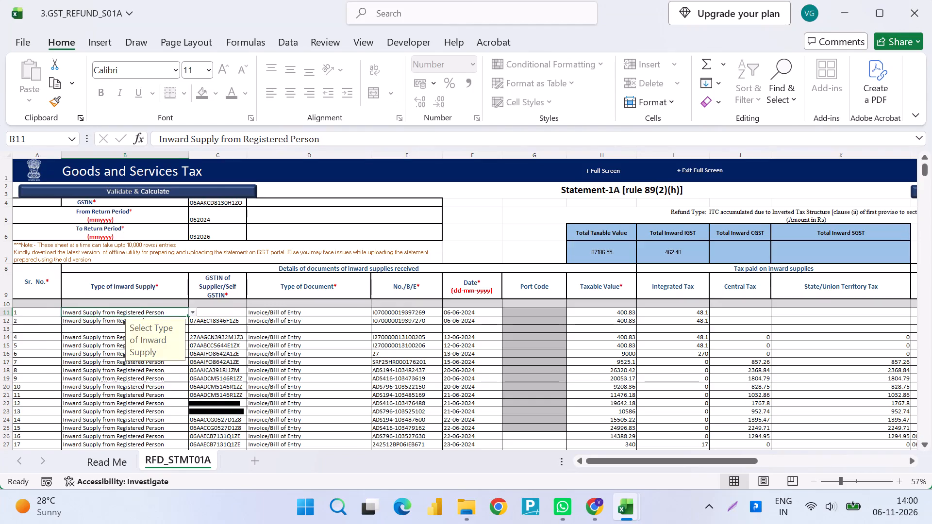
Locate the supplier GSTIN of the first invoice in the PURCHASE 24-25 workbook.
key(Right)
key(alt+Down)
key(Escape)
key(alt+Tab)
key(Up)
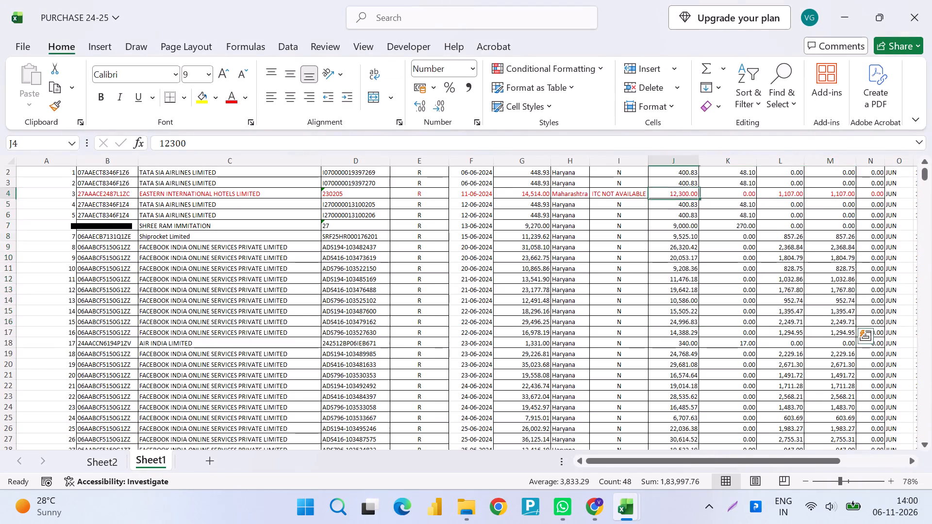
key(ctrl+Up)
key(ctrl+Left)
key(ctrl+Up)
key(Left)
key(Down)
key(Right)
key(Right)
key(Right)
key(Left)
key(Left)
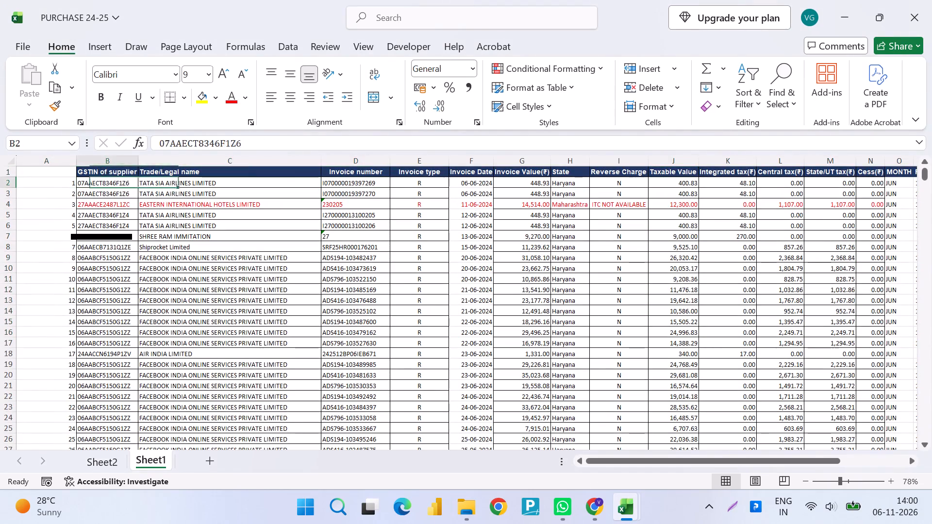
key(Left)
key(Left)
key(Right)
key(Right)
key(Left)
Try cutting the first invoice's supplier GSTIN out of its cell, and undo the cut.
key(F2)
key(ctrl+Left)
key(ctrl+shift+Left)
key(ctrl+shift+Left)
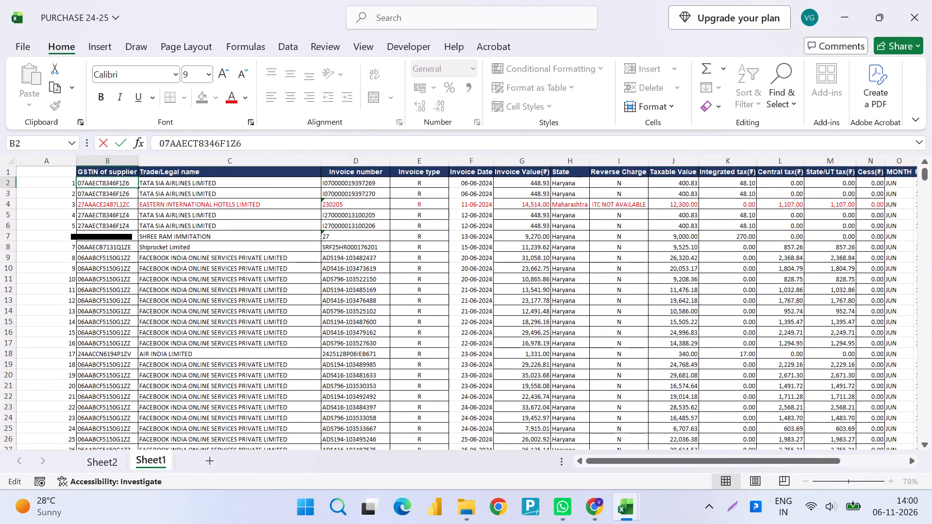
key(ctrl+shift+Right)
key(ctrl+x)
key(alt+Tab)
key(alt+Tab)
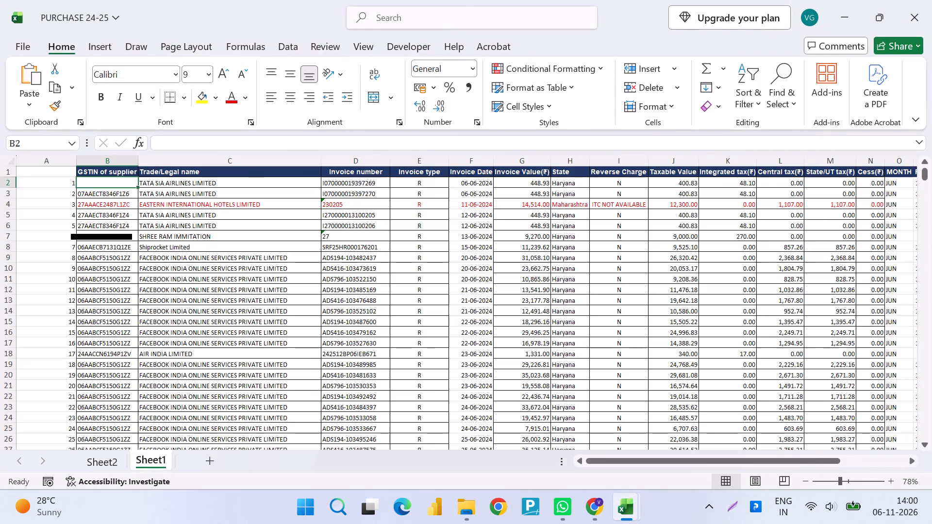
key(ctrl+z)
Copy the first invoice's supplier GSTIN and fill in the same GSTIN for serial number 1 of the refund statement.
key(F2)
key(ctrl+shift+Left)
key(ctrl+shift+Left)
key(ctrl+c)
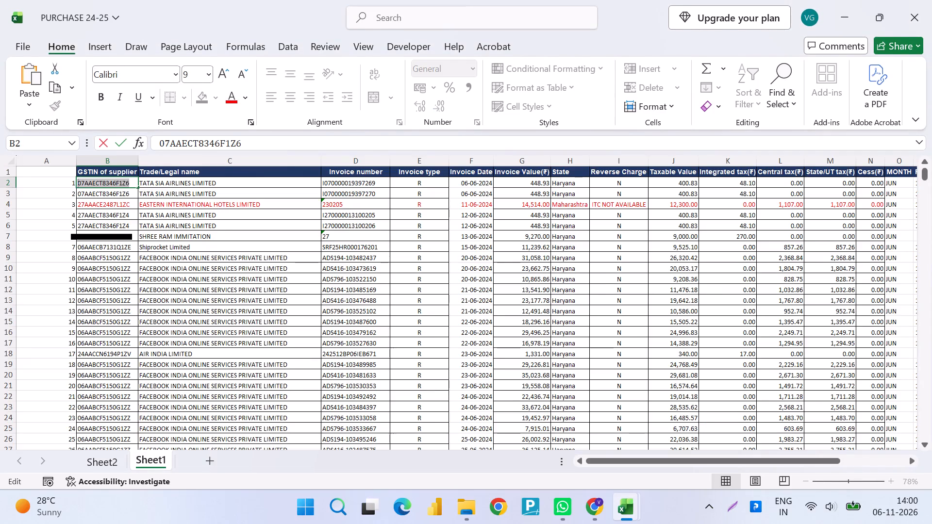
key(alt+Tab)
key(Right)
key(Left)
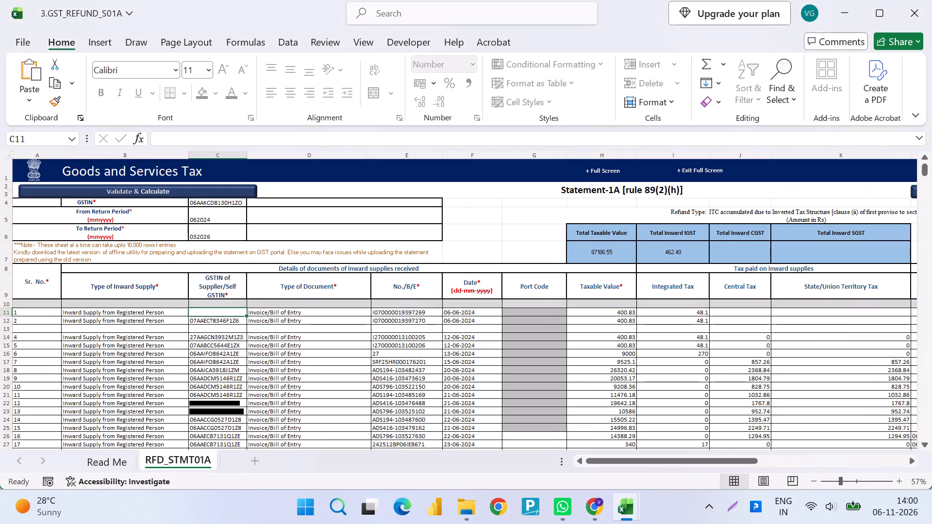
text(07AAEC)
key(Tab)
Select Invoice/Bill of Entry as the type of document for serial number 1.
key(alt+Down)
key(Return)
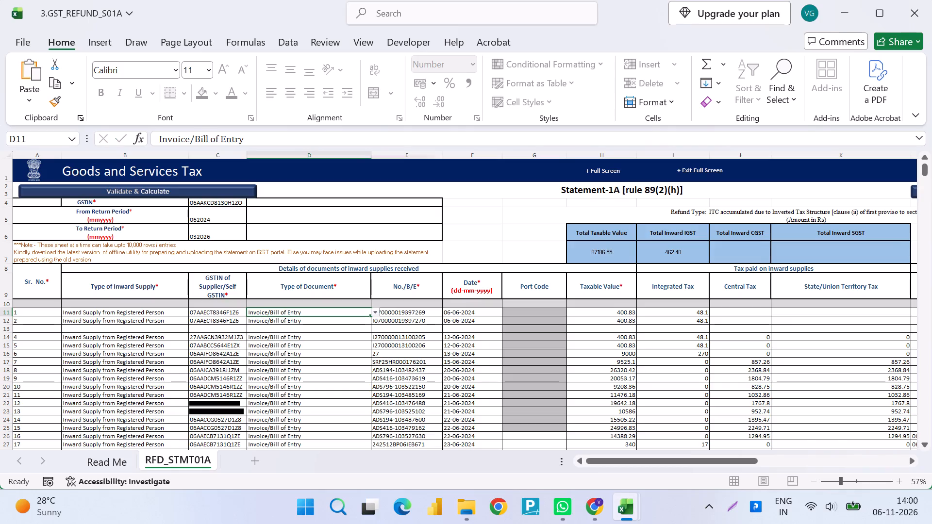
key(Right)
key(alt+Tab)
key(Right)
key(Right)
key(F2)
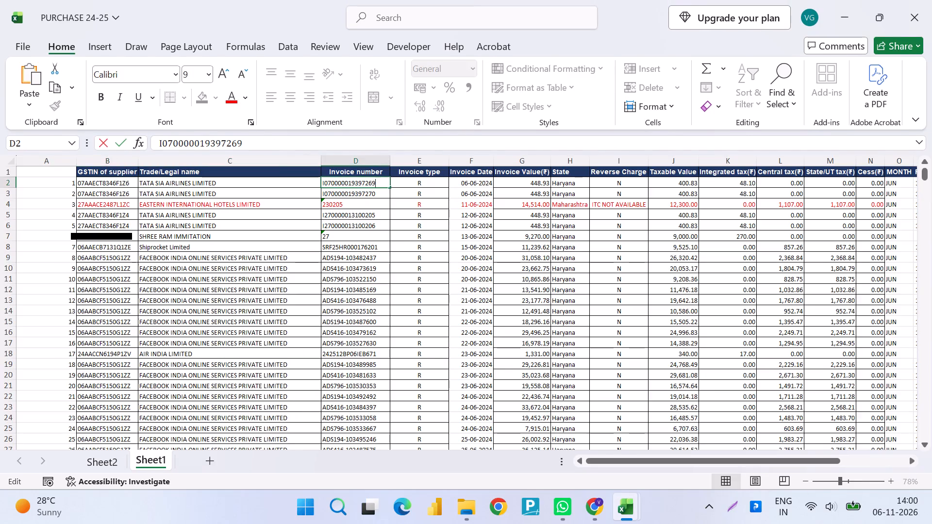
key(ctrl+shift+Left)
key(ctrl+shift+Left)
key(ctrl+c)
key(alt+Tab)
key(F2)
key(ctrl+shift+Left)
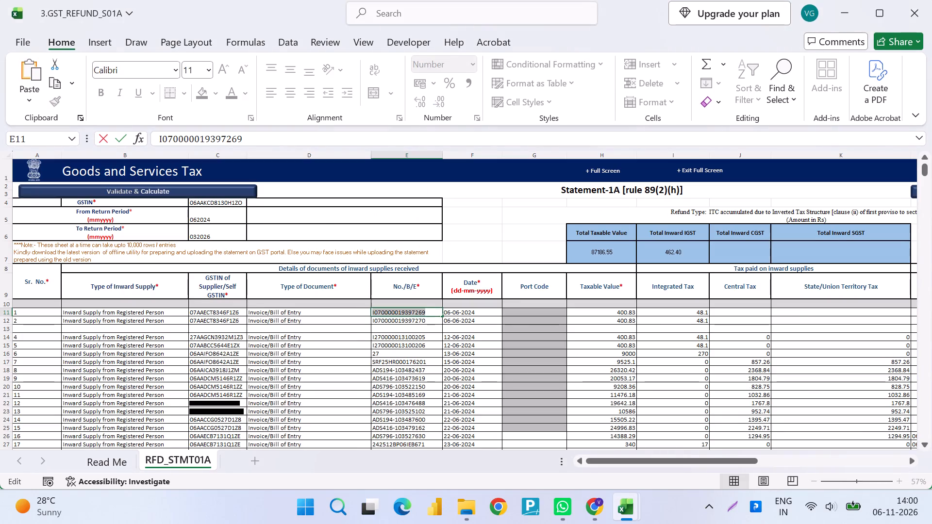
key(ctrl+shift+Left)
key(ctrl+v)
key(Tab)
Re-enter the date 06-06-2024 for serial number 1 of the refund statement.
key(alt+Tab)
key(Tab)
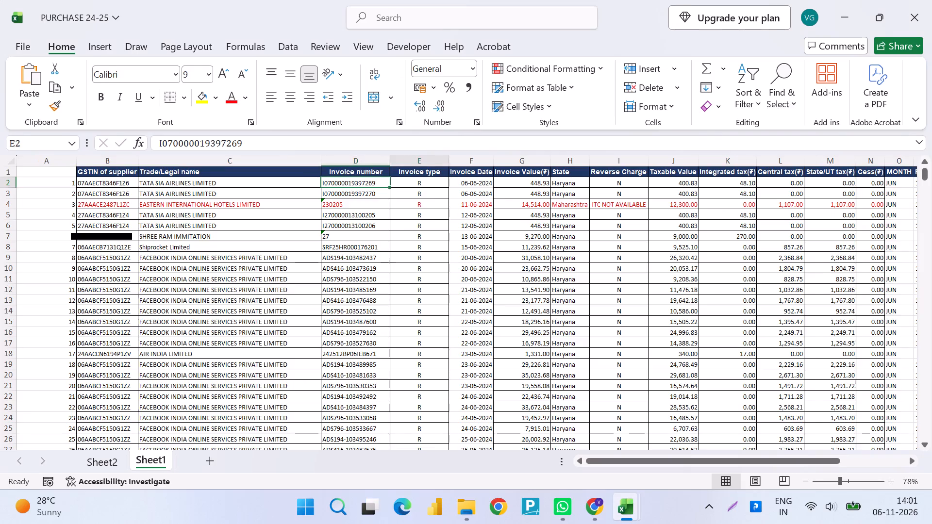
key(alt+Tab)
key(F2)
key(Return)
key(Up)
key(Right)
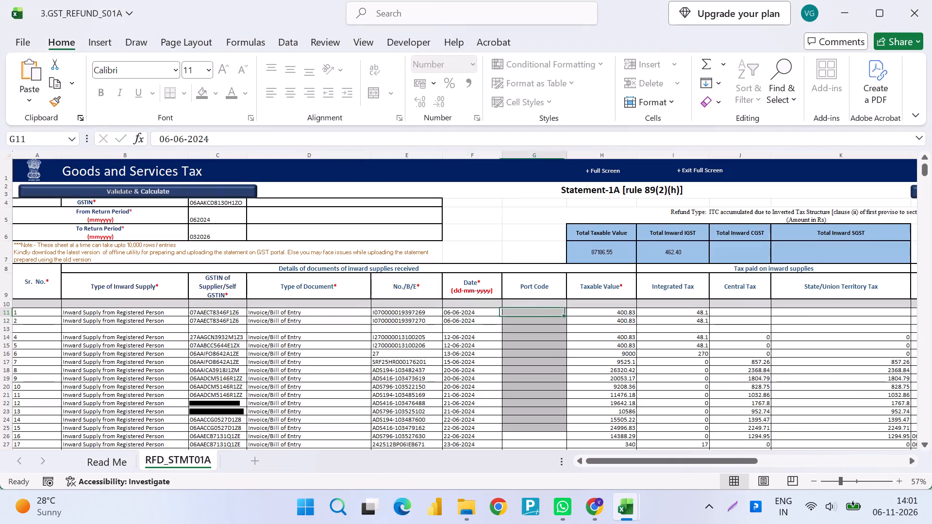
Check the taxable value of serial number 1 and re-enter its integrated tax of 48.1.
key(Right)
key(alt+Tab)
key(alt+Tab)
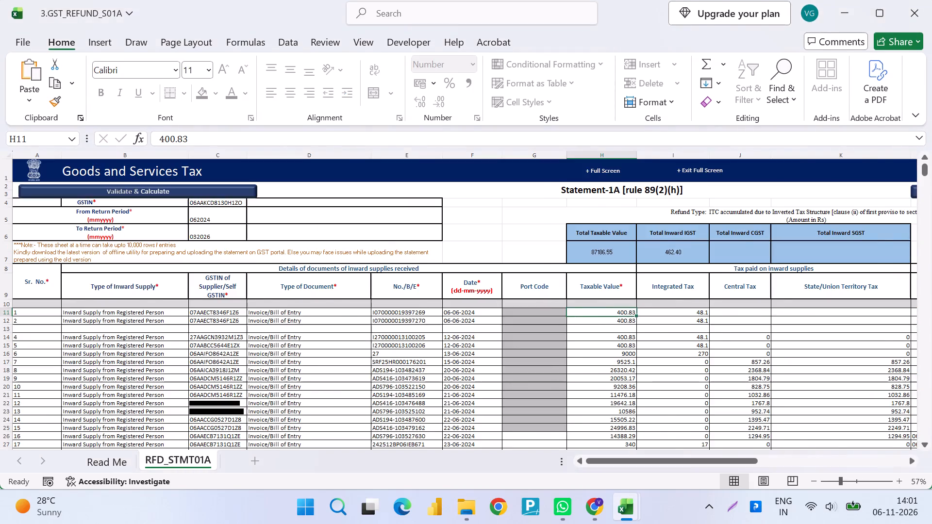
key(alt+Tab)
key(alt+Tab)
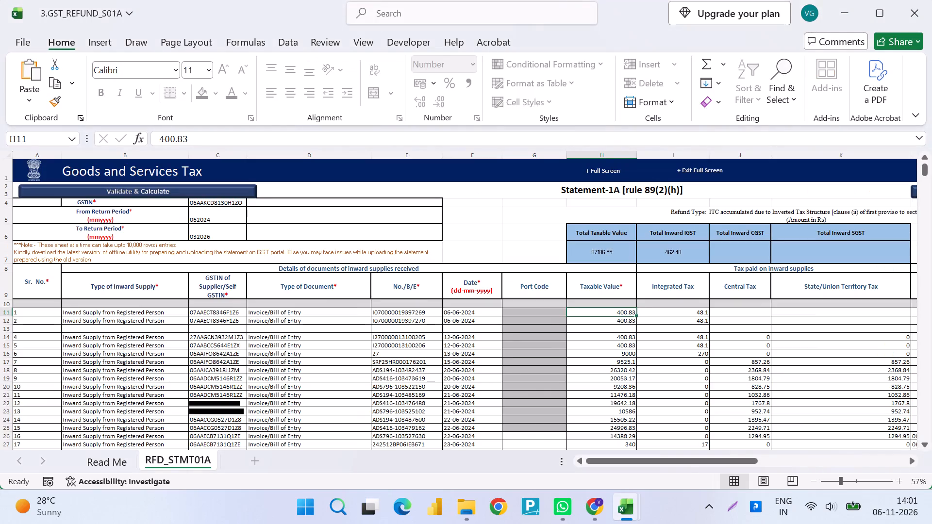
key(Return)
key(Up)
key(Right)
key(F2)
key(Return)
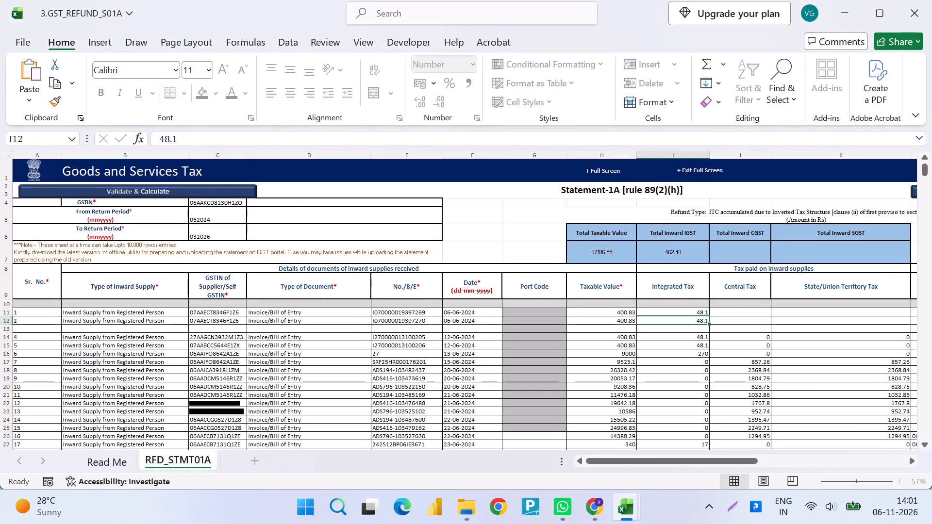
Run Validate & Calculate on the refund statement.
click(189, 180)
click(188, 187)
key(Return)
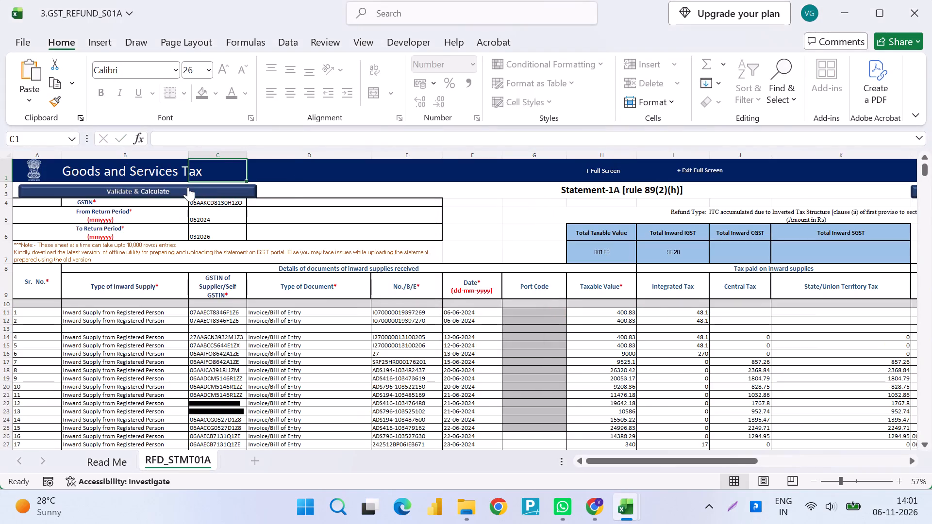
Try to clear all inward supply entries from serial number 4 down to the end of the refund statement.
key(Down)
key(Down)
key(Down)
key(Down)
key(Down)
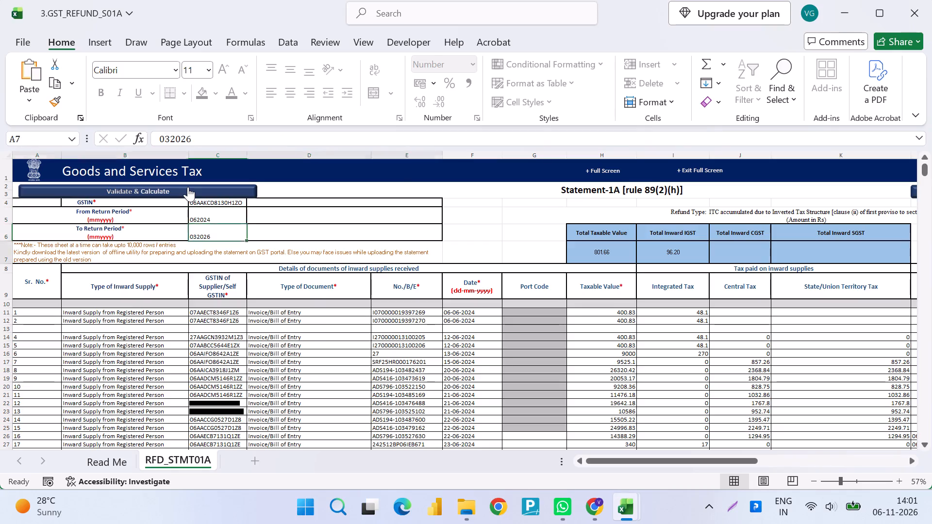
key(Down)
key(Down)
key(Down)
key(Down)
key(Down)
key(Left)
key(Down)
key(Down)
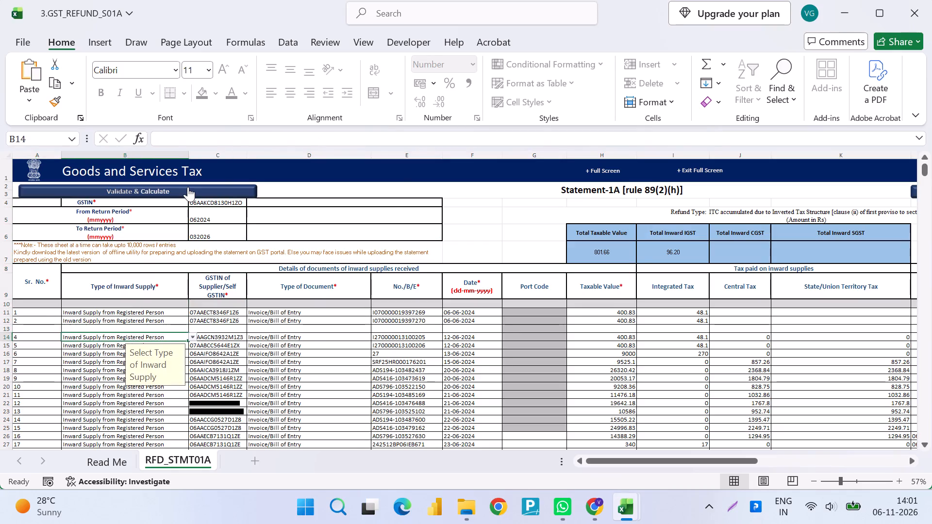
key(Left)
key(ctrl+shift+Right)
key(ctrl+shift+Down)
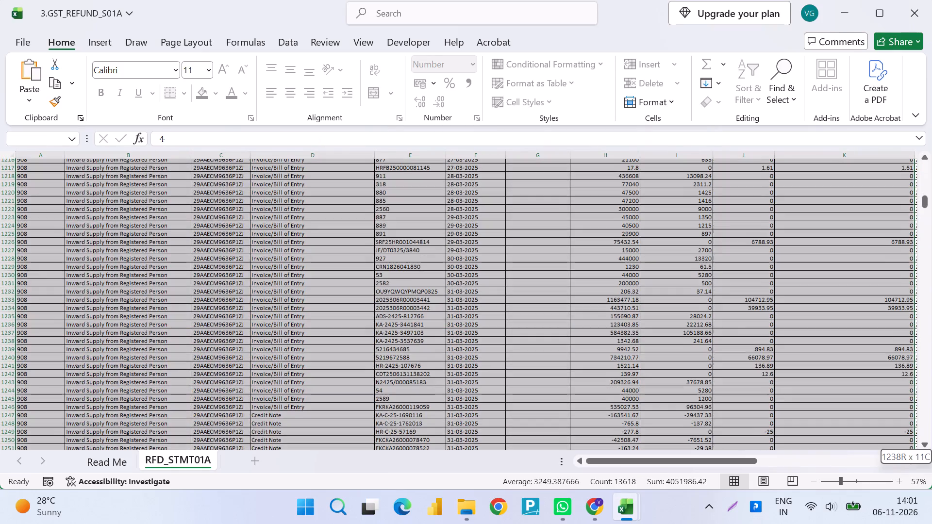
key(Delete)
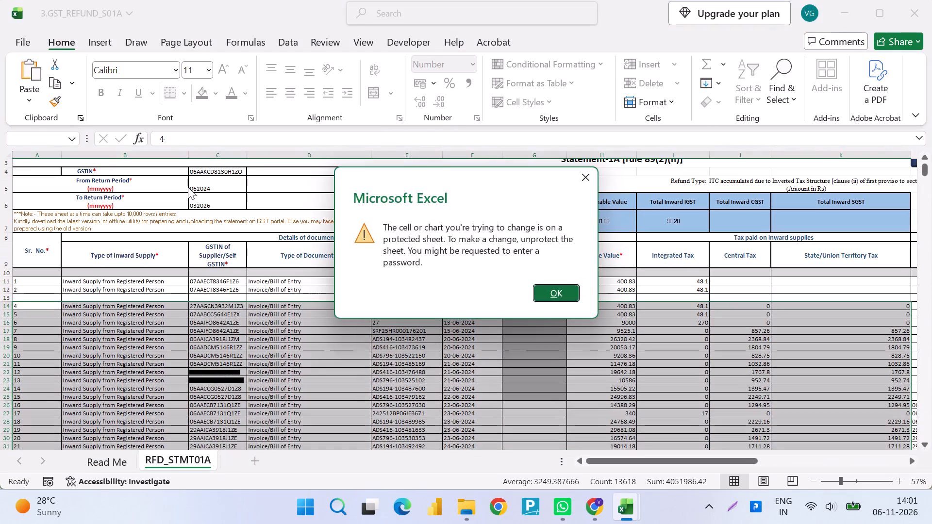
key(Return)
Save the refund statement workbook.
key(ctrl+s)
scroll(410, 291, left, 1)
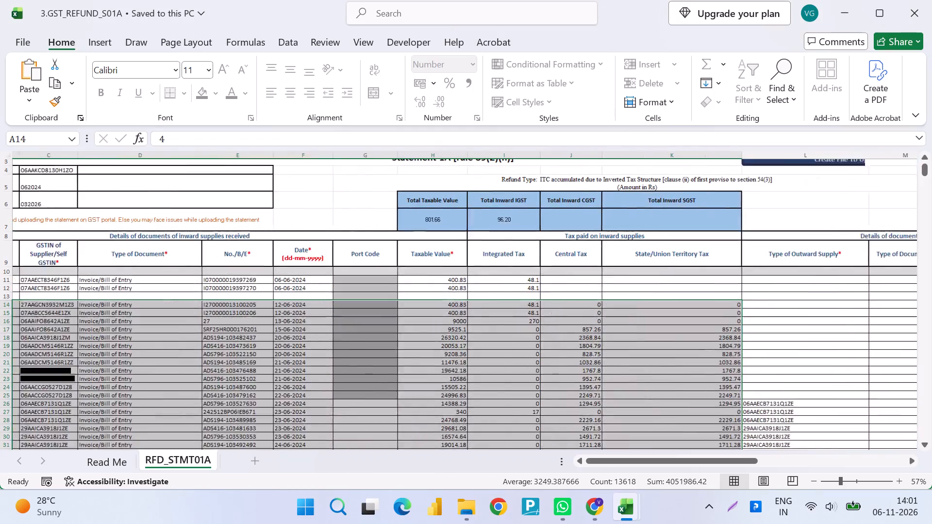
scroll(410, 291, left, 1)
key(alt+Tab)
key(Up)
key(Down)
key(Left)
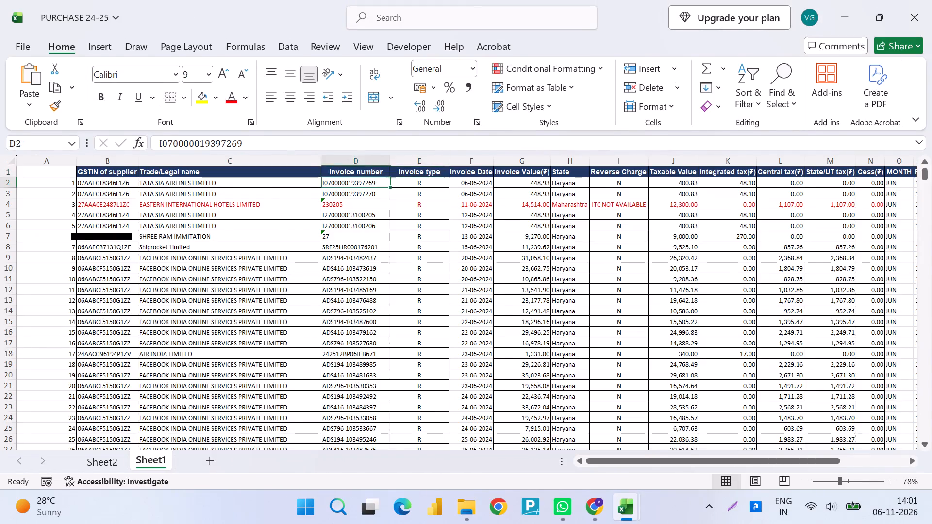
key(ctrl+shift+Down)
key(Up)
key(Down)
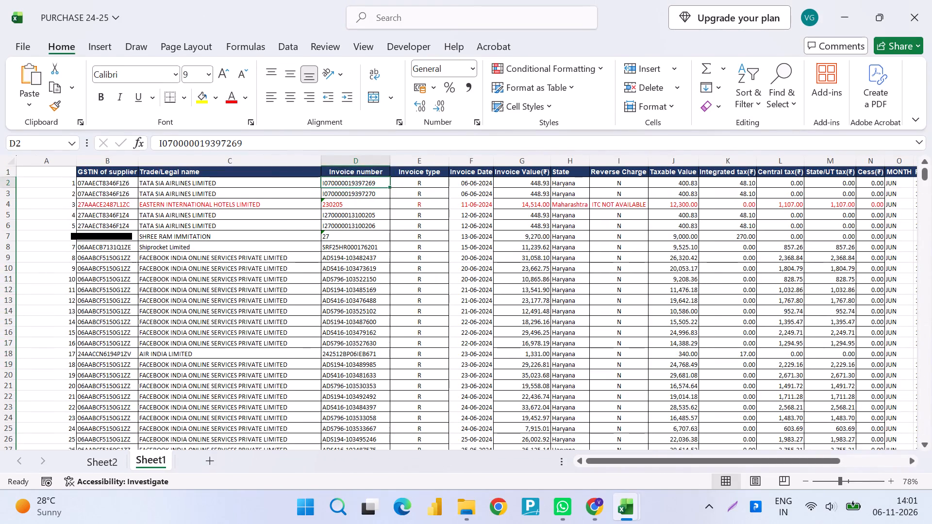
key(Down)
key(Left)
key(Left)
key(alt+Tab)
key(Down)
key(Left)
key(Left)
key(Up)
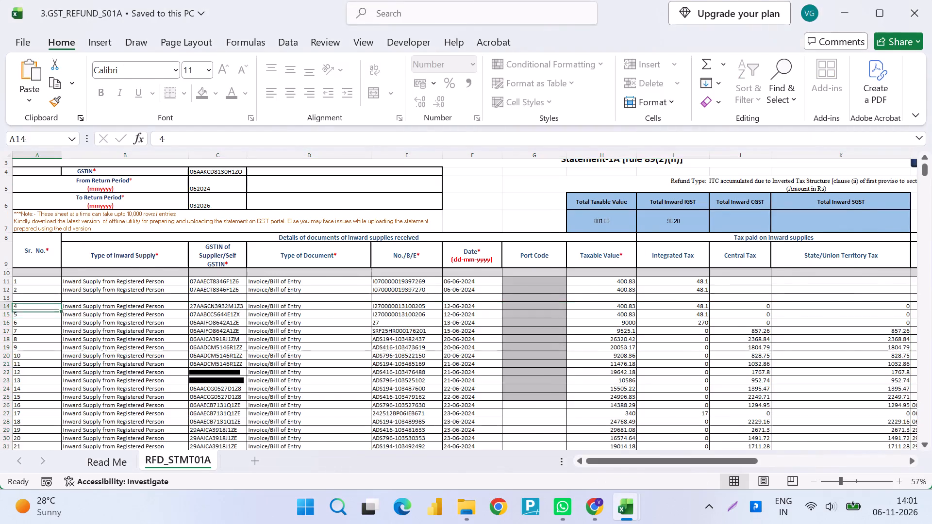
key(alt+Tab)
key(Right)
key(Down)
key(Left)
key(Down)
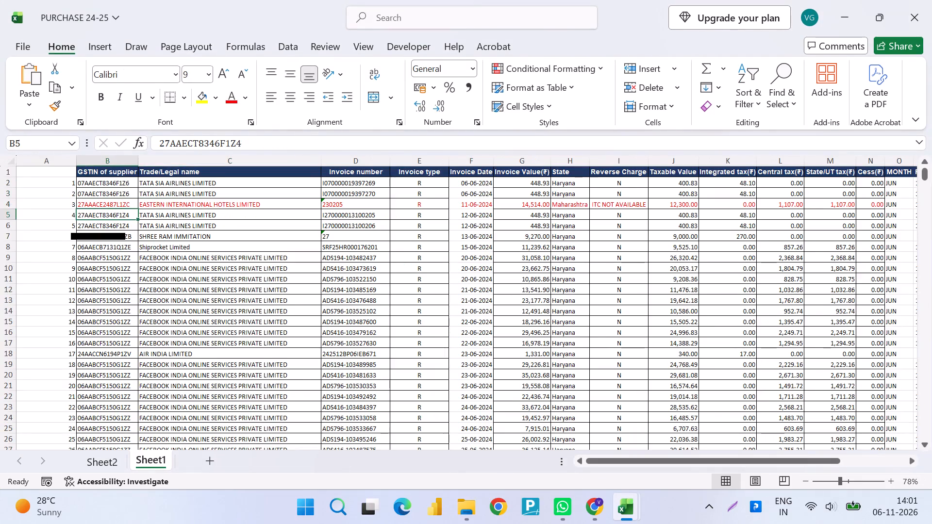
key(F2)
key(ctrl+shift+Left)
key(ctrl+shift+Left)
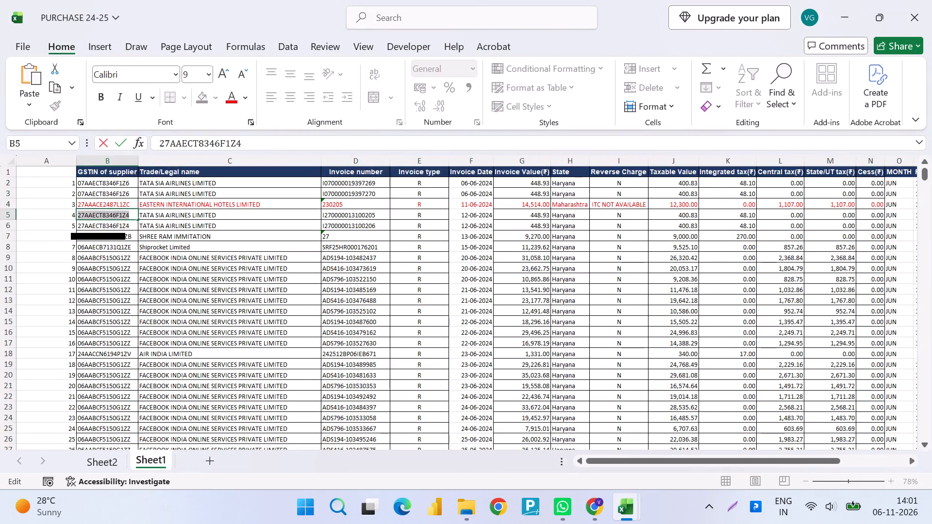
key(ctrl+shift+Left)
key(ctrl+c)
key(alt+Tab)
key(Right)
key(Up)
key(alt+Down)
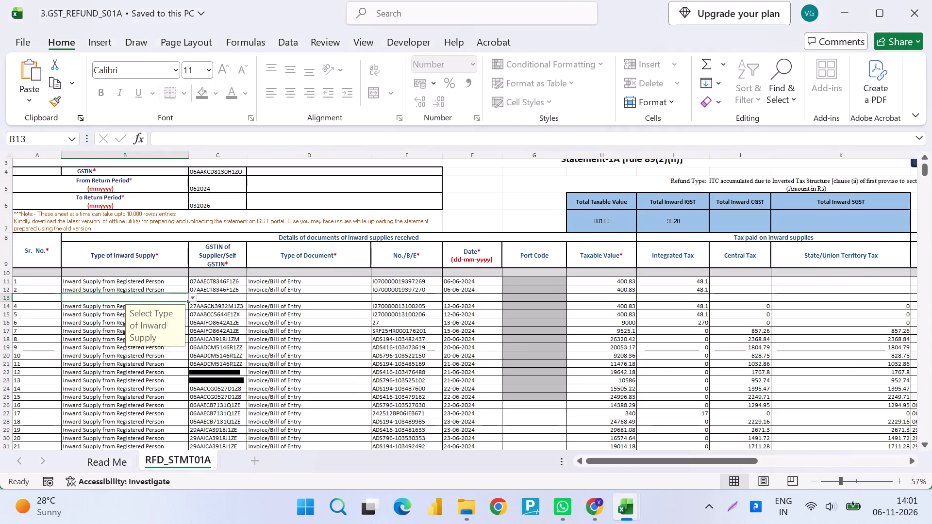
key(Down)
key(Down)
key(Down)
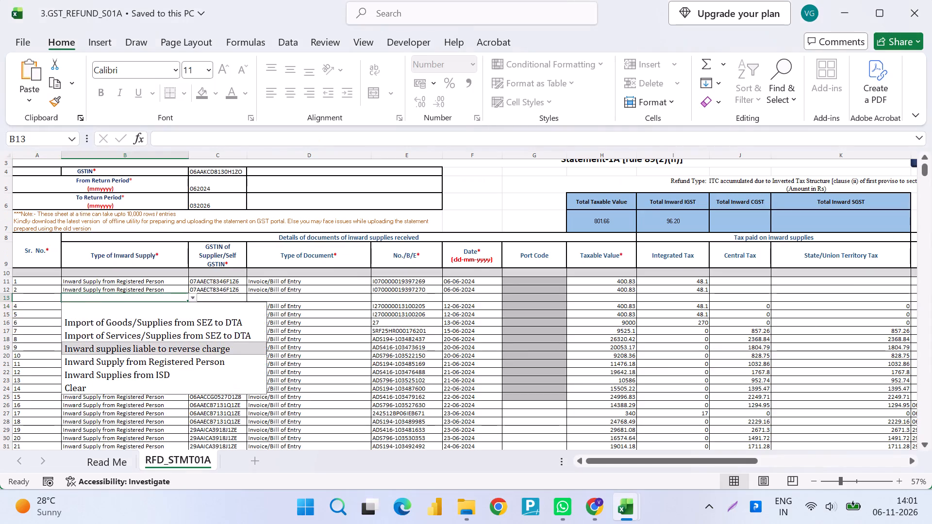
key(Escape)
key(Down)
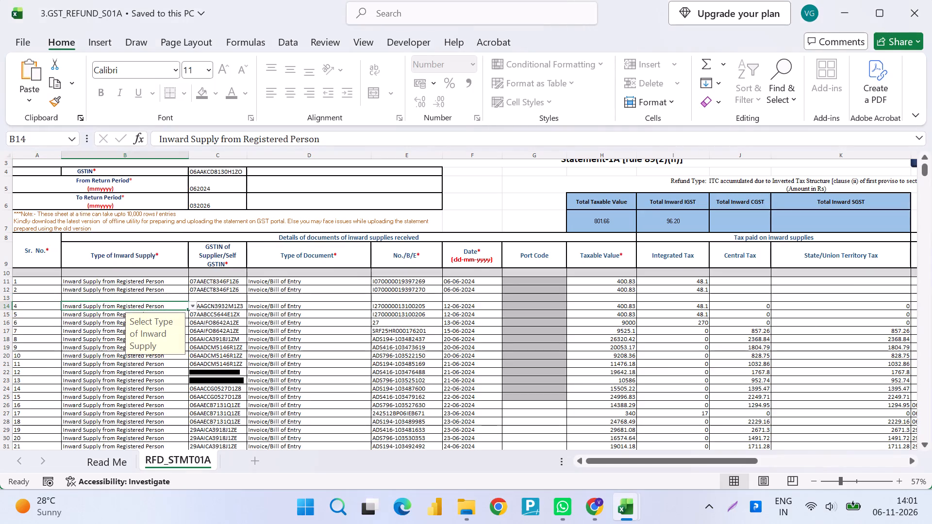
Enter serial number 3 in the blank statement row and set its supply type to Inward Supply from Registered Person.
key(alt+Tab)
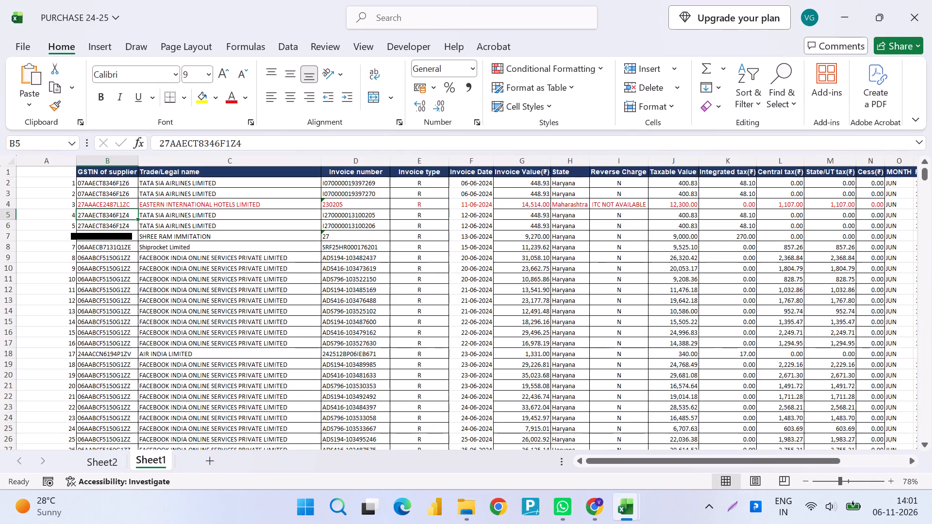
key(Up)
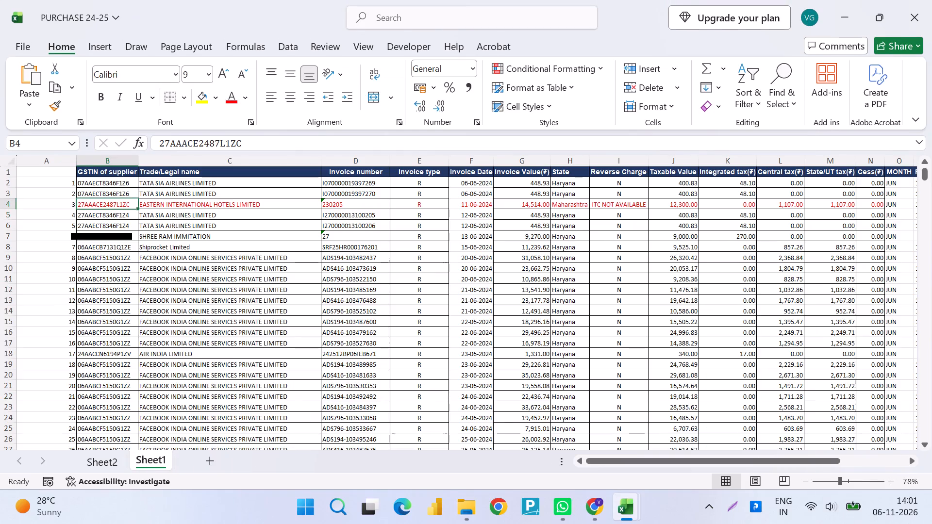
key(alt+Tab)
key(Left)
key(Up)
key(3)
key(Tab)
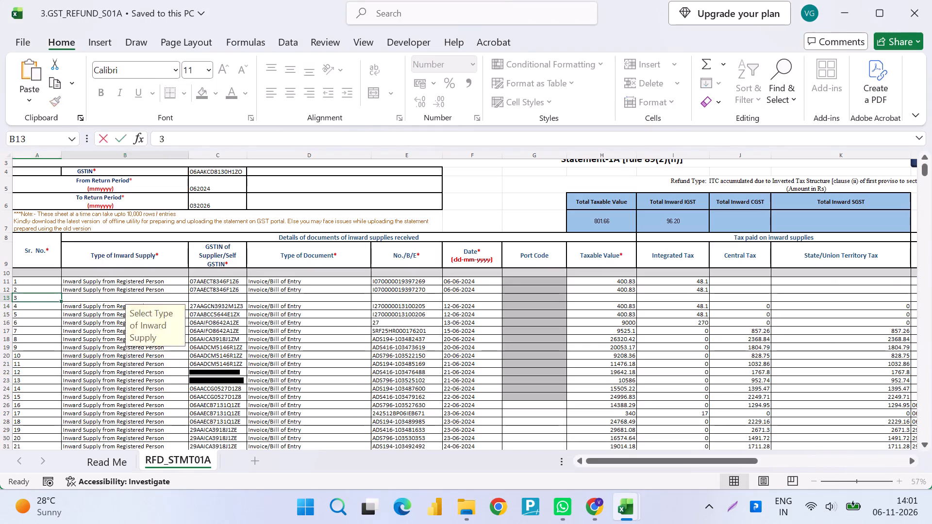
key(alt+Down)
key(Down)
key(Down)
key(Down)
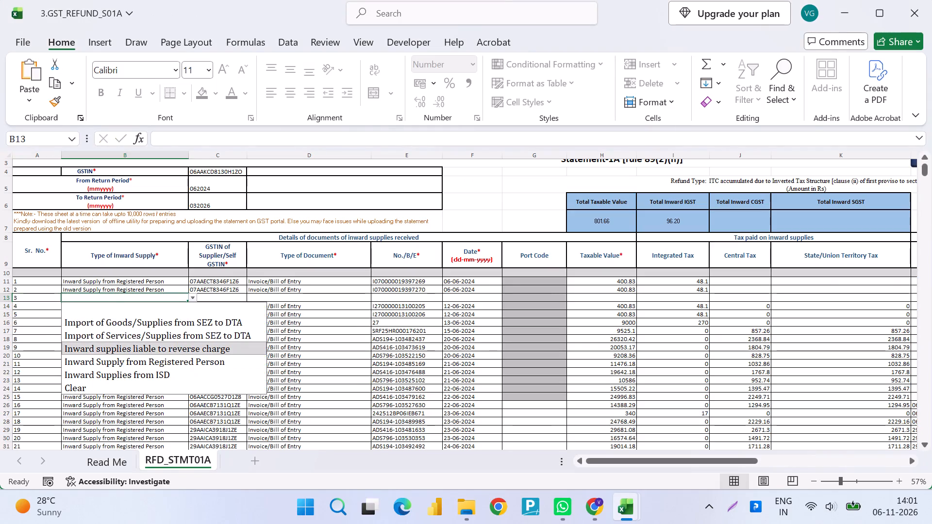
key(Down)
key(Return)
key(Tab)
key(alt+Down)
key(Escape)
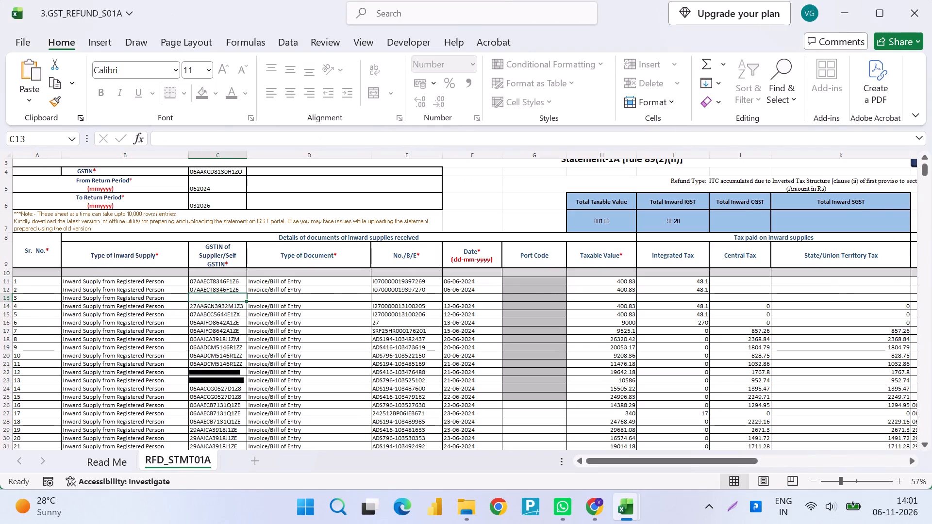
Copy the Eastern International Hotels Limited supplier GSTIN from PURCHASE 24-25 into serial number 3 of the refund statement.
key(alt+Tab)
key(Right)
key(Left)
key(F2)
key(ctrl+shift+Left)
key(ctrl+shift+Left)
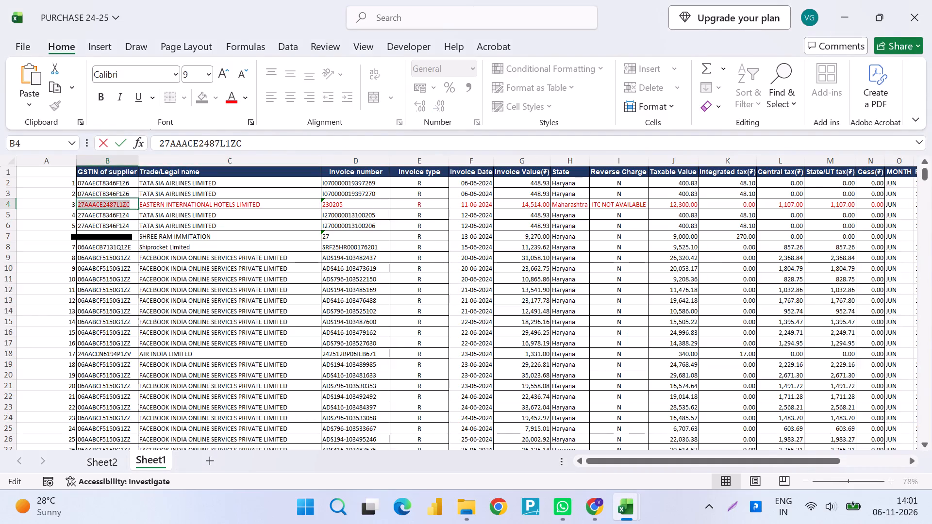
key(ctrl+c)
key(alt+Tab)
key(F2)
key(ctrl+v)
key(Tab)
Set the document type of serial number 3 to Invoice/Bill of Entry.
key(alt+Down)
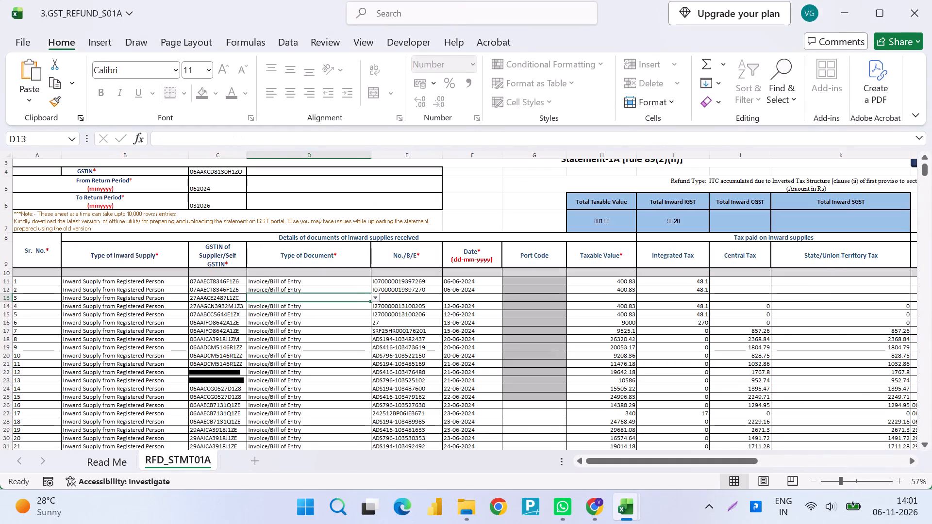
key(Down)
key(Return)
key(Tab)
Copy invoice number 230205 from PURCHASE 24-25 into the document number of serial number 3 in the refund statement.
key(alt+Tab)
key(Escape)
key(Right)
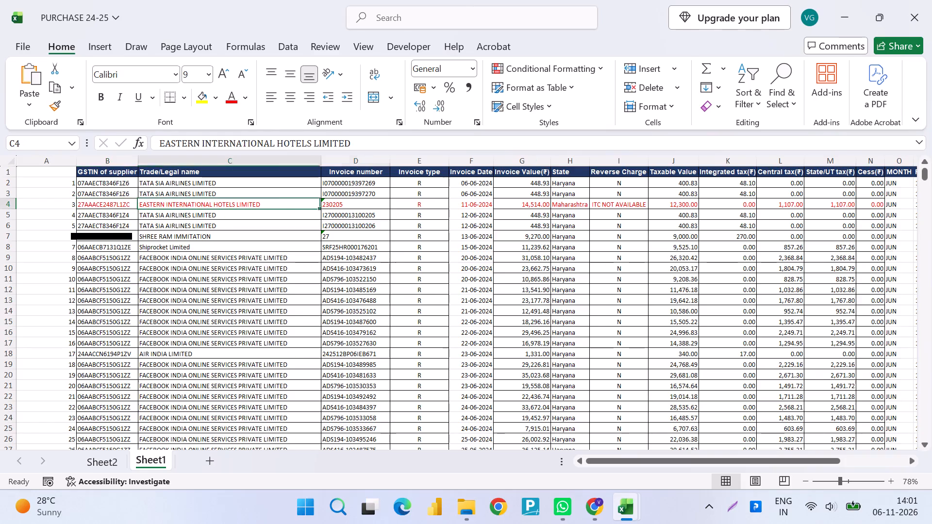
key(Right)
key(F2)
key(ctrl+shift+Left)
key(ctrl+c)
key(alt+Tab)
key(F2)
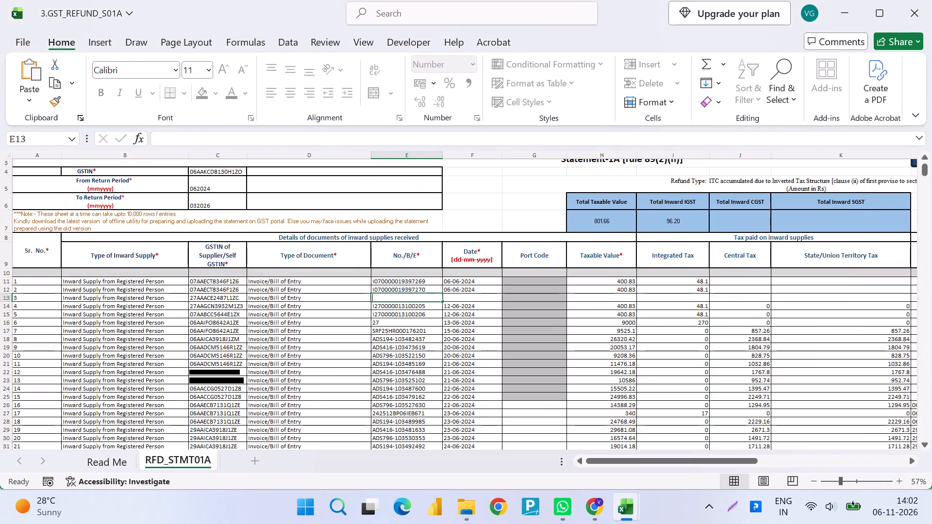
key(ctrl+v)
key(Tab)
Look up the Eastern International Hotels invoice date in PURCHASE 24-25 and enter 11-06-2024 for serial number 3.
key(alt+Tab)
key(Right)
key(Escape)
key(Right)
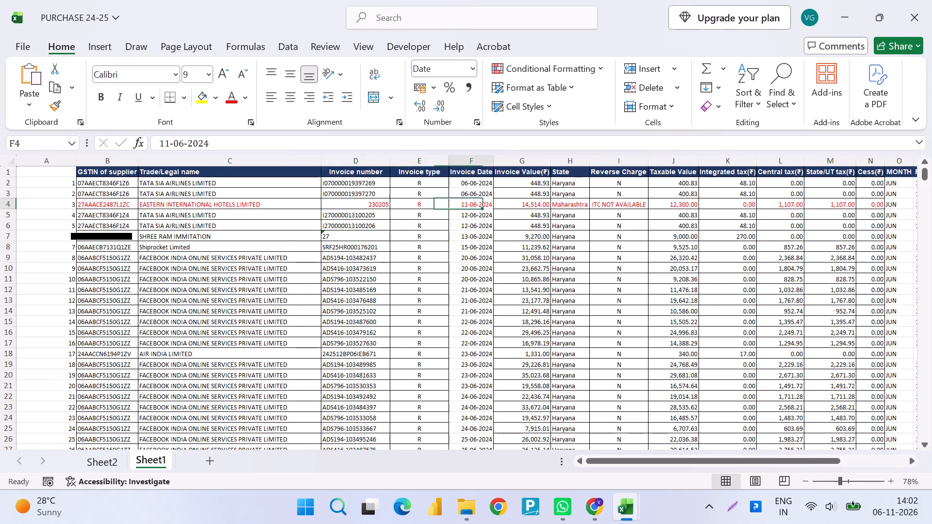
key(alt+Tab)
text(11-06-2024)
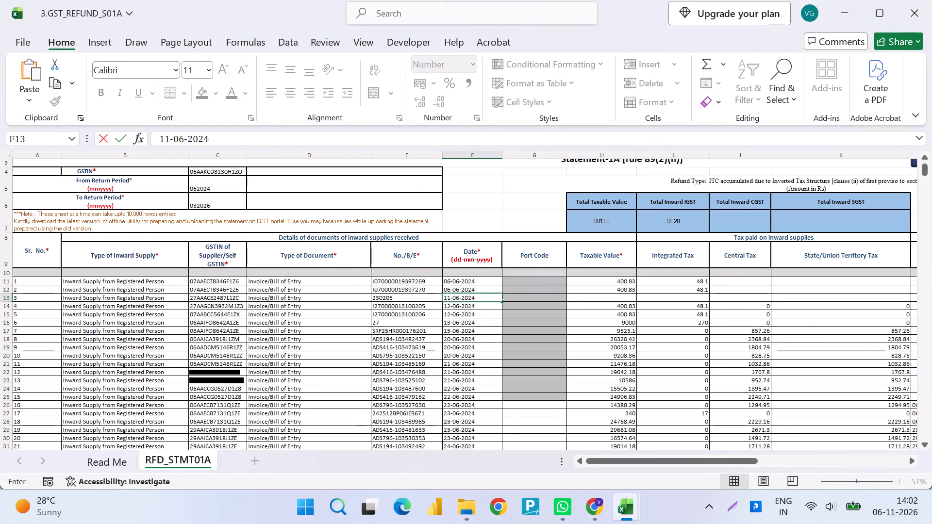
key(Tab)
Look up the same invoice's taxable value in PURCHASE 24-25 and enter 12300 for serial number 3.
key(Tab)
key(Left)
key(alt+Tab)
key(Right)
key(Right)
key(Right)
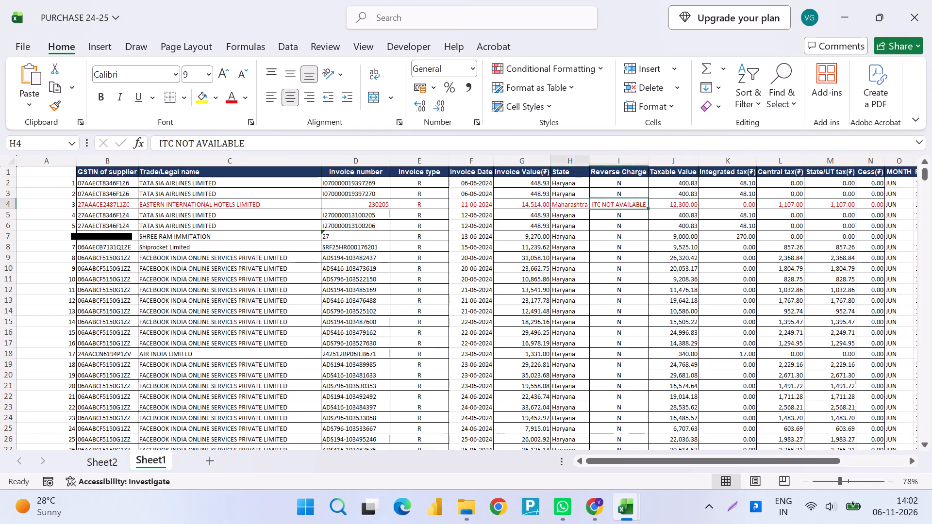
key(Left)
key(Right)
key(Right)
key(Left)
key(Left)
key(Left)
key(Right)
key(Right)
key(Right)
key(alt+Tab)
text(12)
text(300)
key(Tab)
Enter the taxes of serial number 3 from PURCHASE 24-25: integrated 0, central 1107 and state/union territory 1107.
key(alt+Tab)
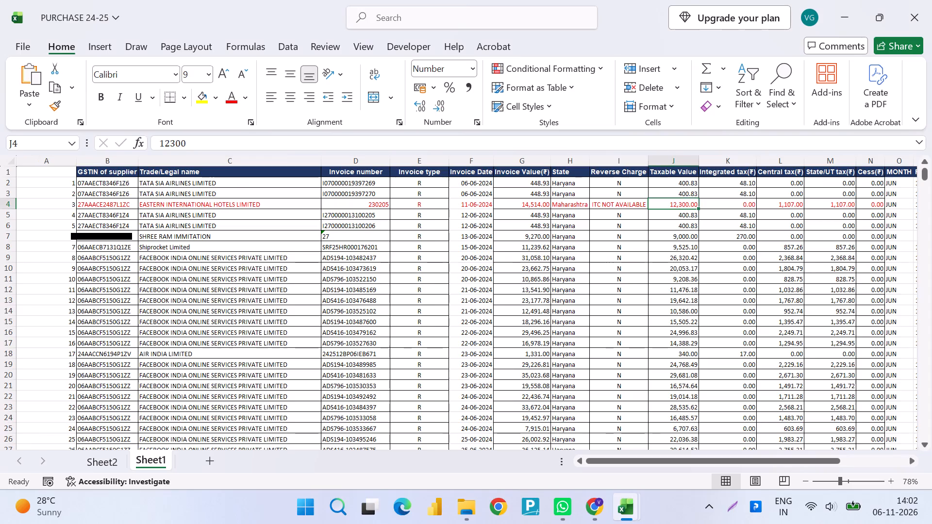
key(Right)
key(Right)
key(Left)
key(alt+Tab)
key(minus)
key(BackSpace)
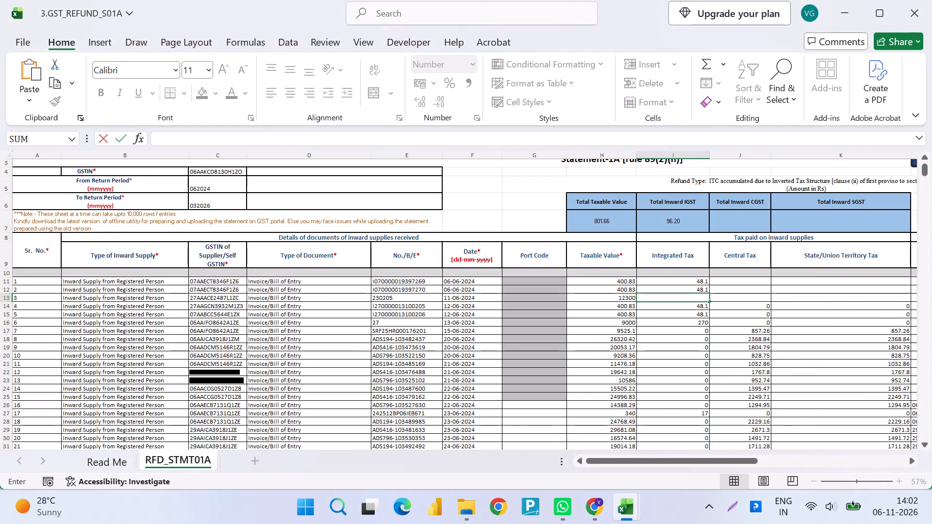
key(0)
key(Tab)
key(alt+Tab)
key(alt+Tab)
text(1107)
key(Tab)
text(1107)
key(Tab)
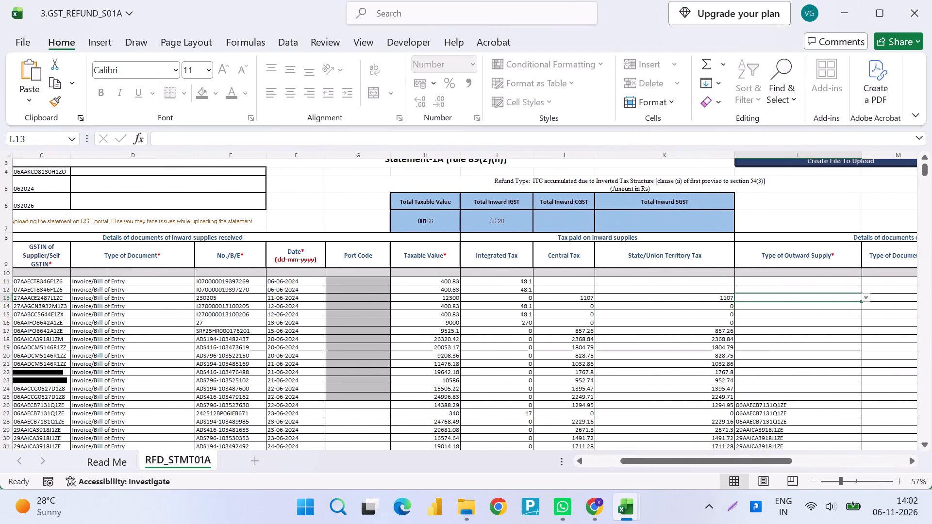
Check the Error column of the refund statement for serial number 3 and the rows below it.
key(Right)
key(Right)
key(Right)
key(Right)
key(Right)
key(Right)
key(Right)
key(Right)
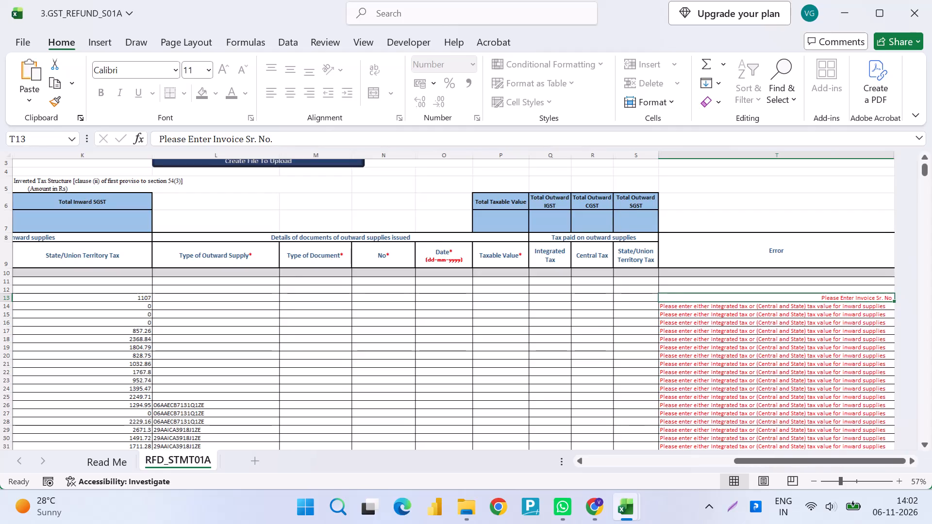
Check the Eastern International Hotels invoice number in PURCHASE 24-25 and re-enter 230205 as the document number of serial number 3.
key(ctrl+Left)
key(ctrl+Left)
key(ctrl+Left)
key(ctrl+Left)
key(ctrl+Left)
key(ctrl+Left)
key(ctrl+Left)
key(ctrl+Left)
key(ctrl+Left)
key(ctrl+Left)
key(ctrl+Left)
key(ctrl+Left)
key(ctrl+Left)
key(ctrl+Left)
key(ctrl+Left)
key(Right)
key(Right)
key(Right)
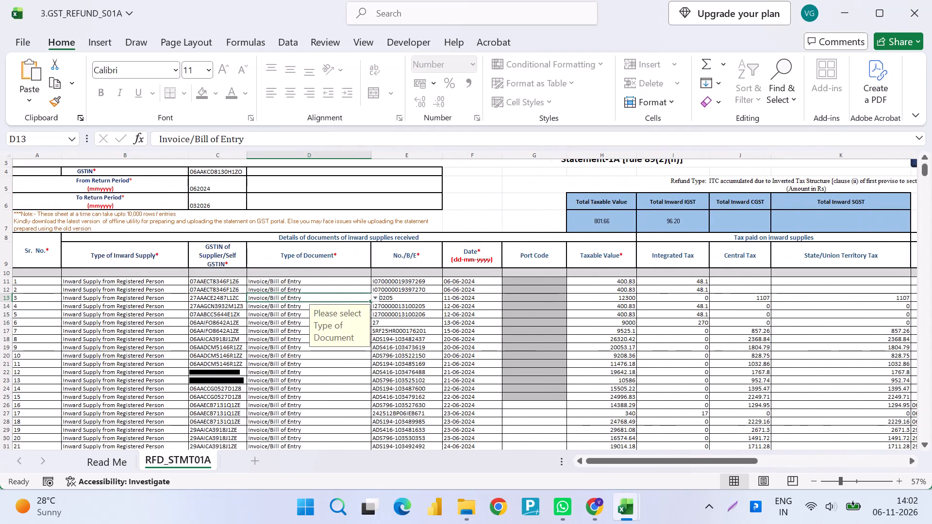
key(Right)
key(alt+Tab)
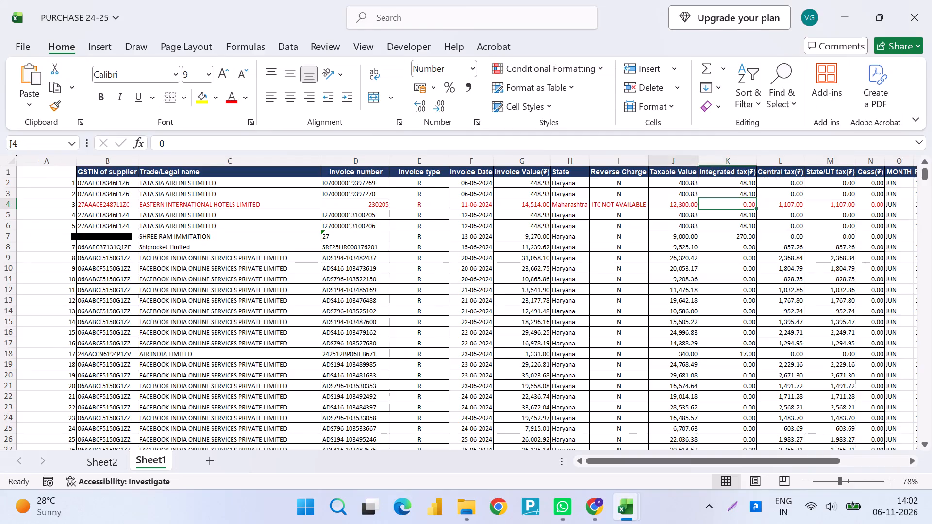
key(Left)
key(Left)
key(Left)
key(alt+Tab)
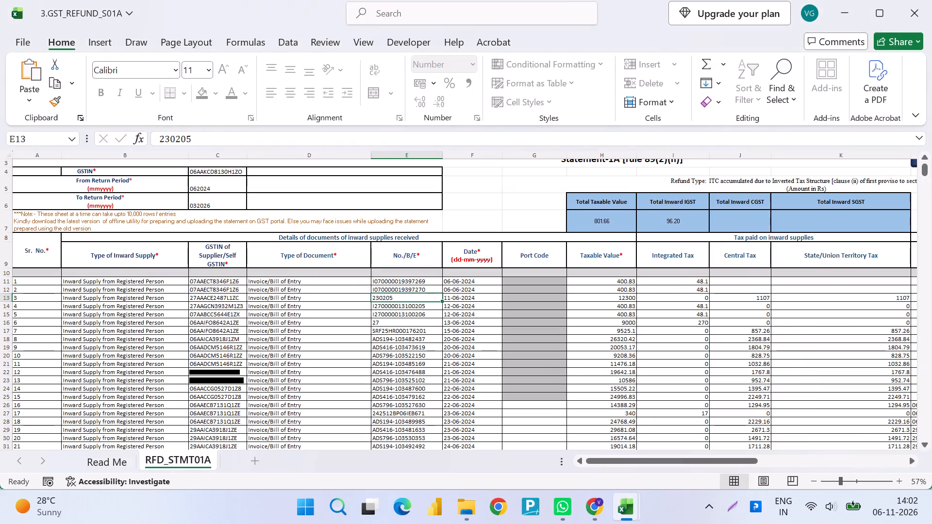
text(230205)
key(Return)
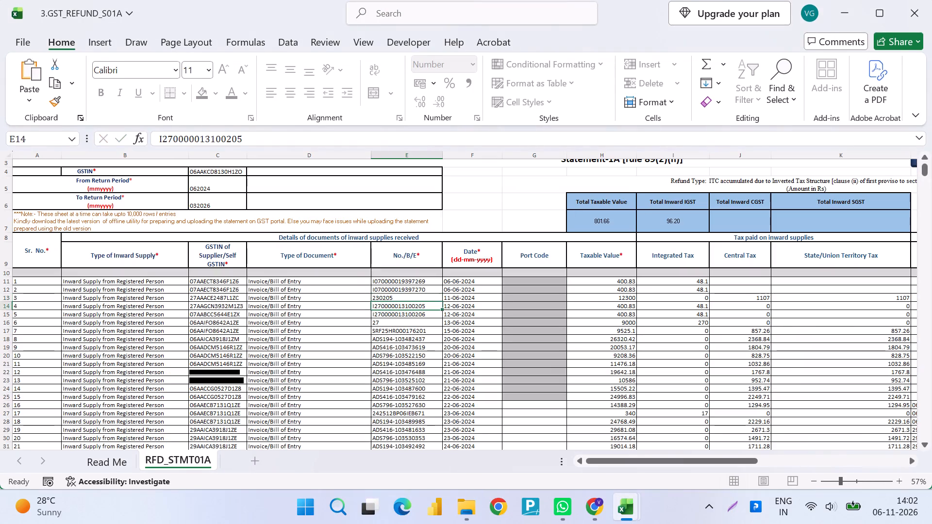
Review the serial number 3 row across the inward and outward supply columns, and the header area of the statement.
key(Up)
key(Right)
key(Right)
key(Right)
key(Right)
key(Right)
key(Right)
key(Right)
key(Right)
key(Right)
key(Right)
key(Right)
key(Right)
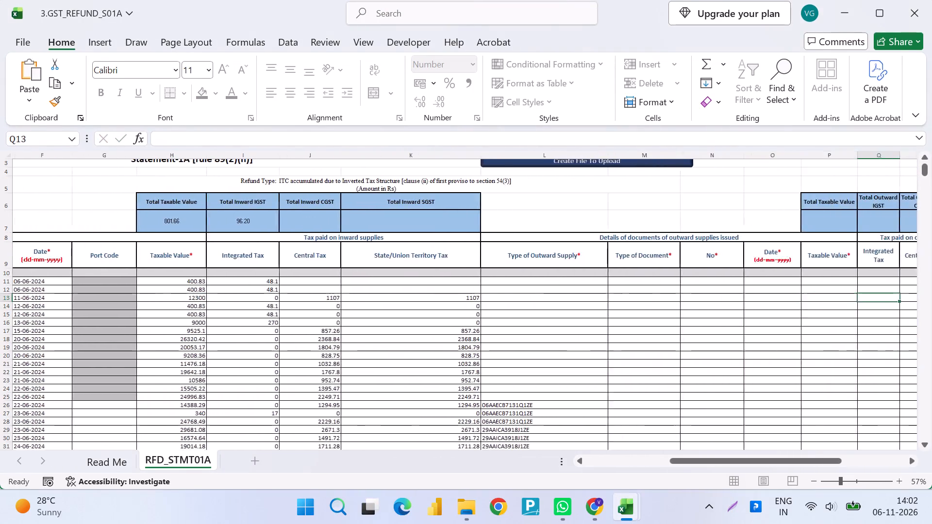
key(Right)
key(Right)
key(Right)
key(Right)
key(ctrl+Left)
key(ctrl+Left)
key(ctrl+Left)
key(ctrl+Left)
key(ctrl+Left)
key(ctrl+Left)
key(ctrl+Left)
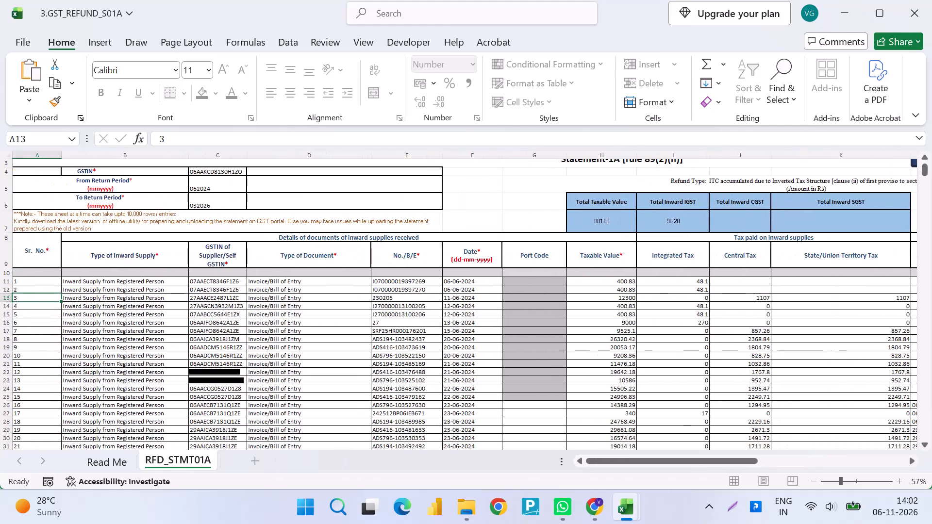
scroll(240, 428, left, 3)
scroll(151, 196, up, 2)
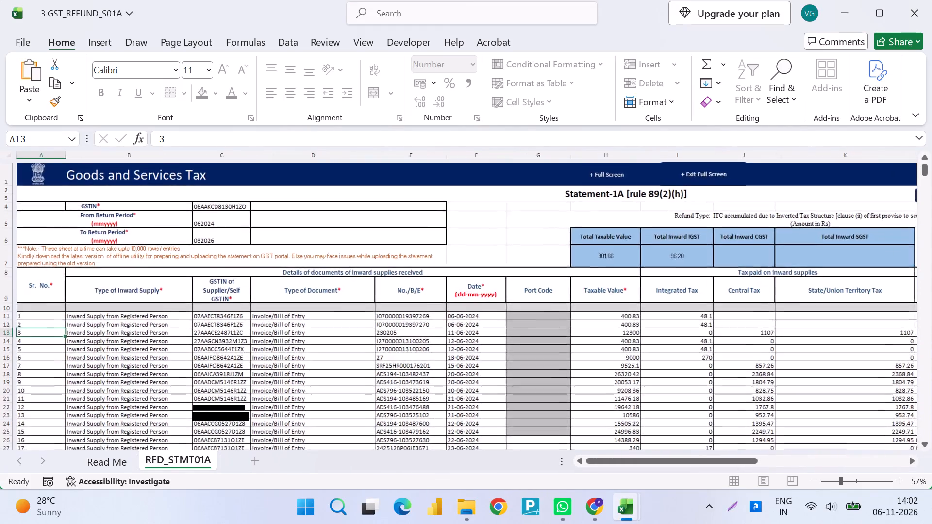
scroll(158, 213, right, 3)
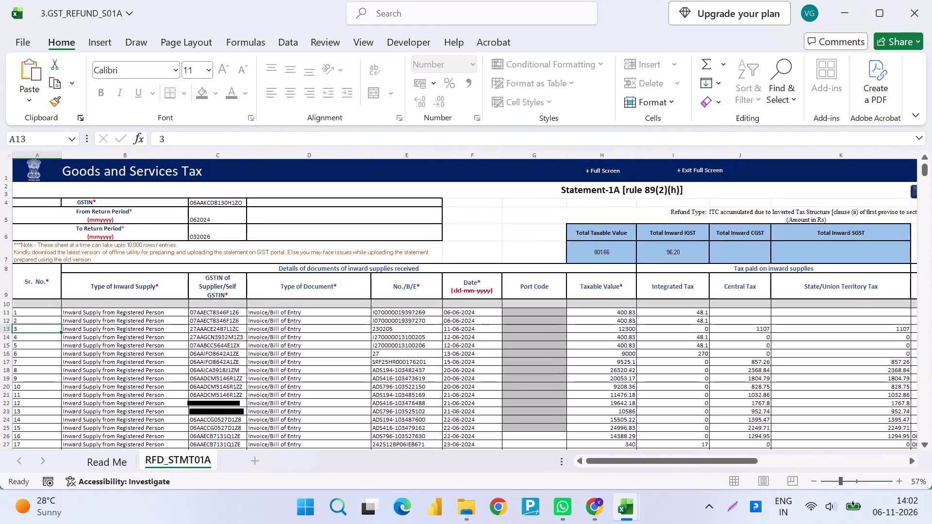
scroll(236, 253, down, 2)
scroll(236, 253, up, 1)
scroll(236, 253, right, 1)
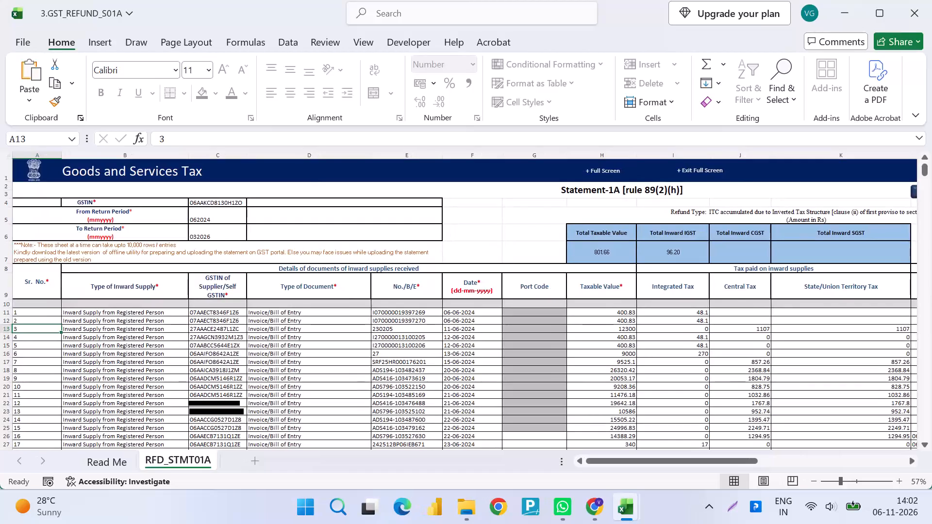
Save the GST refund statement workbook and close it.
key(ctrl+s)
key(alt+Tab)
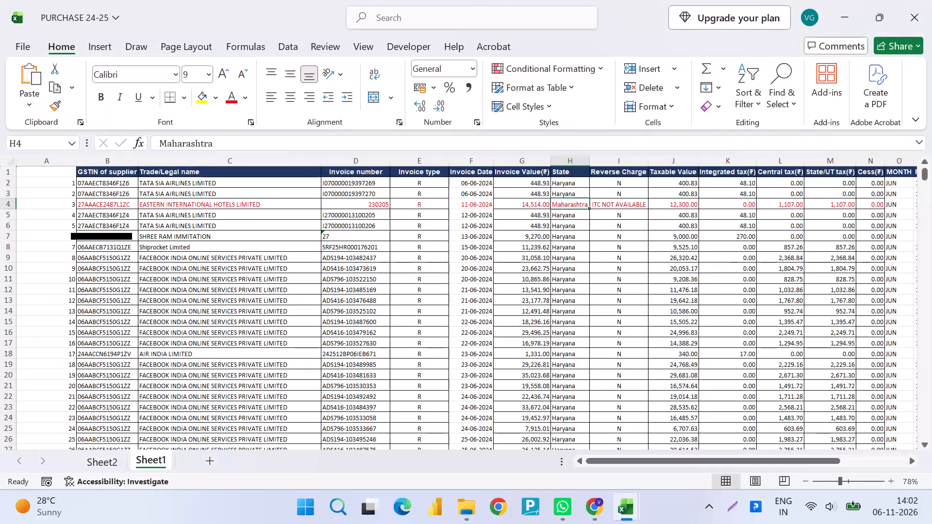
scroll(266, 287, up, 1)
key(alt+Tab)
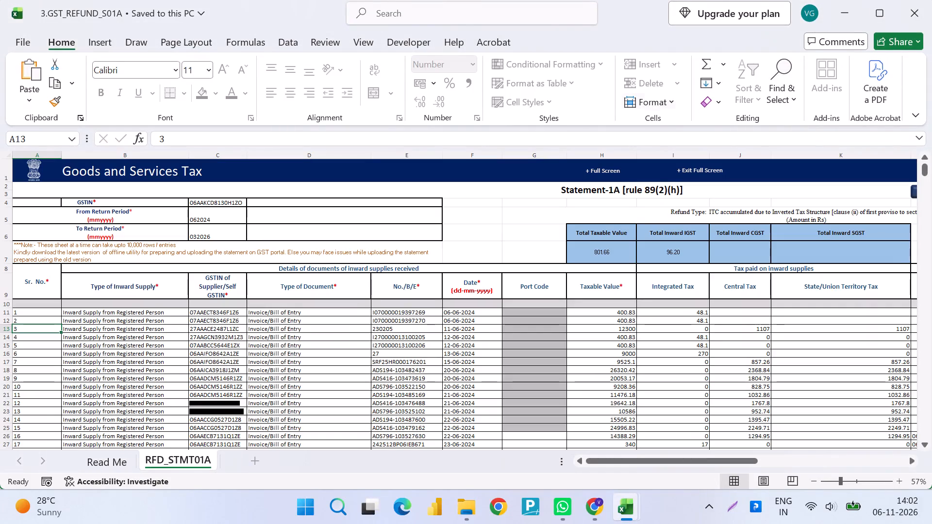
click(931, 0)
Switch to Chrome and close the Download history page.
key(alt+Tab)
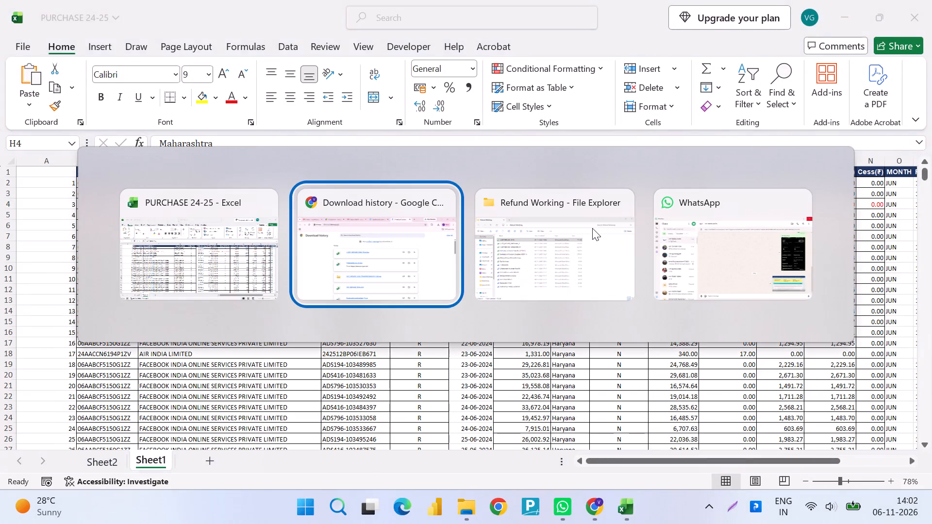
click(663, 16)
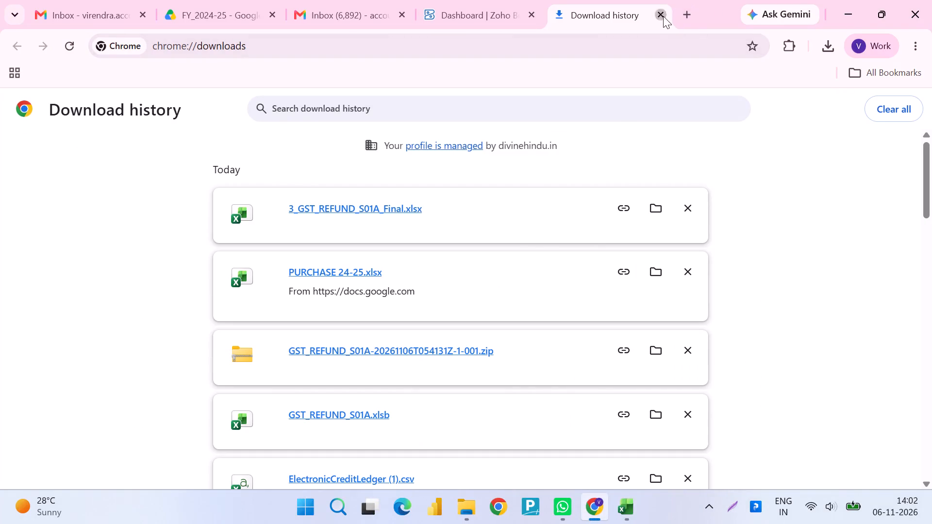
Reopen 3.GST_REFUND_S01A from the Refund Working folder in File Explorer, leave full-screen view and maximise the window.
key(alt+Tab)
key(alt+Tab)
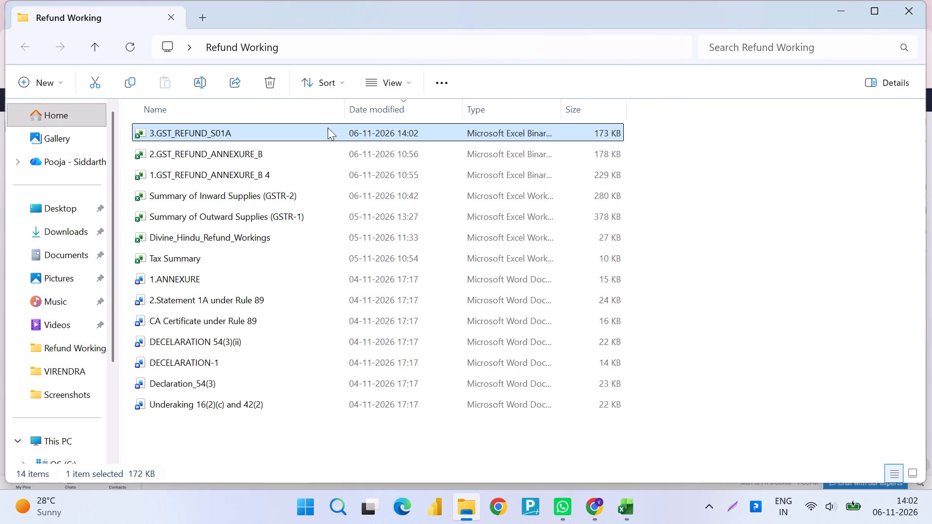
double_click(328, 128)
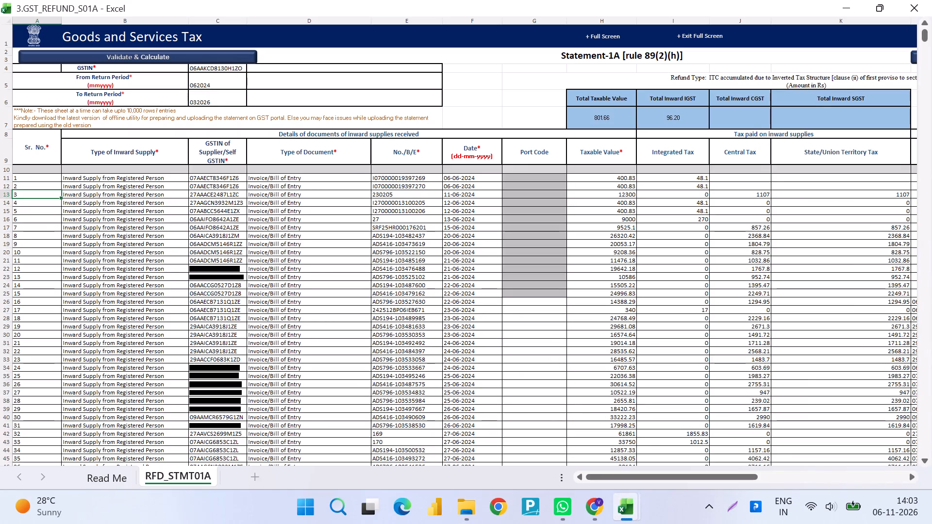
click(877, 12)
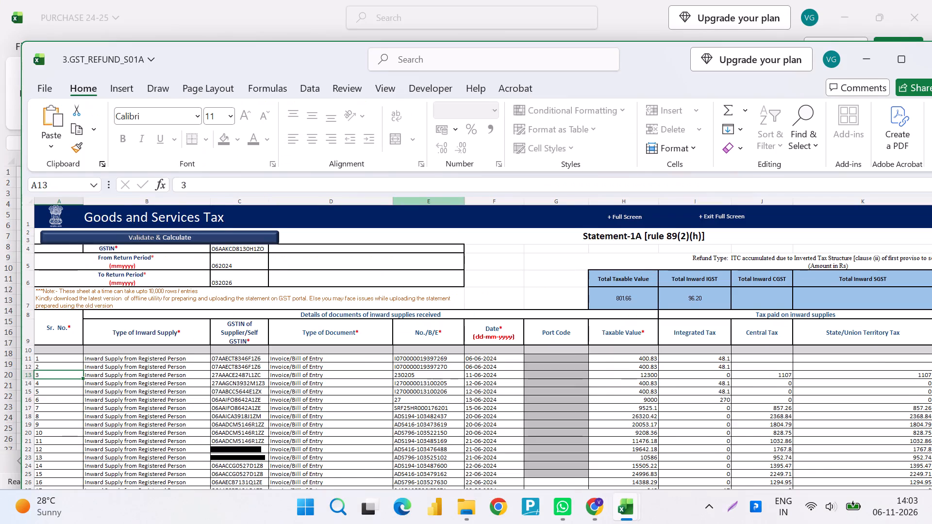
key(super+Up)
Run Validate & Calculate on the reopened RFD_STMT01A sheet and acknowledge the record count.
click(202, 193)
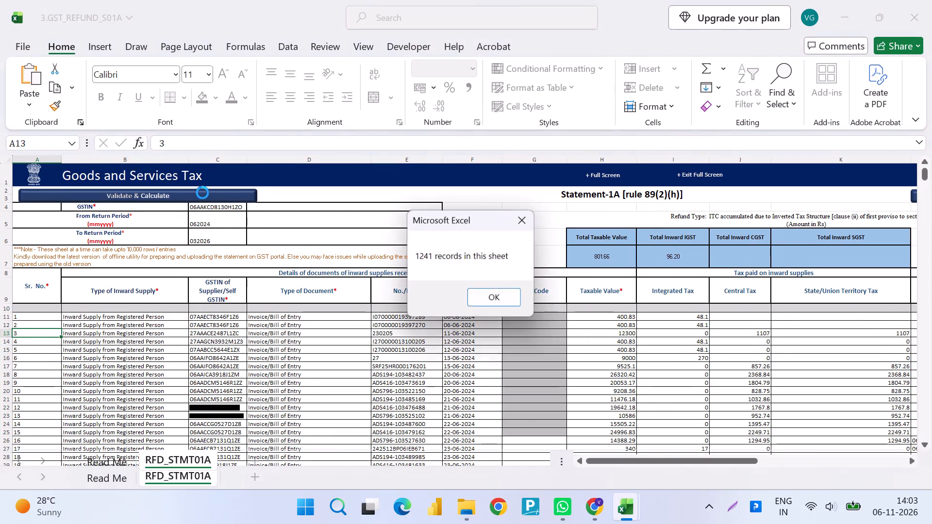
click(514, 298)
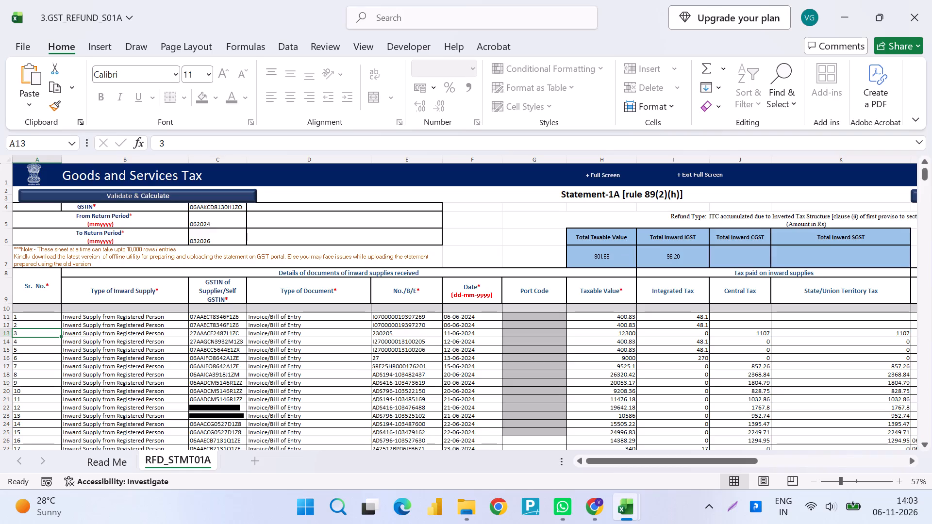
Reselect Inward Supply from Registered Person as the type of inward supply for serial number 4.
key(Right)
key(Down)
key(alt+Down)
key(Down)
key(Escape)
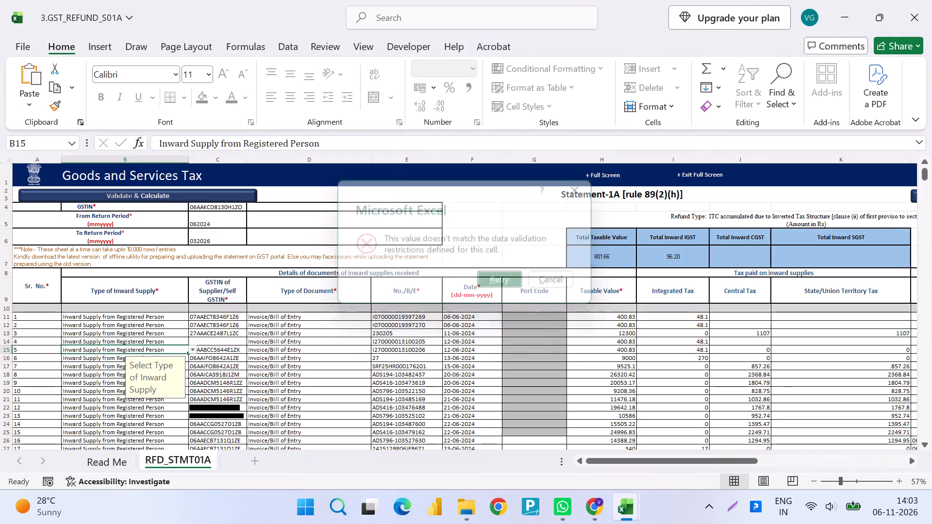
key(Escape)
key(Escape)
key(Escape)
key(Up)
key(alt+Down)
key(Return)
key(Tab)
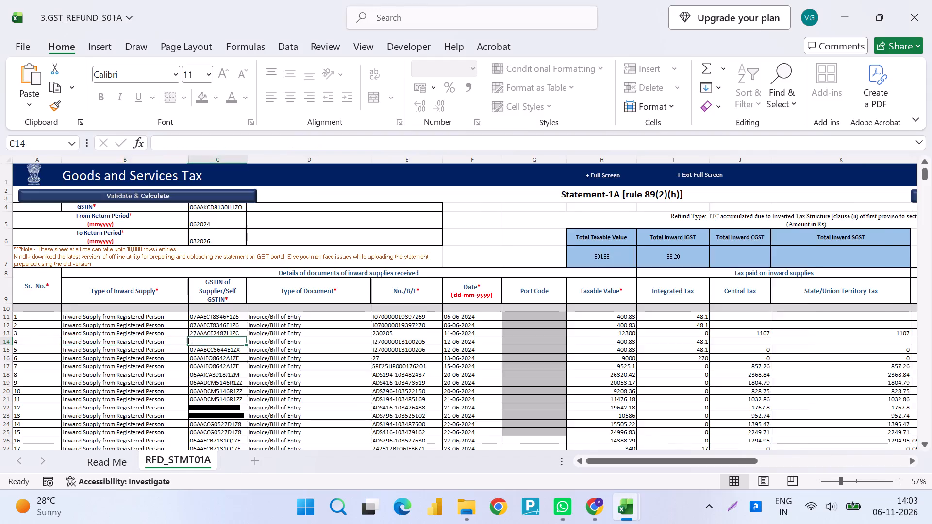
Copy the TATA SIA Airlines supplier GSTIN of entry 4 in PURCHASE 24-25 into the GSTIN cell of serial number 4.
key(alt+Tab)
key(Left)
key(Left)
key(Left)
key(Left)
key(Left)
key(Down)
key(Left)
key(F2)
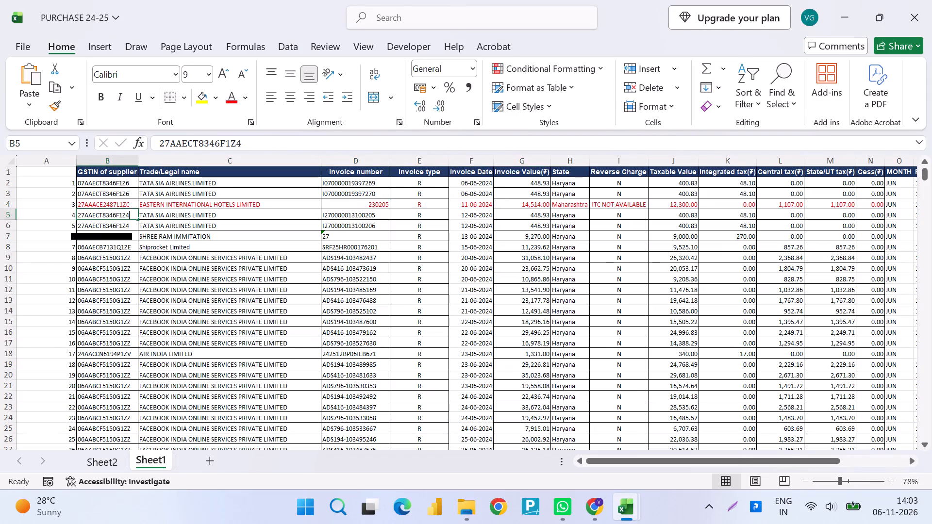
key(ctrl+shift+Left)
key(ctrl+shift+Left)
key(ctrl+c)
key(alt+Tab)
key(F2)
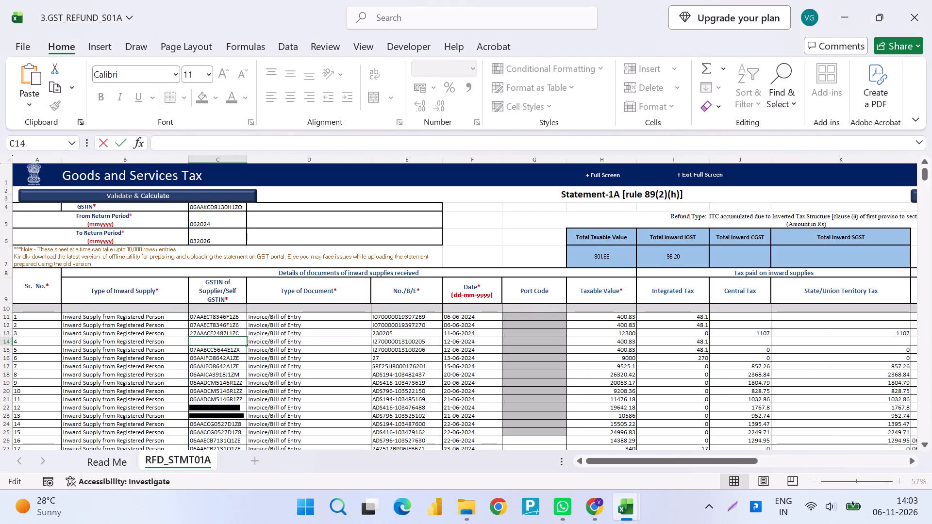
key(ctrl+v)
key(Tab)
Reselect Invoice/Bill of Entry as the type of document for serial number 4.
key(alt+Down)
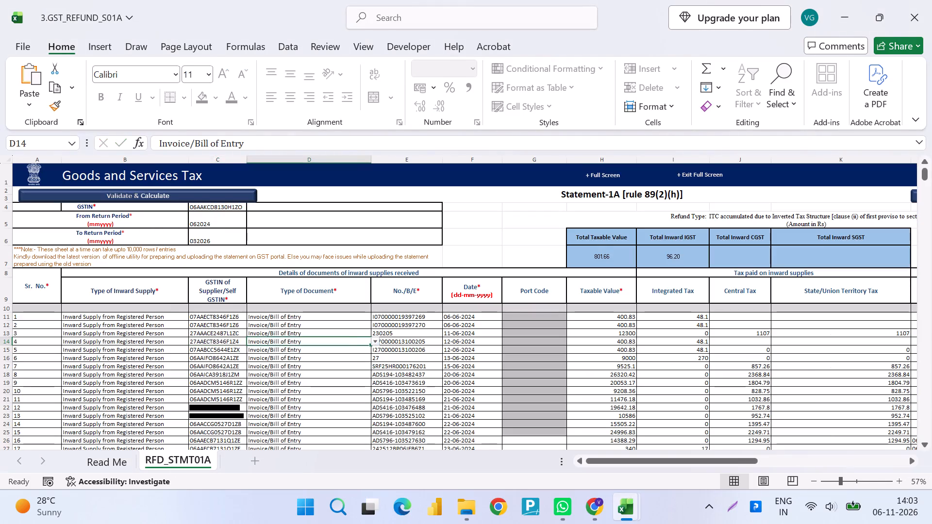
key(Return)
key(Tab)
key(alt+Tab)
key(Right)
key(Right)
key(F2)
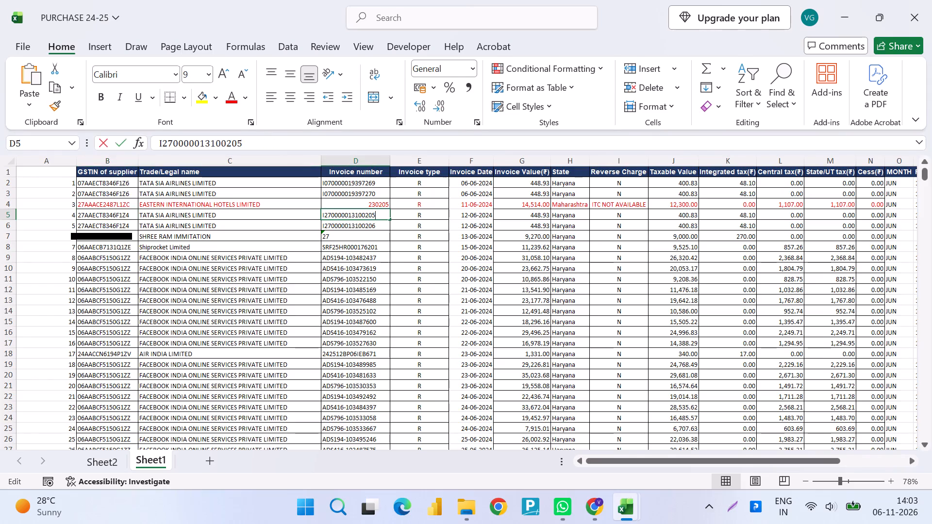
key(ctrl+shift+Left)
key(ctrl+c)
key(alt+Tab)
key(F2)
key(ctrl+shift+Left)
key(ctrl+shift+Left)
key(ctrl+shift+Left)
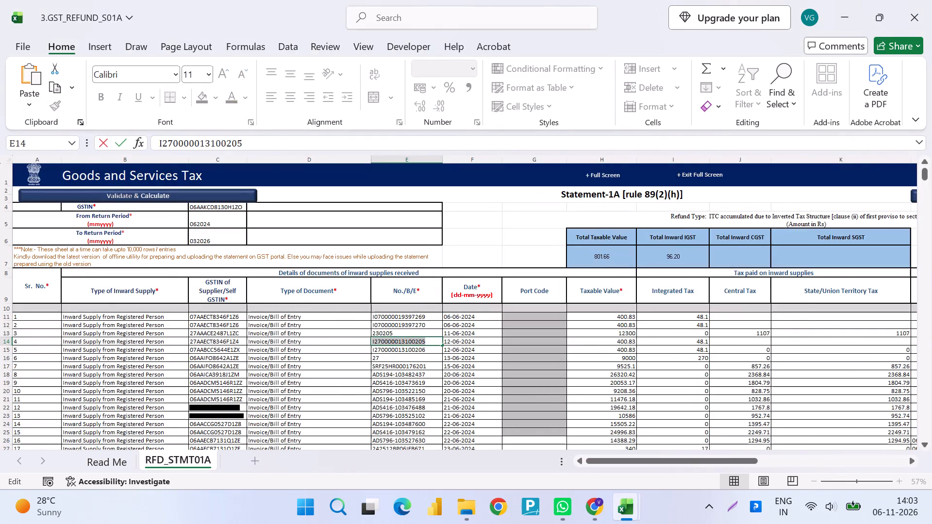
key(ctrl+v)
key(Tab)
Look up the same invoice's date in PURCHASE 24-25 and enter 12-06-2024 for serial number 4.
key(alt+Tab)
key(Right)
key(Right)
key(alt+Tab)
text(12-06-2024)
key(Tab)
key(Tab)
Check the taxable value in PURCHASE 24-25 and recommit taxable value 400.83 and integrated tax 48.1 for serial number 4.
key(alt+Tab)
key(Right)
key(Right)
key(Right)
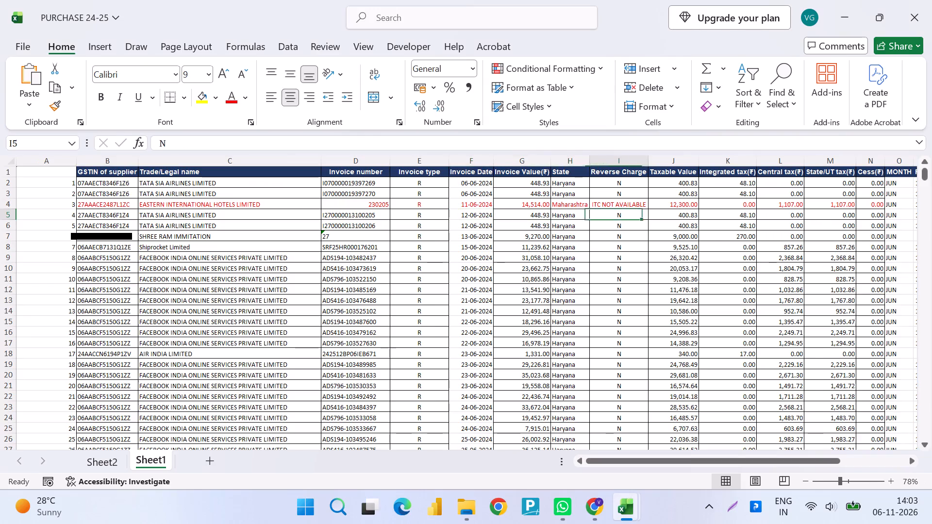
key(Right)
key(alt+Tab)
key(Left)
key(F2)
key(Return)
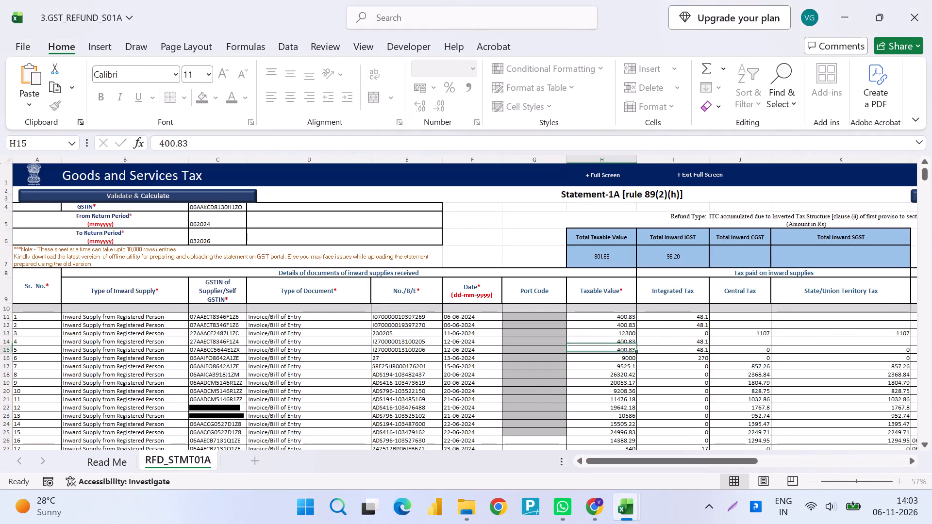
key(Right)
key(Up)
key(F2)
key(Return)
Clear the integrated tax cell of serial number 3.
key(Right)
key(Up)
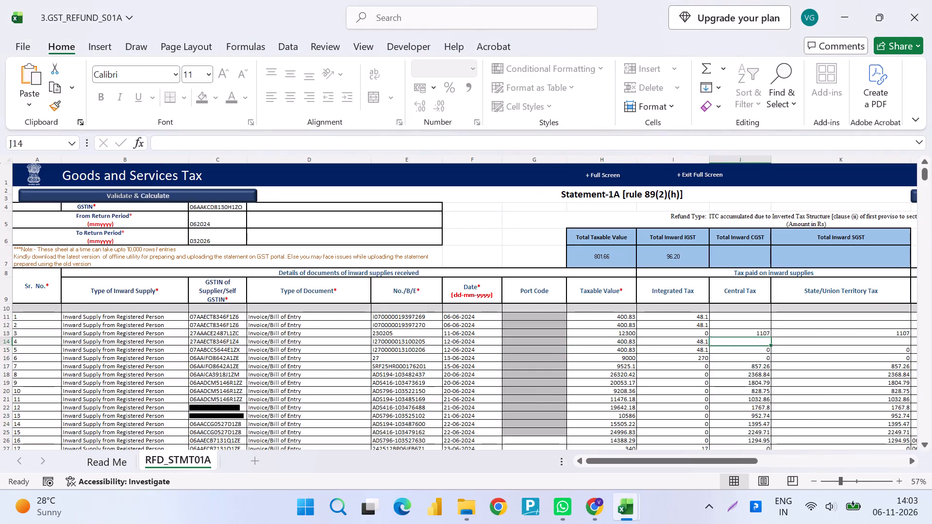
key(Right)
key(Right)
key(Right)
key(Left)
key(Left)
key(Left)
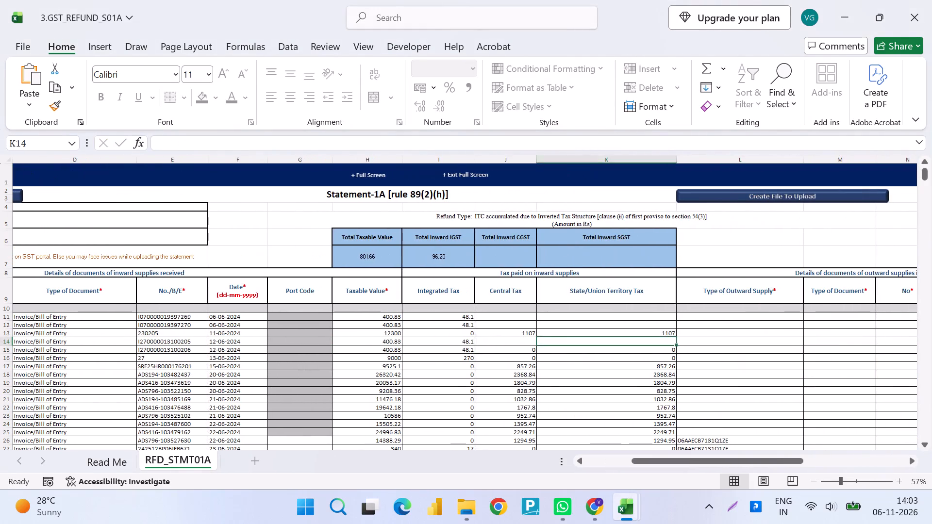
key(Up)
key(Left)
key(Delete)
Look across the serial number 4 row, then run Validate & Calculate on the sheet.
key(Down)
key(Right)
key(Right)
key(Right)
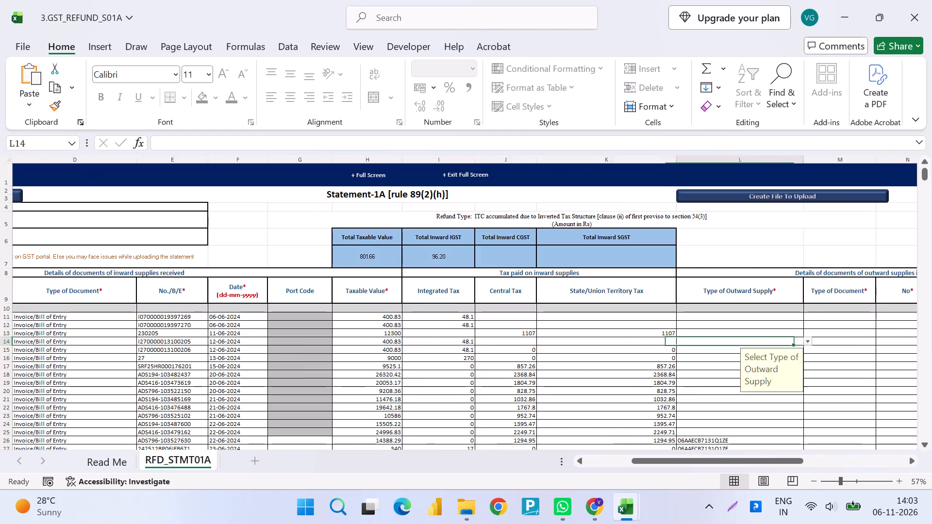
key(Right)
key(ctrl+Right)
key(ctrl+Right)
key(ctrl+Left)
key(ctrl+Left)
key(ctrl+Left)
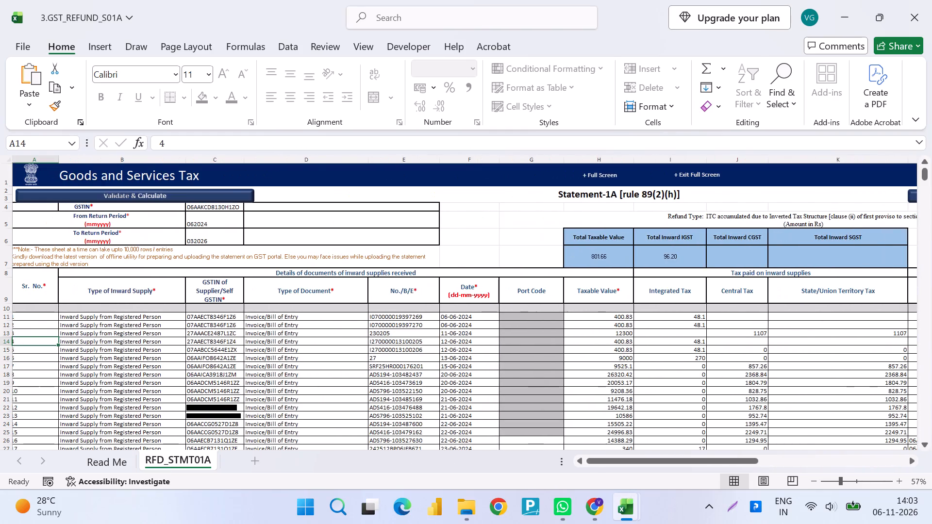
click(224, 189)
key(Return)
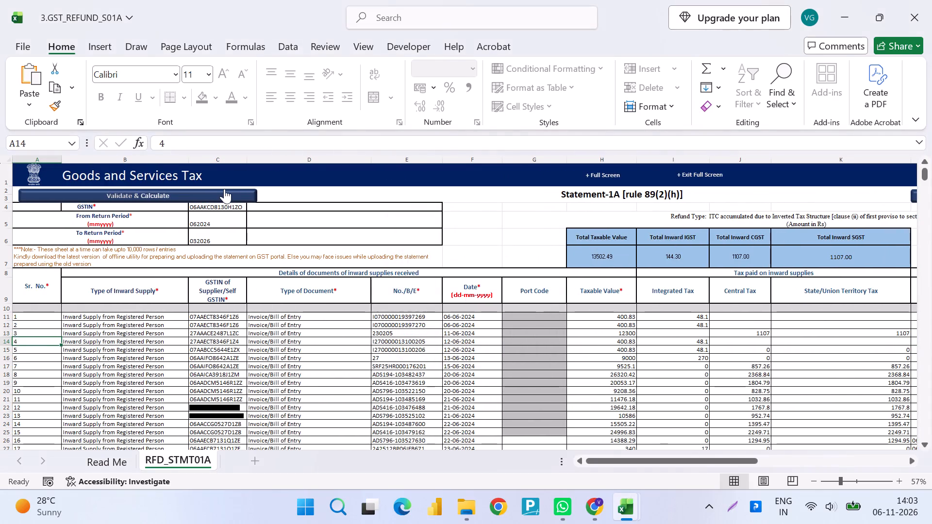
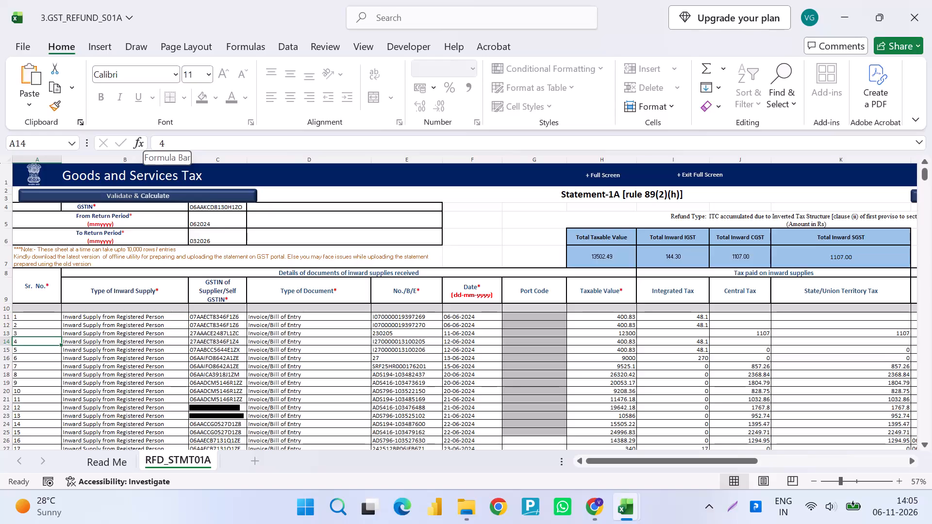
Close the 3.GST_REFUND_S01A workbook without saving its changes.
key(alt+F4)
key(Tab)
key(Return)
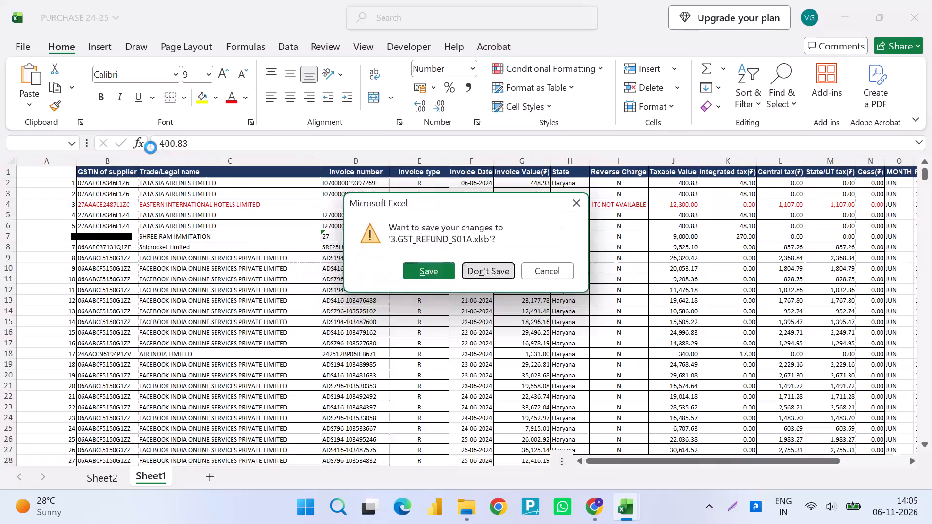
In PURCHASE 24-25, narrow serial number column A on Sheet1 to fit its contents and save the workbook.
key(alt+Tab)
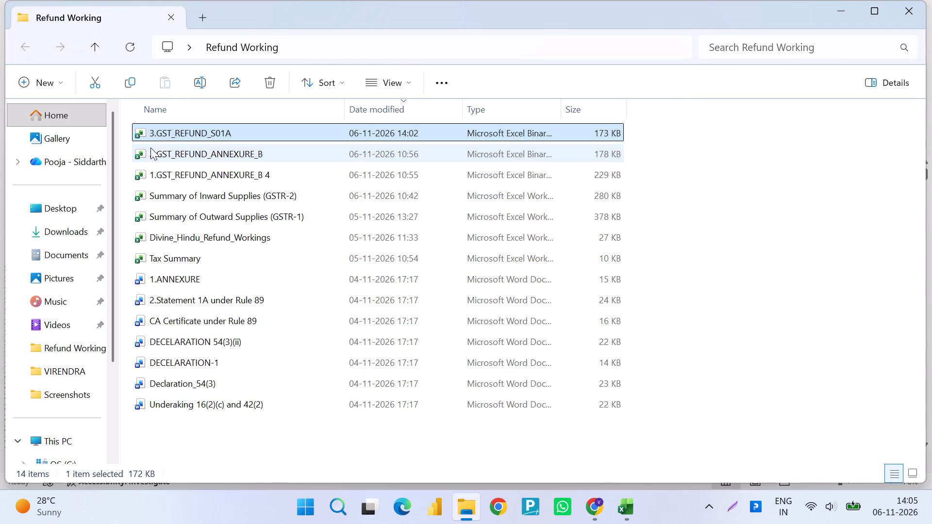
key(alt+Tab)
key(alt+Tab)
key(alt+Tab)
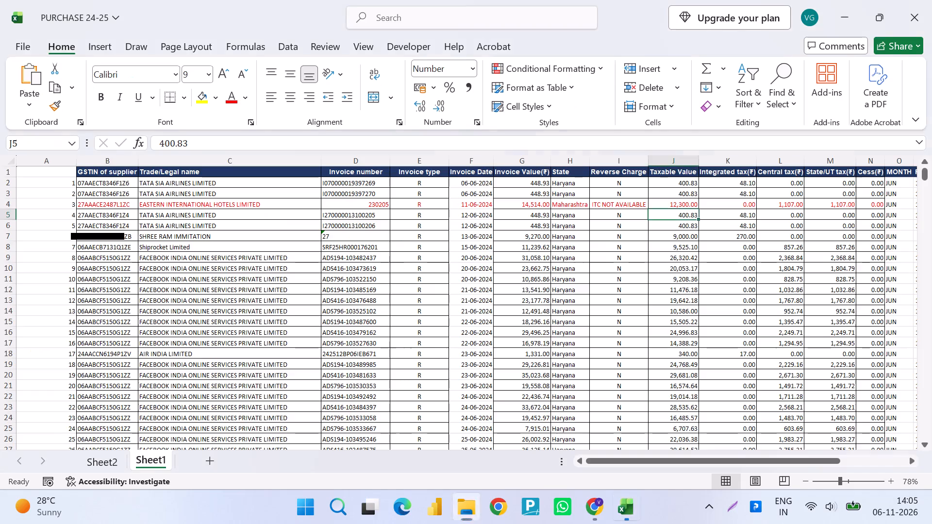
click(79, 164)
drag(79, 164, 141, 237)
key(ctrl+s)
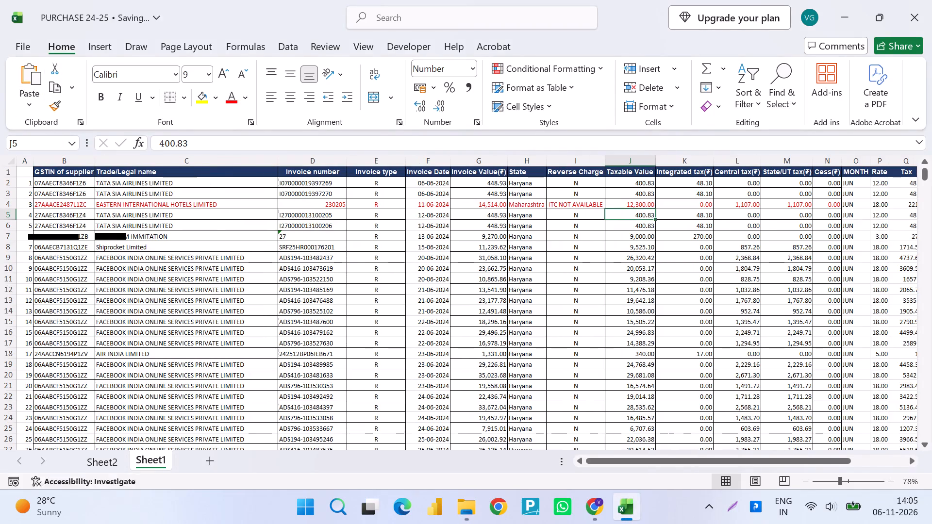
key(ctrl+s)
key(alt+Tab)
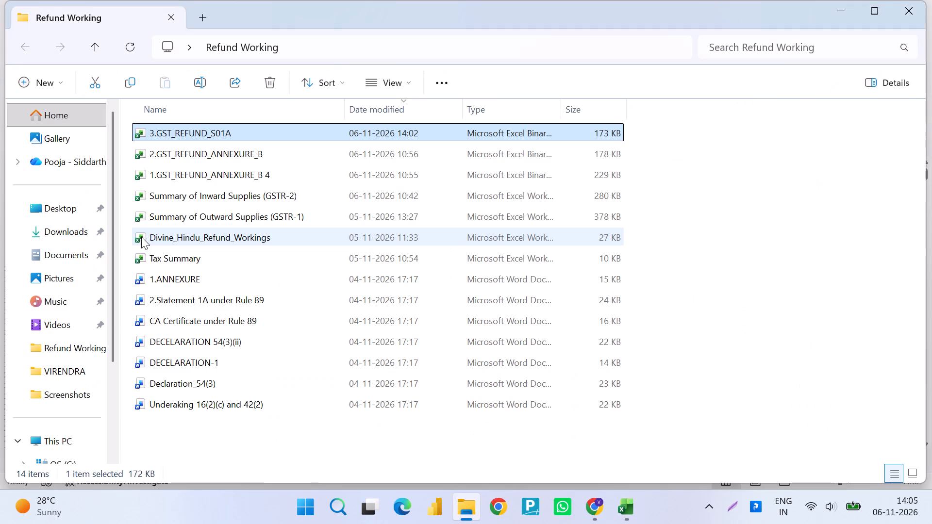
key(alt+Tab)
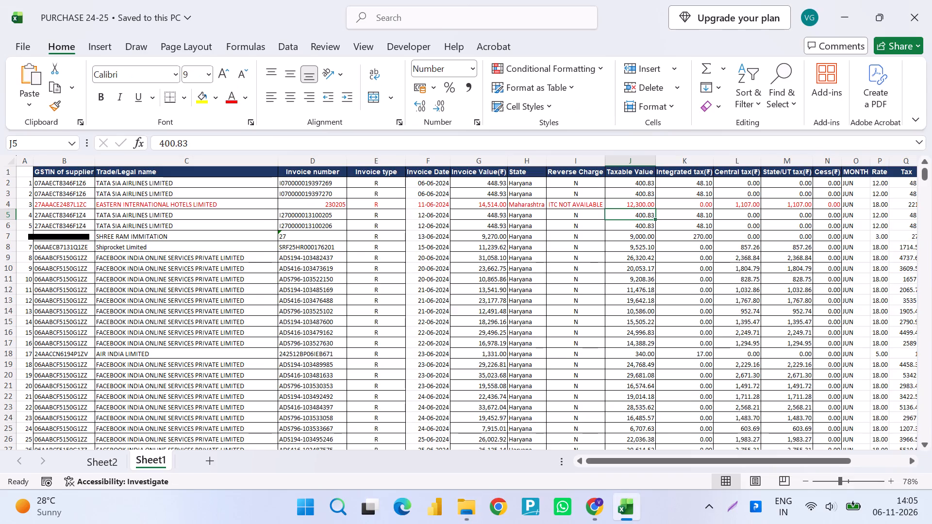
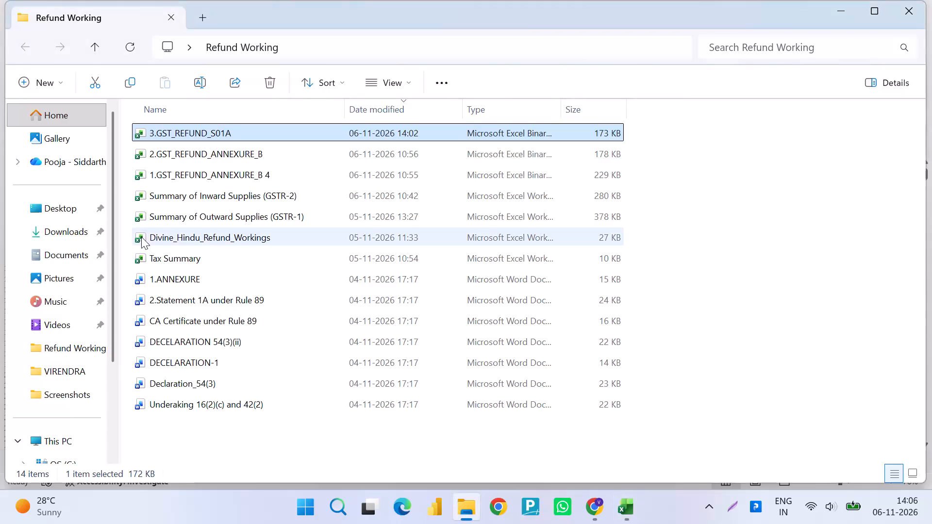
Reopen the 3.GST_REFUND_S01A workbook from the Refund Working folder and take it out of full-screen view.
key(alt+Tab)
key(alt+Tab)
key(alt+Tab)
key(alt+Left)
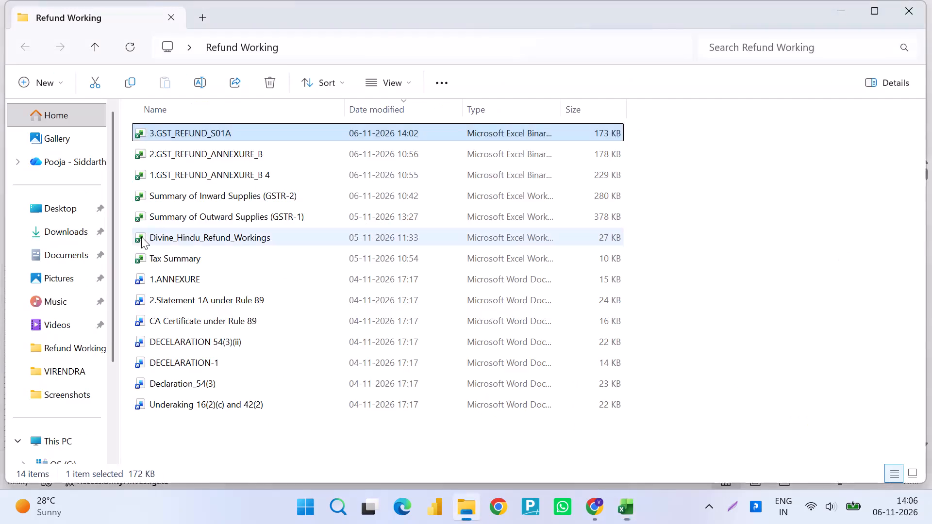
key(Return)
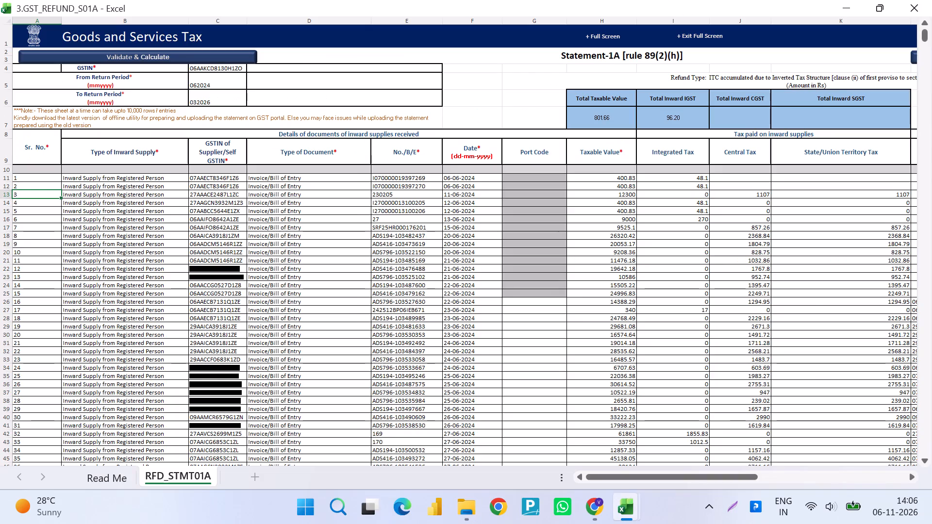
click(883, 7)
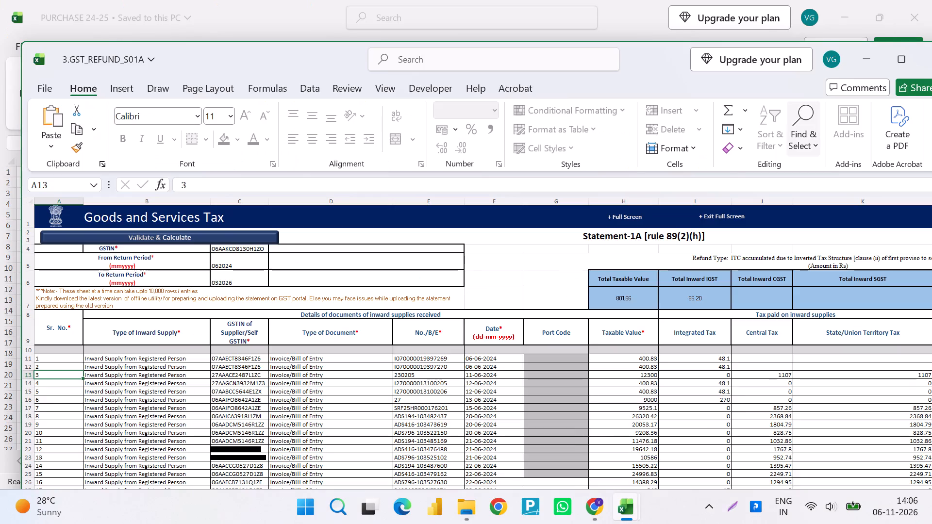
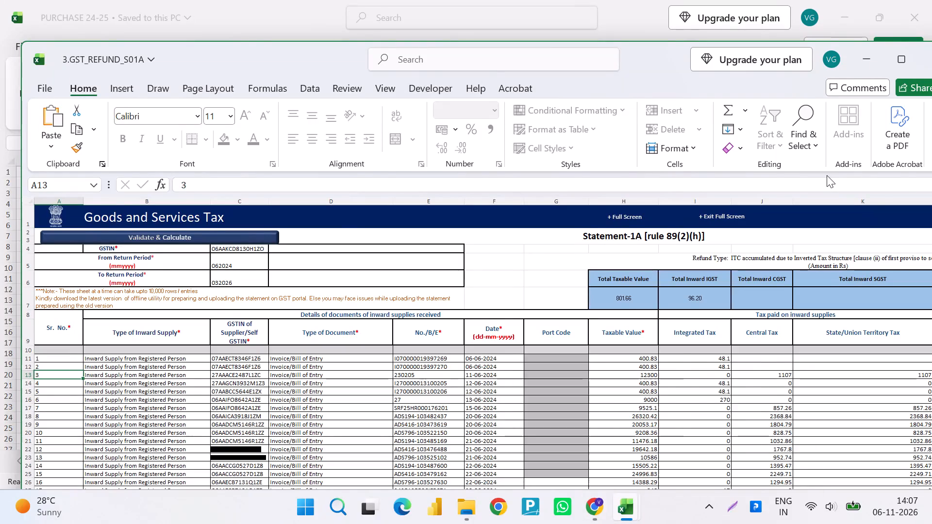
Maximize the 3.GST_REFUND_S01A workbook window so that the Statement-1A sheet fills the screen.
key(super+Up)
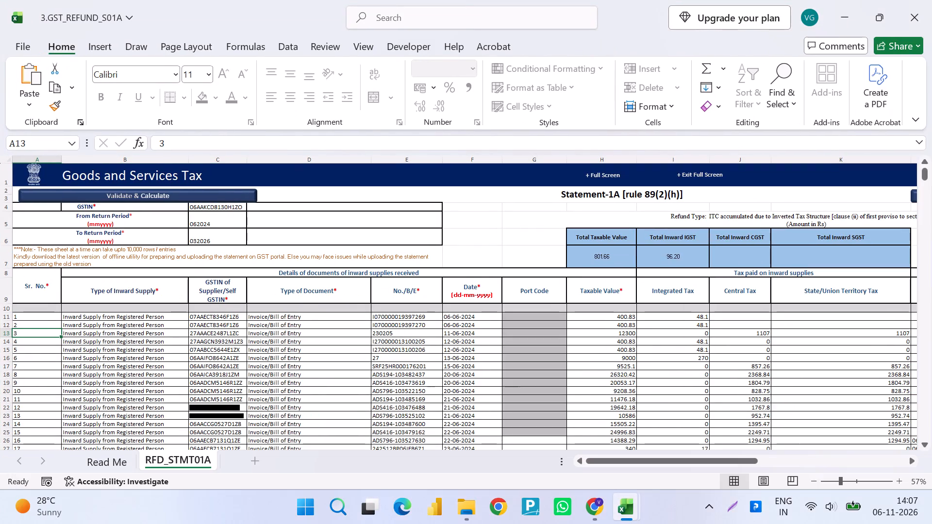
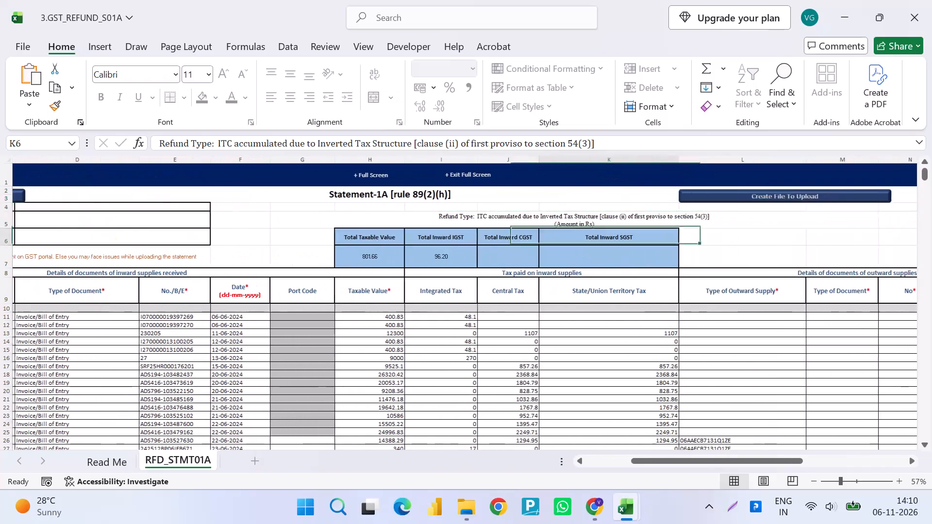
Re-enter each existing Taxable Value in rows 11 to 25 (H11:H25) unchanged so that every cell is recommitted.
key(Down)
key(Down)
key(Left)
key(Down)
key(Down)
key(Right)
key(Down)
key(Left)
key(F2)
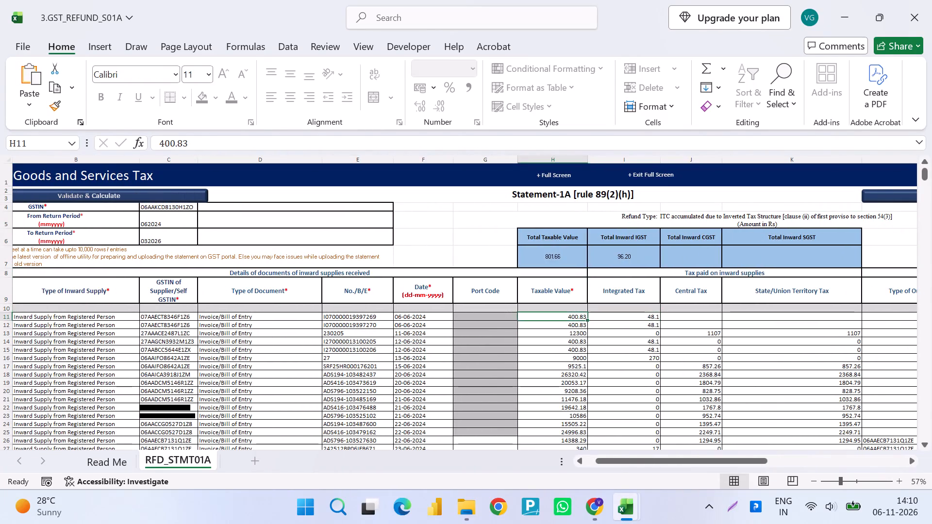
key(Return)
key(F2)
key(Return)
key(F2)
key(Return)
key(F2)
key(F2)
key(Return)
key(F2)
key(Return)
key(F2)
key(Return)
key(F2)
key(F2)
key(Return)
key(F2)
key(Return)
key(F2)
key(Return)
key(F2)
key(Return)
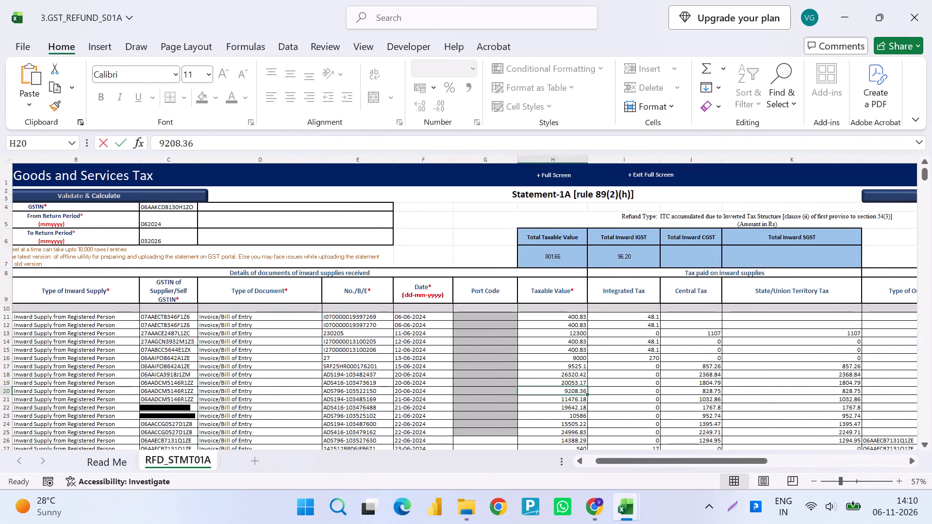
key(F2)
key(Return)
key(F2)
key(F2)
key(Return)
key(F2)
key(Return)
key(F2)
key(Return)
key(F2)
key(Return)
key(Up)
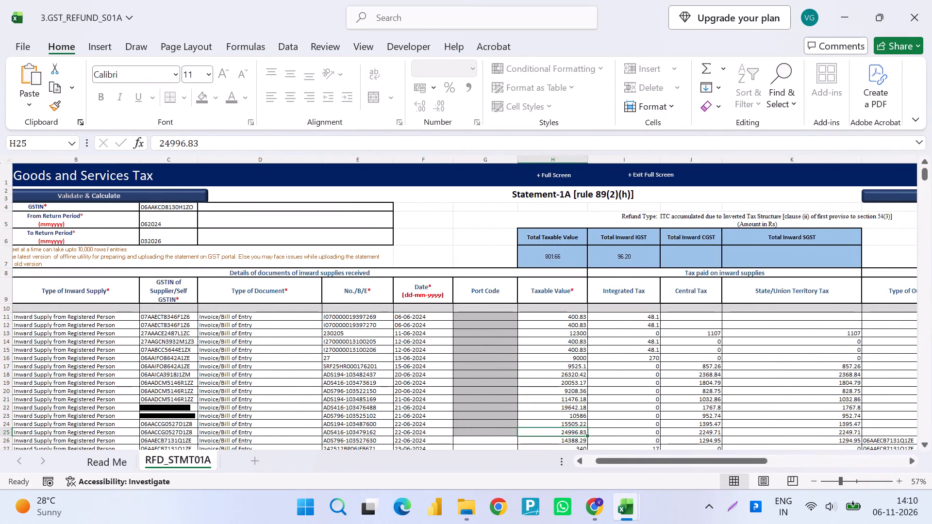
Recommit each existing Integrated Tax entry in rows 11 to 25 (I11:I25) without altering the amounts.
key(Right)
key(ctrl+shift+Up)
key(shift+Down)
key(shift+Up)
key(shift+Up)
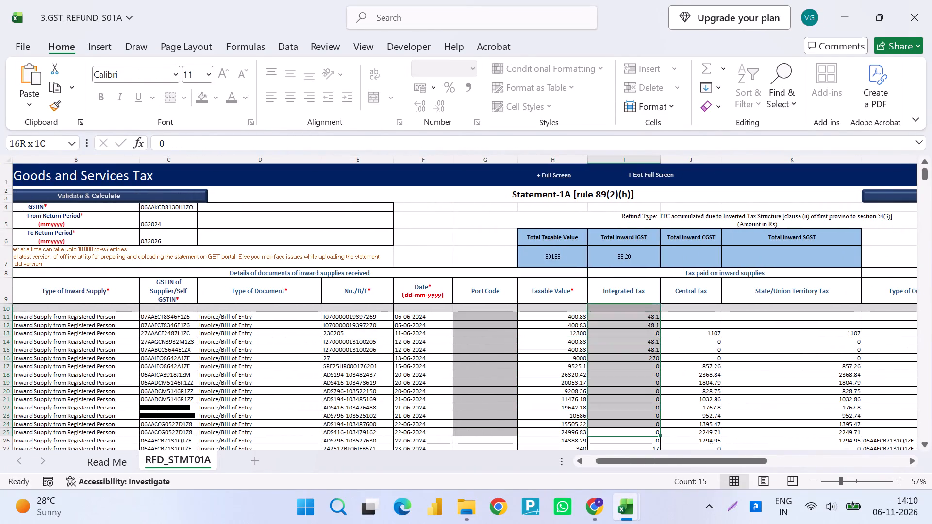
key(shift+Down)
key(F2)
key(Return)
key(F2)
key(Return)
key(F2)
key(Return)
key(F2)
key(Return)
key(F2)
key(Return)
key(F2)
key(Return)
key(F2)
key(Return)
key(F2)
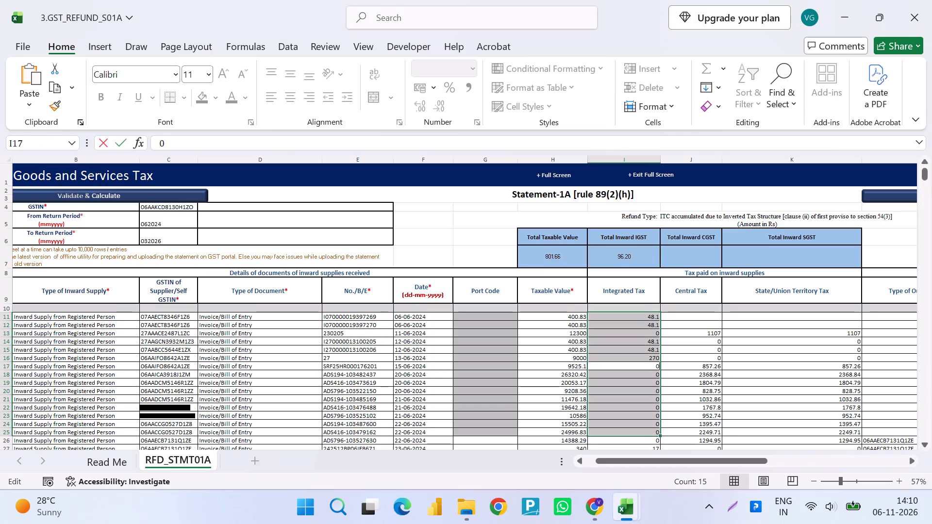
key(Return)
key(F2)
key(F2)
key(Return)
key(F2)
key(Return)
key(F2)
key(Return)
key(F2)
key(Return)
key(F2)
key(Return)
key(F2)
key(Return)
key(F2)
key(F2)
key(Return)
key(F2)
key(Return)
key(Escape)
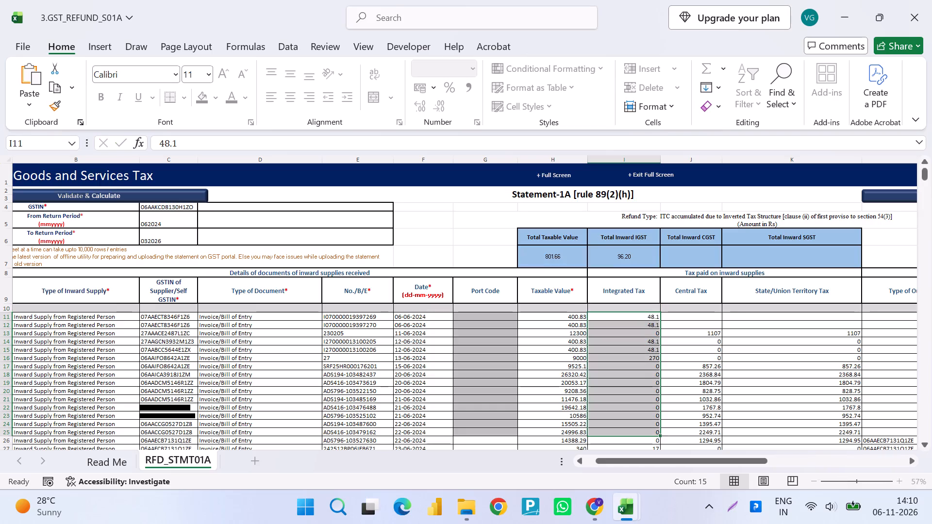
Select the Central and State/Union Territory Tax cells J11:K25 and recommit each Central Tax entry in J11:J25 unaltered.
key(Right)
key(shift+Down)
key(shift+Down)
key(shift+Down)
key(shift+Down)
key(shift+Down)
key(shift+Down)
key(shift+Down)
key(shift+Down)
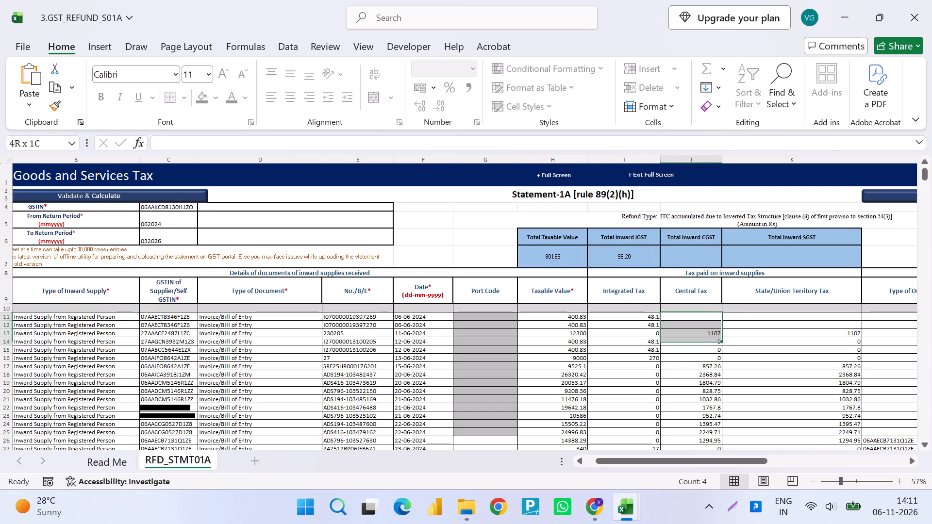
key(shift+Down)
key(shift+Down)
key(shift+Down)
key(shift+Down)
key(shift+Down)
key(shift+Down)
key(shift+Right)
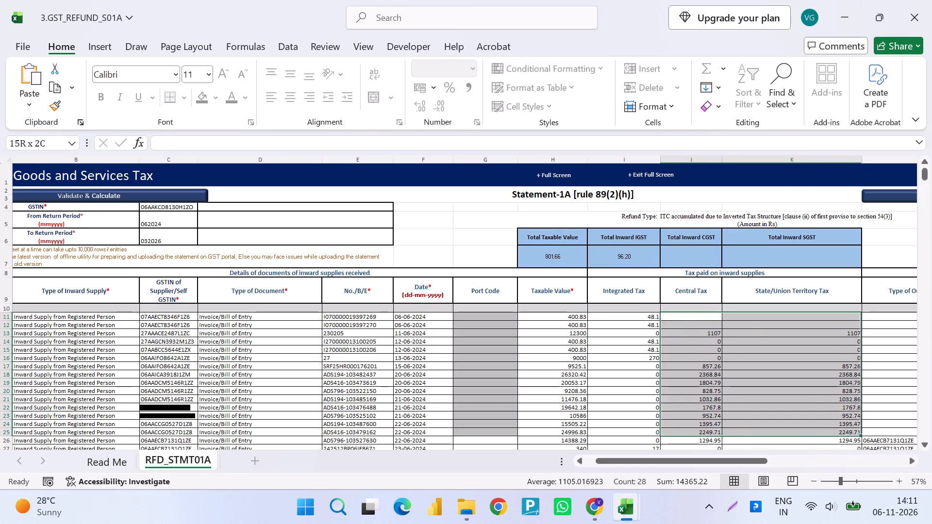
key(F2)
key(Return)
key(F2)
key(Return)
key(F2)
key(Return)
key(F2)
key(Return)
key(F2)
key(Return)
key(F2)
key(Return)
key(F2)
key(Return)
key(F2)
key(Return)
key(F2)
key(Return)
key(F2)
key(Return)
key(F2)
key(Return)
key(F2)
key(F2)
key(Return)
key(F2)
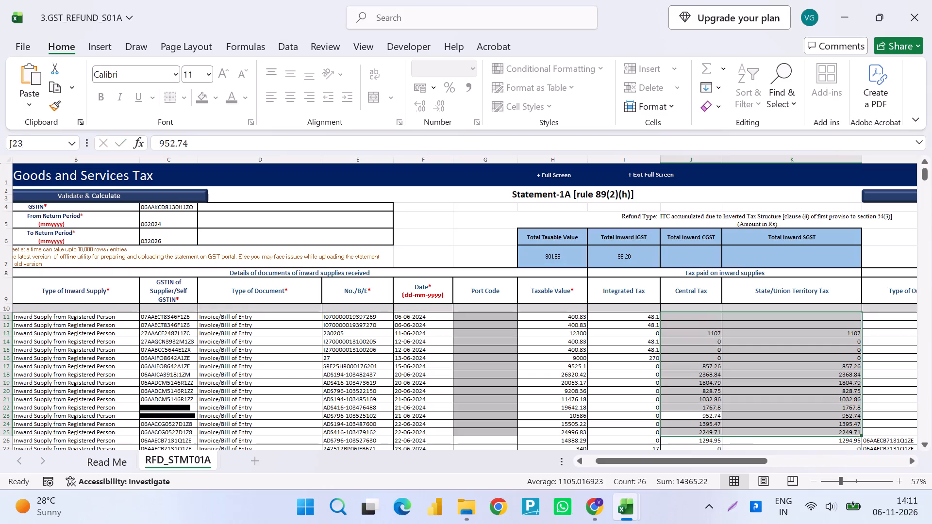
key(Return)
key(F2)
key(Return)
key(F2)
key(Return)
Recommit each State/Union Territory Tax entry in rows 11 to 25 (K11:K25) without altering the amounts.
key(F2)
key(Return)
key(F2)
key(Return)
key(F2)
key(Return)
key(F2)
key(Return)
key(F2)
key(Return)
key(F2)
key(F2)
key(Return)
key(F2)
key(Return)
key(F2)
key(Return)
key(F2)
key(Return)
key(F2)
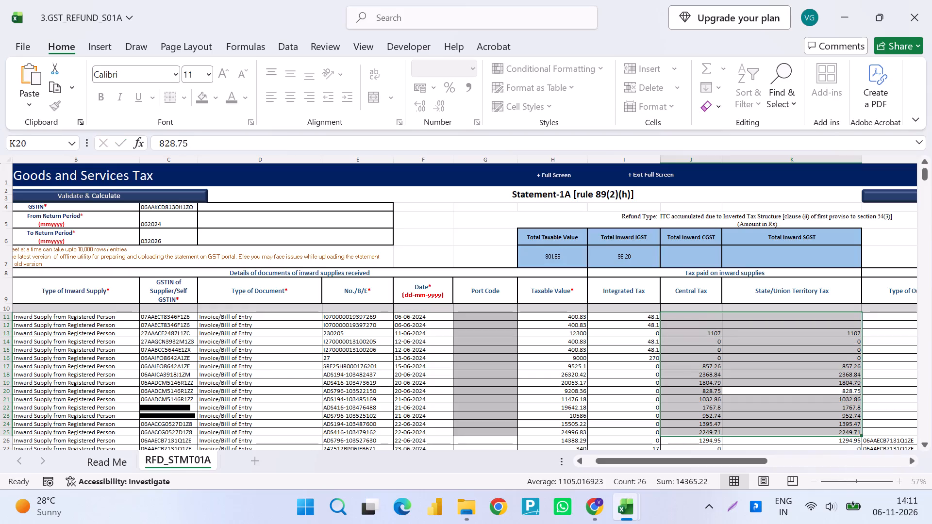
key(Return)
key(F2)
key(Return)
key(F2)
key(F2)
key(Return)
key(F2)
key(Return)
key(F2)
key(Return)
key(F2)
key(Return)
key(F2)
key(Escape)
Select the document number and date cells E11:F25 and recommit each No./B/E entry in E11:E25 unaltered.
key(Left)
key(Left)
key(Left)
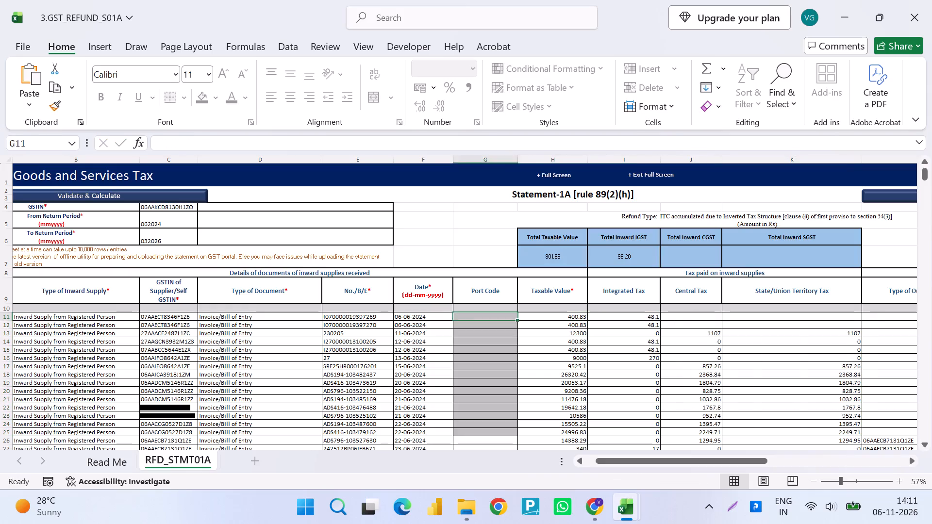
key(Left)
key(Left)
key(shift+Down)
key(shift+Down)
key(shift+Down)
key(shift+Down)
key(shift+Down)
key(shift+Down)
key(shift+Down)
key(shift+Down)
key(shift+Down)
key(shift+Down)
key(shift+Down)
key(shift+Down)
key(shift+Down)
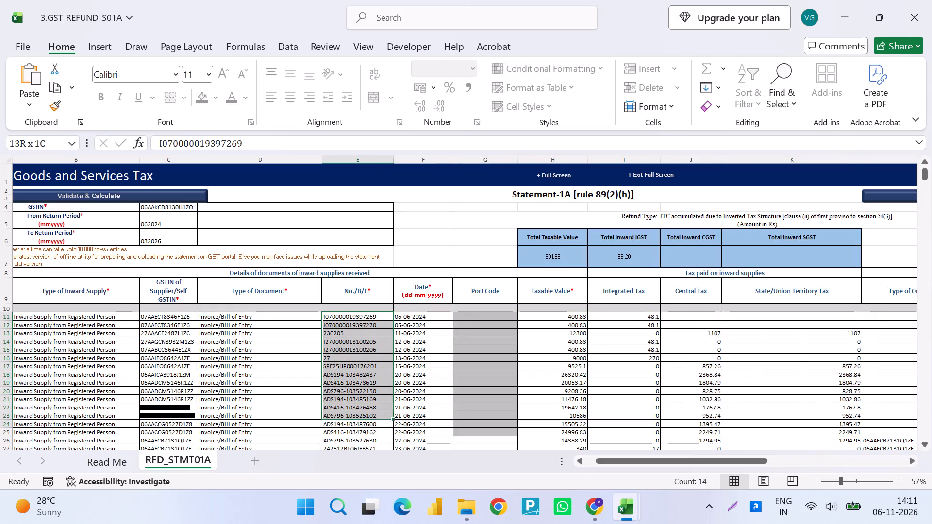
key(shift+Right)
key(shift+Down)
key(F2)
key(Return)
key(F2)
key(Return)
key(F2)
key(Return)
key(F2)
key(Return)
key(F2)
key(Return)
key(F2)
key(Return)
key(F2)
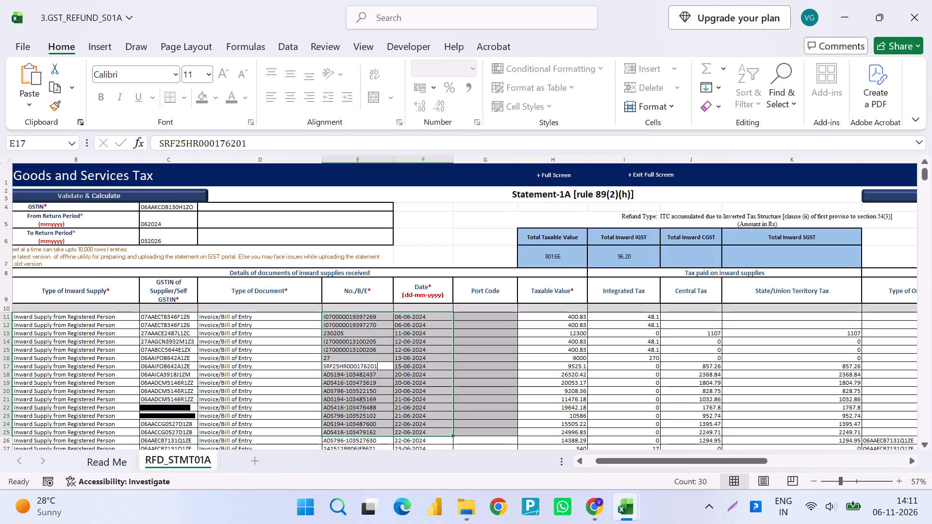
key(Return)
key(F2)
key(F2)
key(Return)
key(F2)
key(Return)
key(F2)
key(Return)
key(F2)
key(Return)
key(F2)
key(F2)
key(Return)
key(F2)
key(Return)
key(F2)
key(Return)
key(F2)
key(F2)
key(Return)
Recommit each existing Date entry in rows 11 to 25 (F11:F25) without changing the dates.
key(F2)
key(Return)
key(F2)
key(Return)
key(F2)
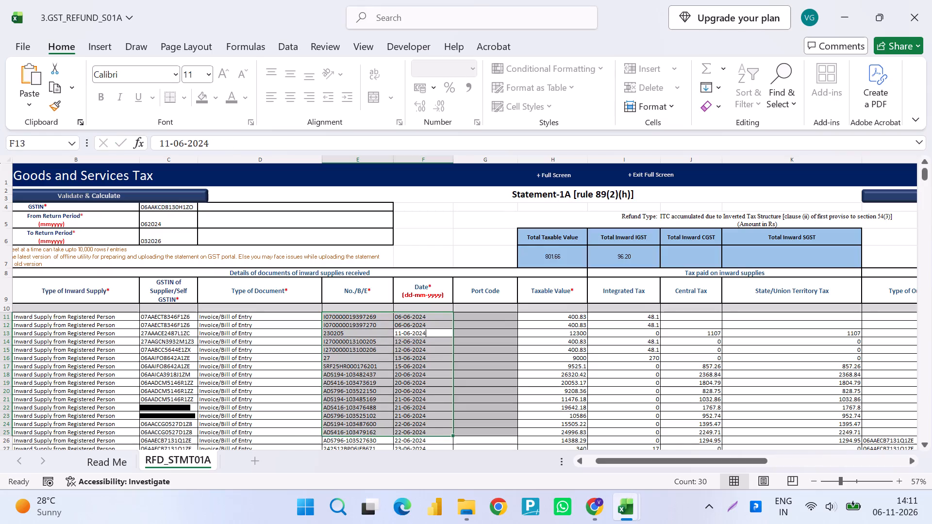
key(Return)
key(F2)
key(Return)
key(F2)
key(F2)
key(Return)
key(F2)
key(Return)
key(F2)
key(Return)
key(F2)
key(Return)
key(F2)
key(F2)
key(Return)
key(F2)
key(Return)
key(F2)
key(Return)
key(F2)
key(Return)
key(F2)
key(Return)
key(F2)
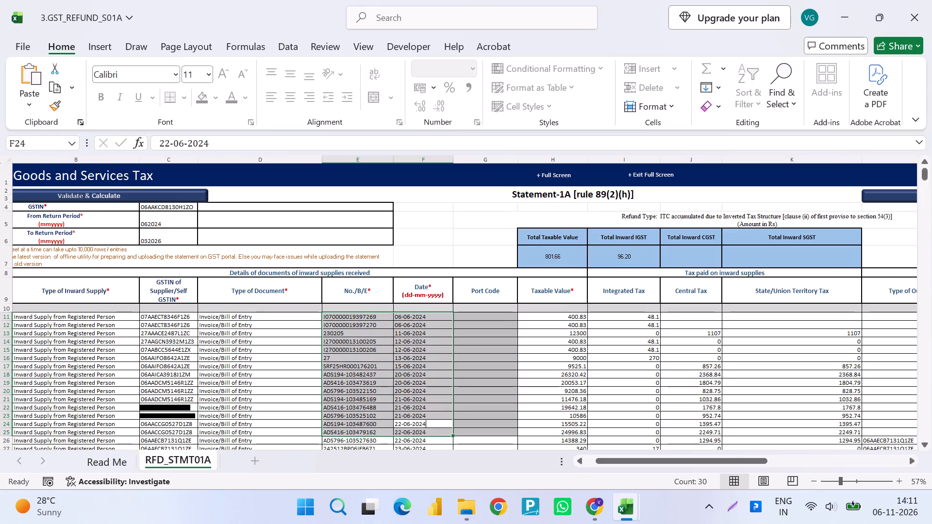
key(Return)
key(F2)
key(F2)
key(Return)
key(F2)
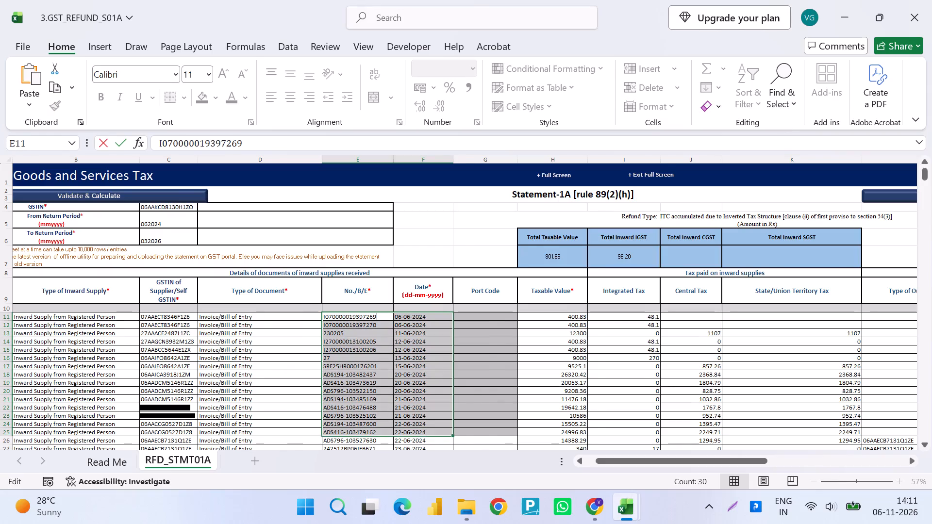
Run Validate & Calculate on the Statement-1A sheet and dismiss the resulting message.
scroll(183, 337, right, 4)
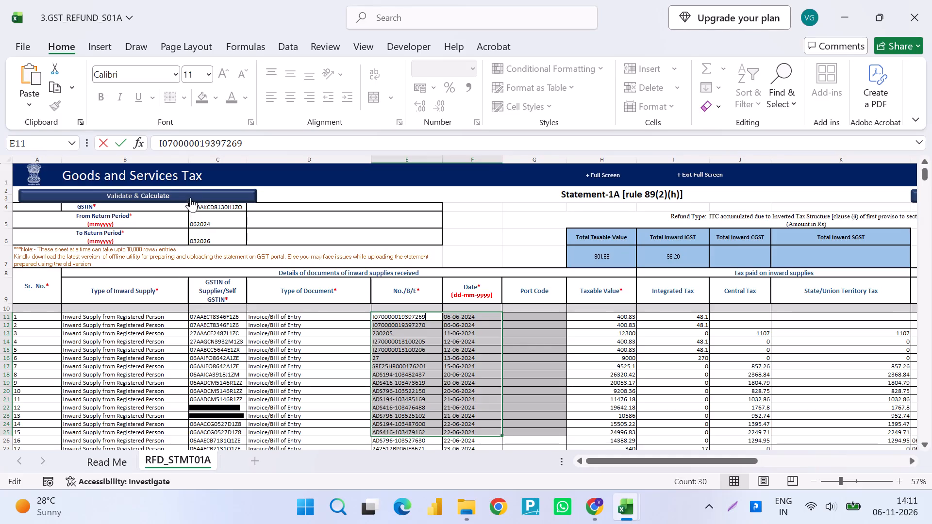
click(191, 196)
click(485, 300)
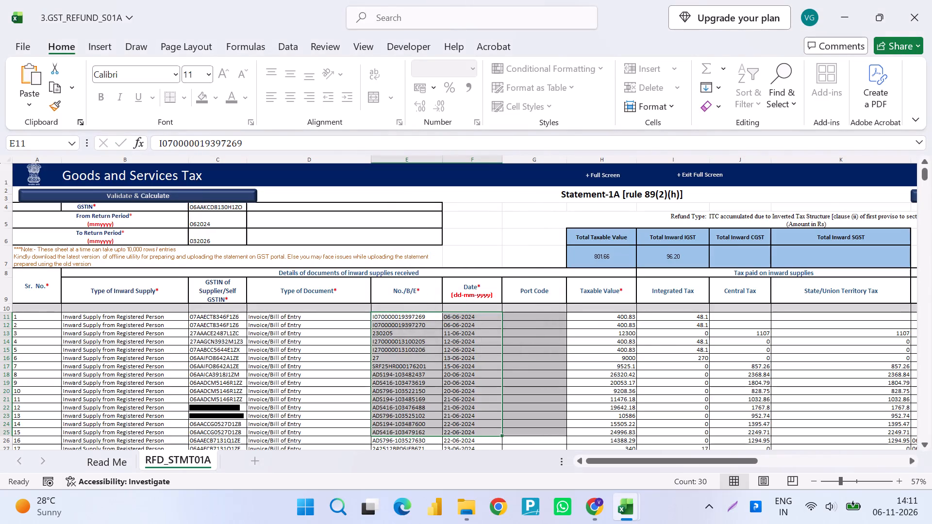
Save and close the 3.GST_REFUND_S01A workbook, and reopen it maximized from the Refund Working folder.
key(ctrl+s)
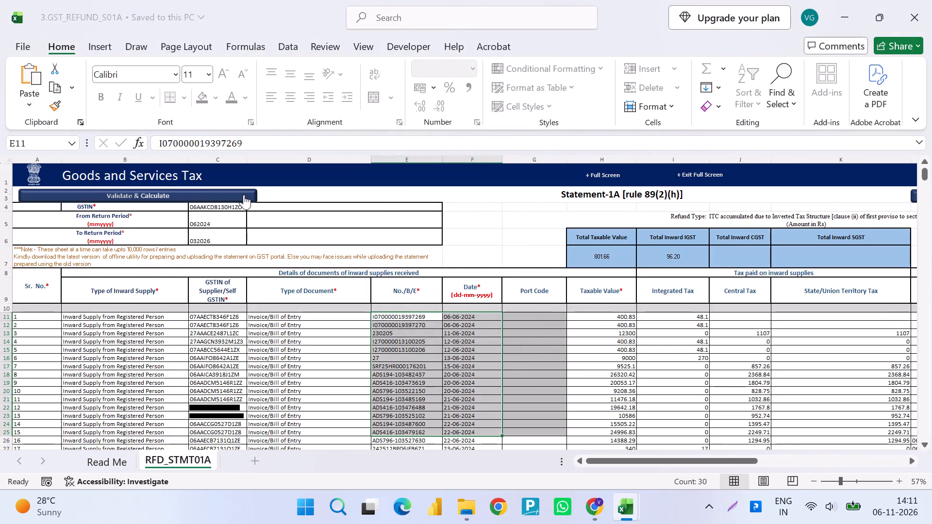
click(930, 2)
key(alt+Tab)
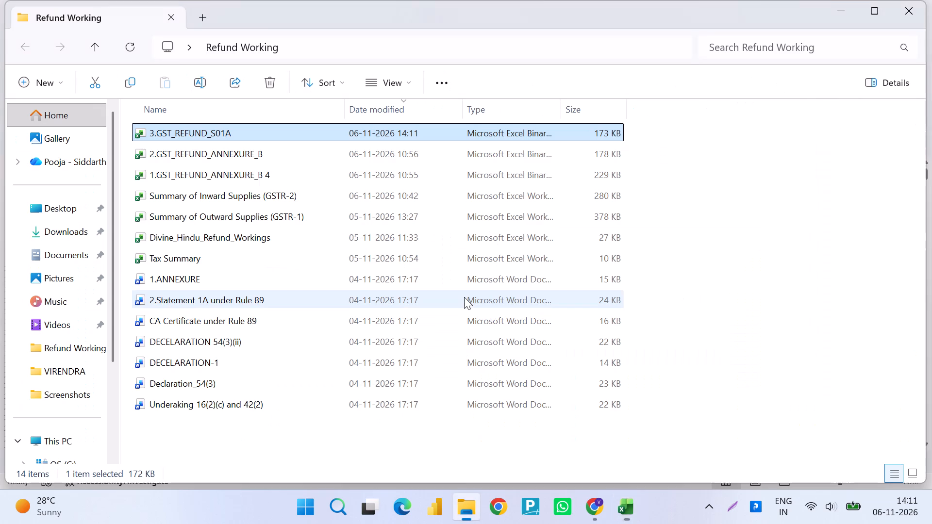
key(Return)
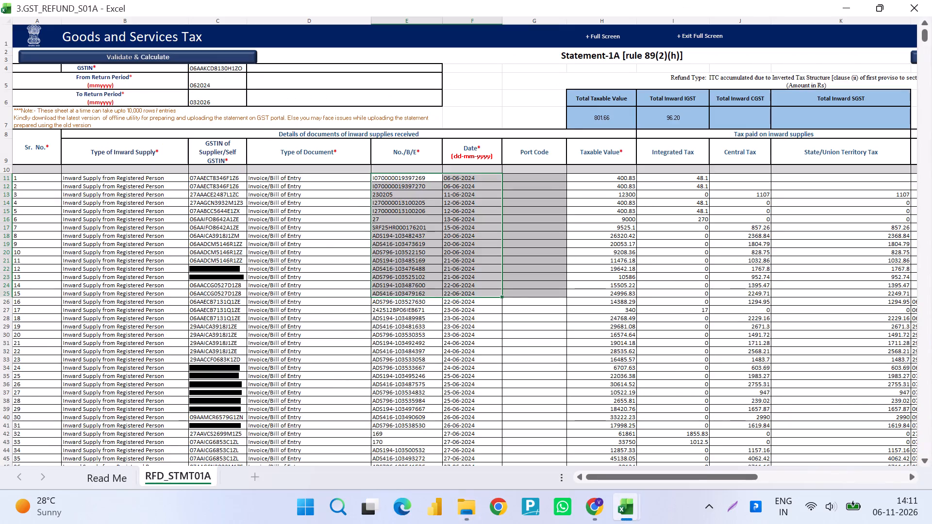
click(879, 16)
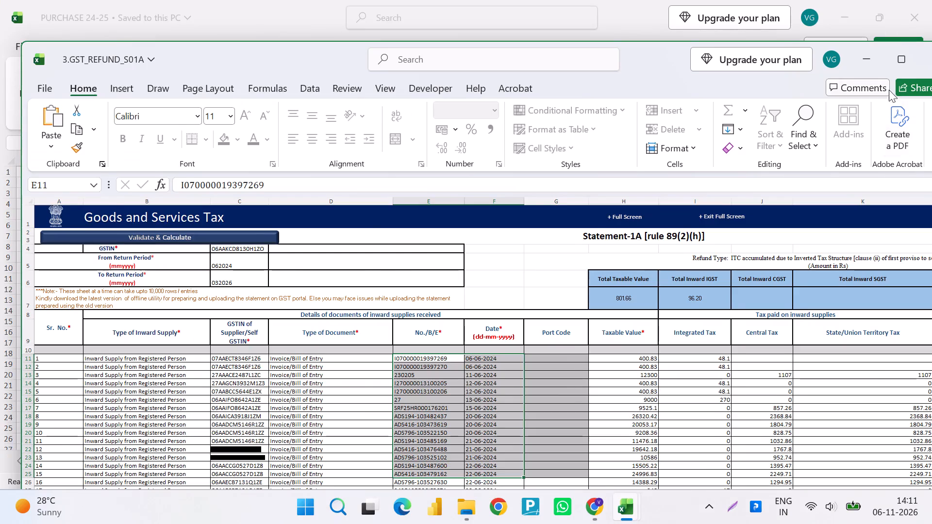
click(898, 55)
Reselect Invoice/Bill of Entry as the Type of Document for rows 13 and 14 (D13:D14).
scroll(323, 401, down, 1)
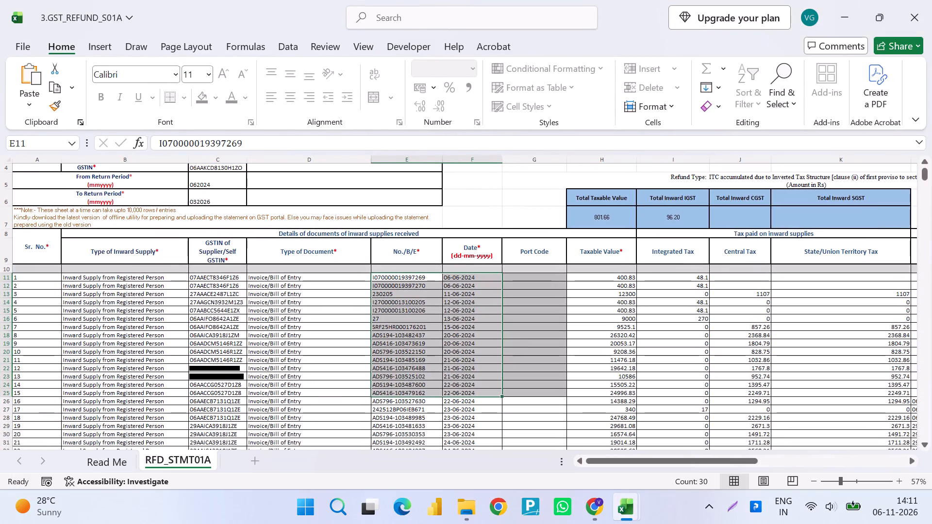
click(318, 281)
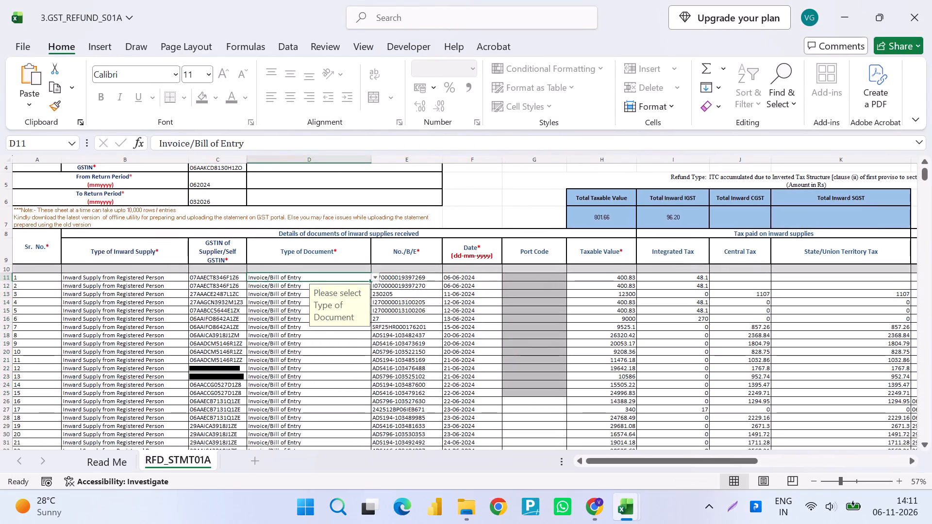
key(Down)
key(Down)
key(alt+Down)
key(Return)
key(Down)
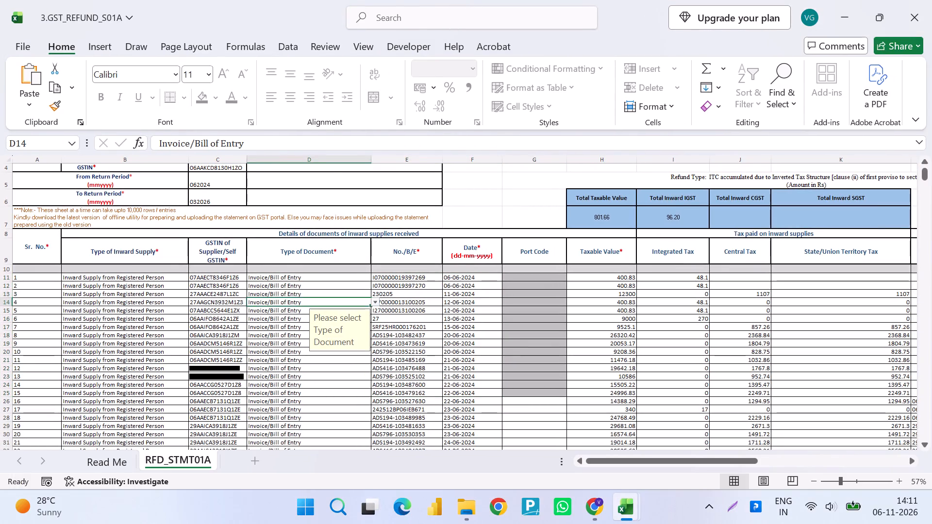
key(alt+Down)
key(Escape)
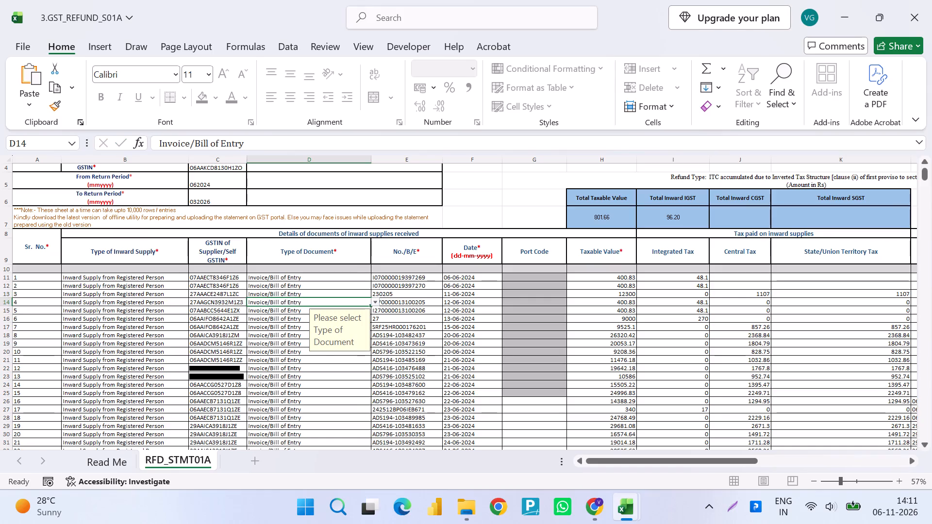
click(375, 300)
click(348, 330)
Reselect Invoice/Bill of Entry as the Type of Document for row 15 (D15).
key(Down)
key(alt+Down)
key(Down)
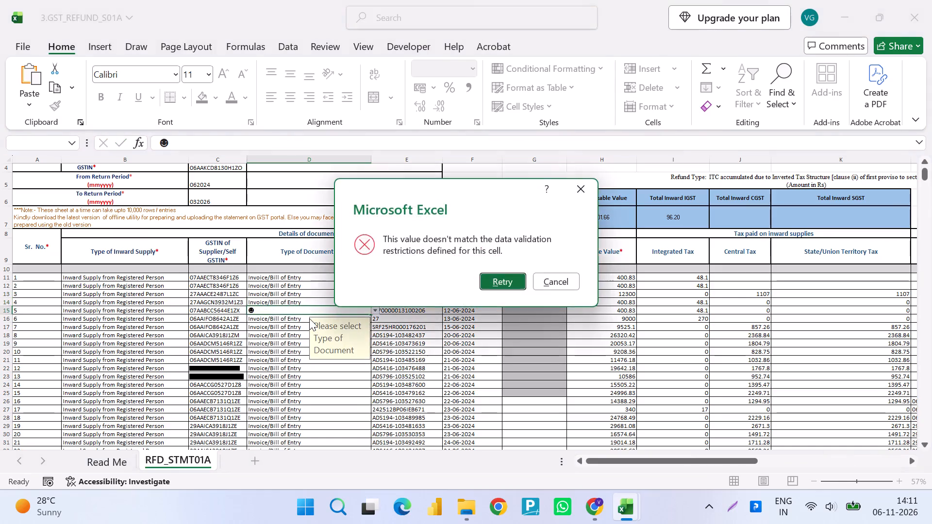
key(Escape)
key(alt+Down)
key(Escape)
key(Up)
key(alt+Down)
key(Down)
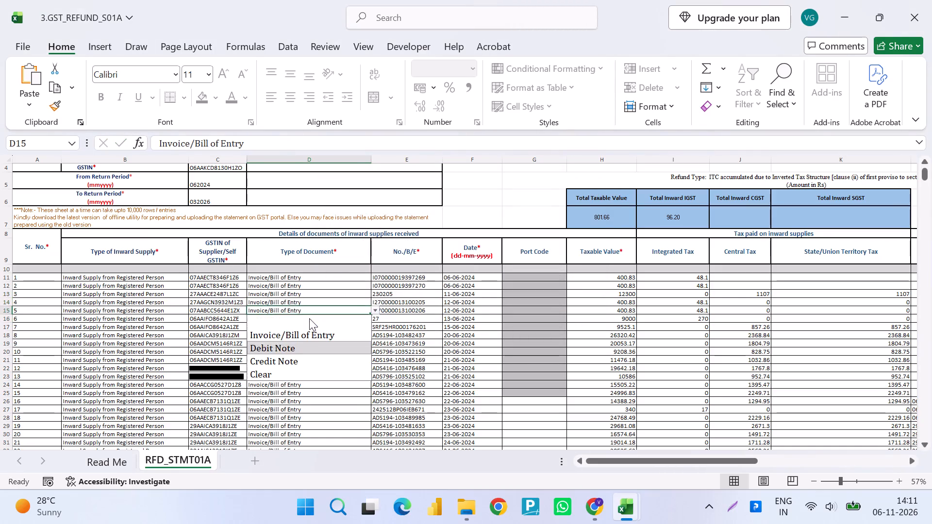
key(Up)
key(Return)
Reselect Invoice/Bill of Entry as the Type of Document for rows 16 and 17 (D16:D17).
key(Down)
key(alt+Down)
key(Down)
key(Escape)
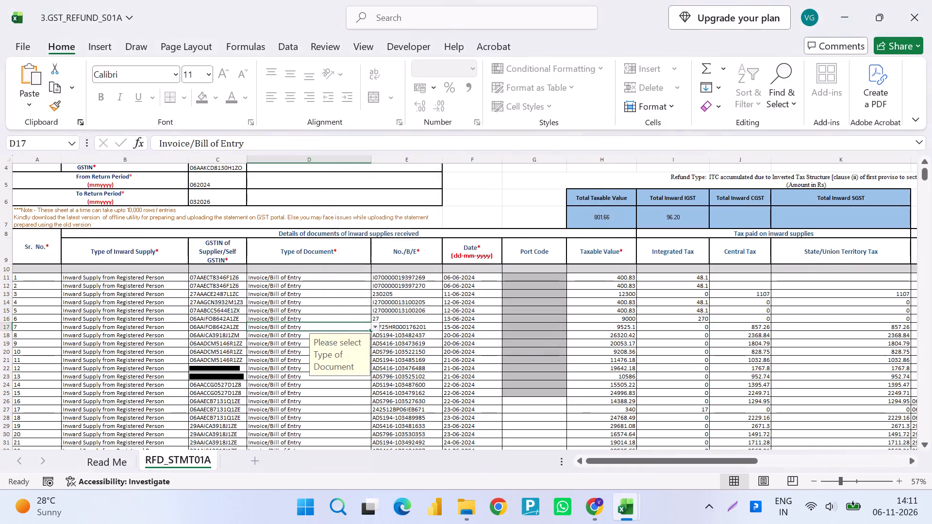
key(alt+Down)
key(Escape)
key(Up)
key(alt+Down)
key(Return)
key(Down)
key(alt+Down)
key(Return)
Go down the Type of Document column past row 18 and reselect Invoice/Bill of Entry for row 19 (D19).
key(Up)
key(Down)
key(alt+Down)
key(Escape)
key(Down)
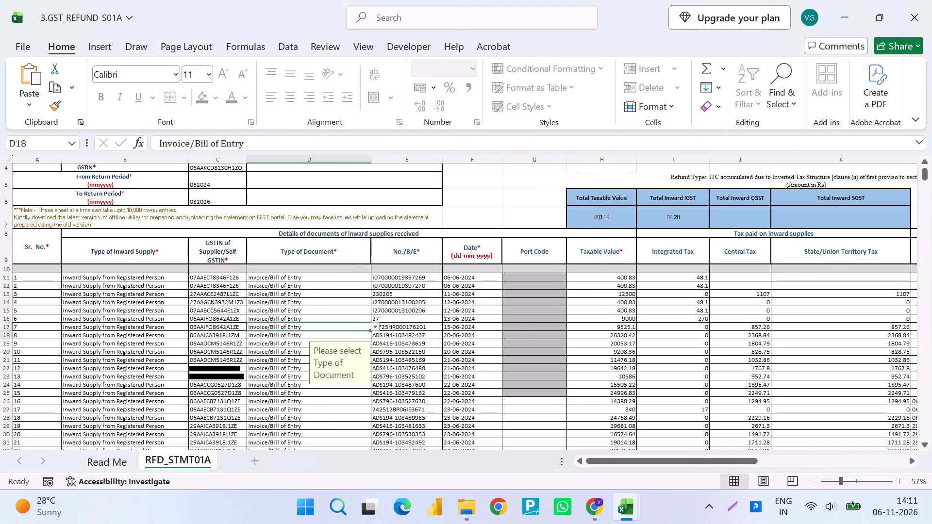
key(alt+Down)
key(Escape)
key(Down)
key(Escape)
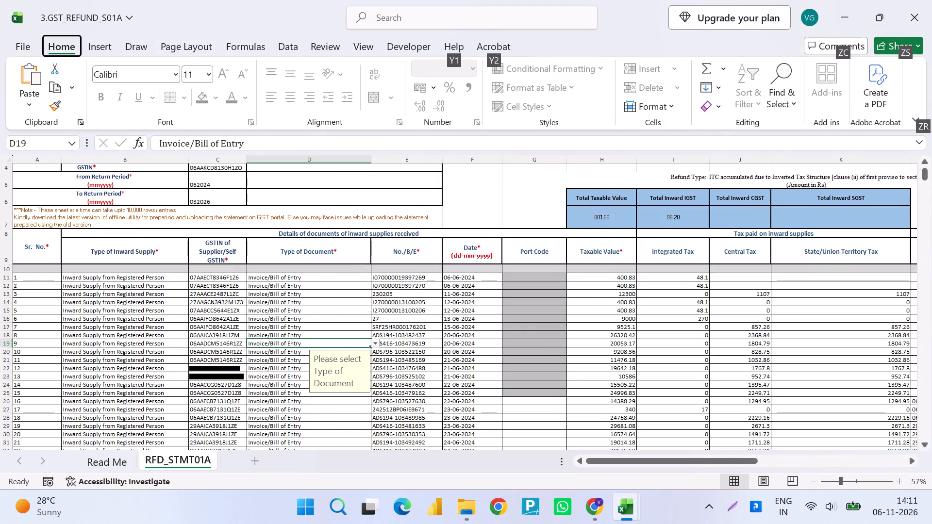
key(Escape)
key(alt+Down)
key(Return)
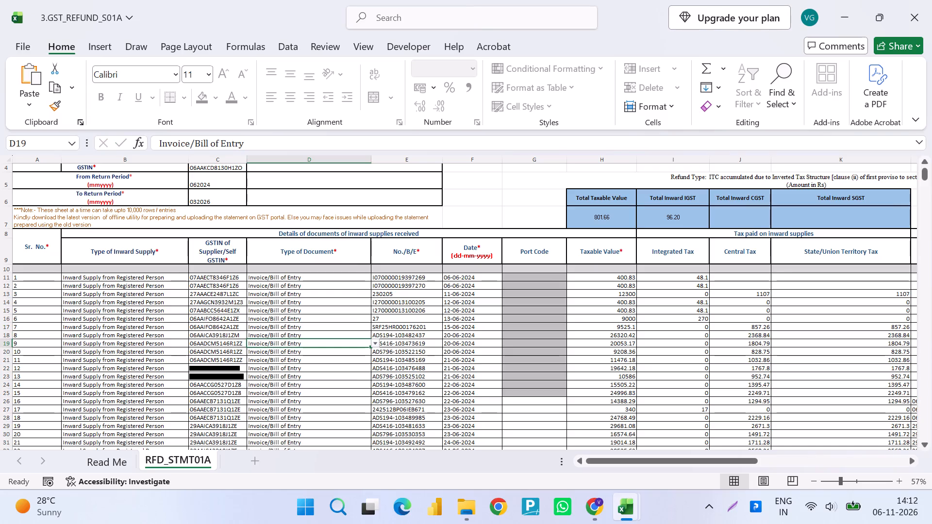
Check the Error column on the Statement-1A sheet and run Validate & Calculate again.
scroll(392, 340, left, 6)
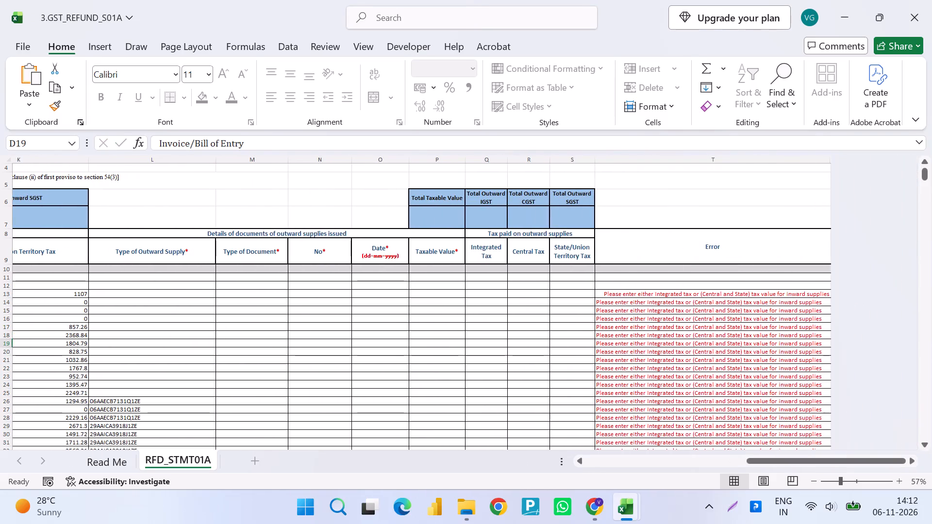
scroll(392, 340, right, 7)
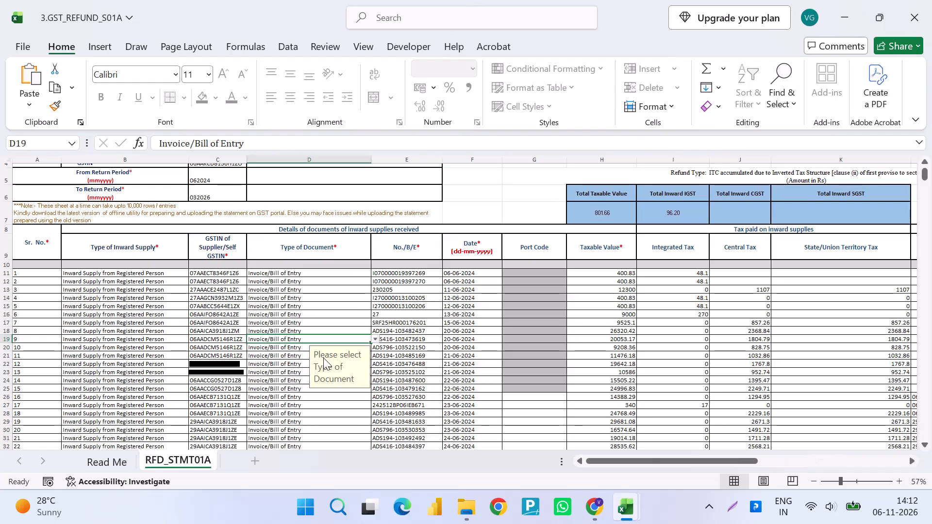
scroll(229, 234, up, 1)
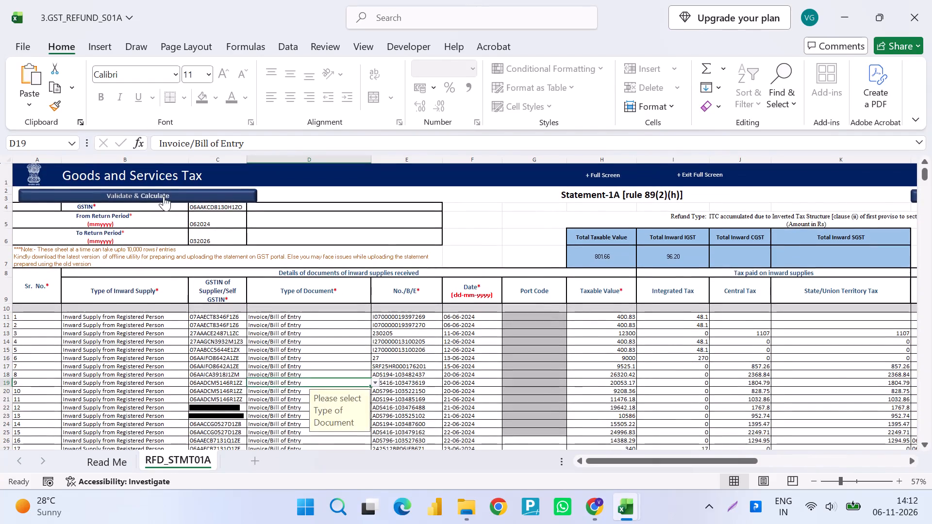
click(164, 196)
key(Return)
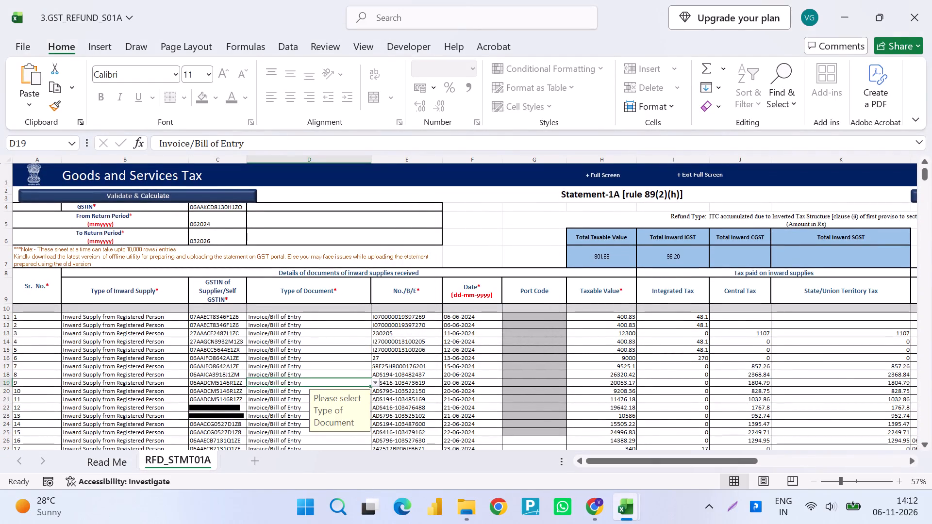
Close the 3.GST_REFUND_S01A workbook without saving its changes.
click(931, 0)
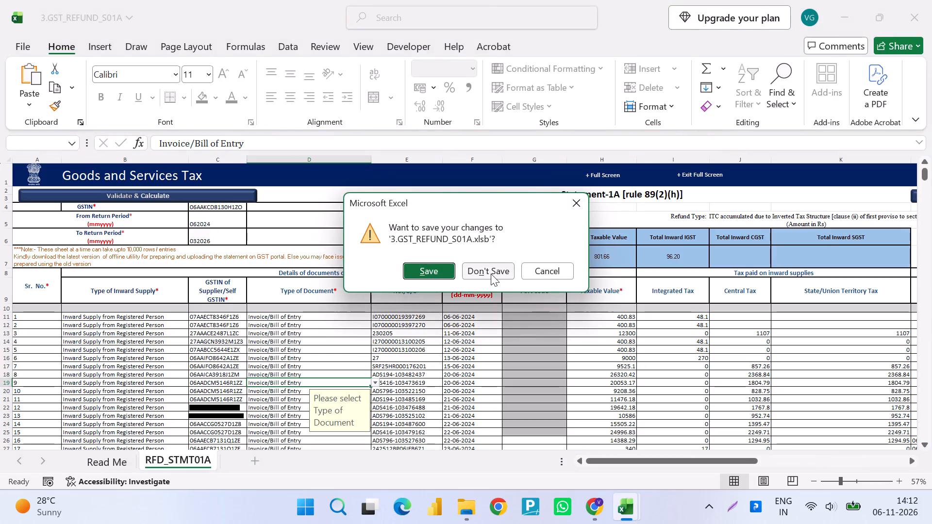
click(491, 274)
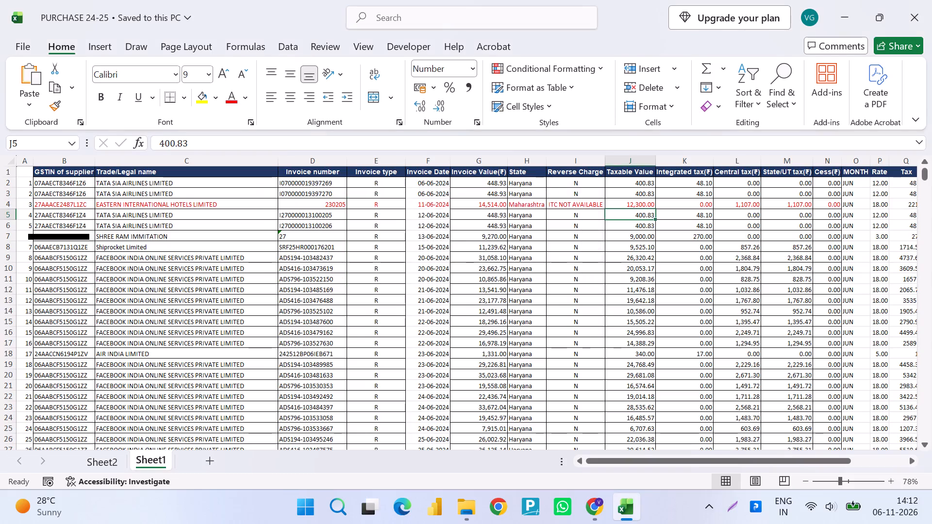
Move the pinned Chrome app ahead of Edge on the taskbar.
drag(503, 497, 562, 498)
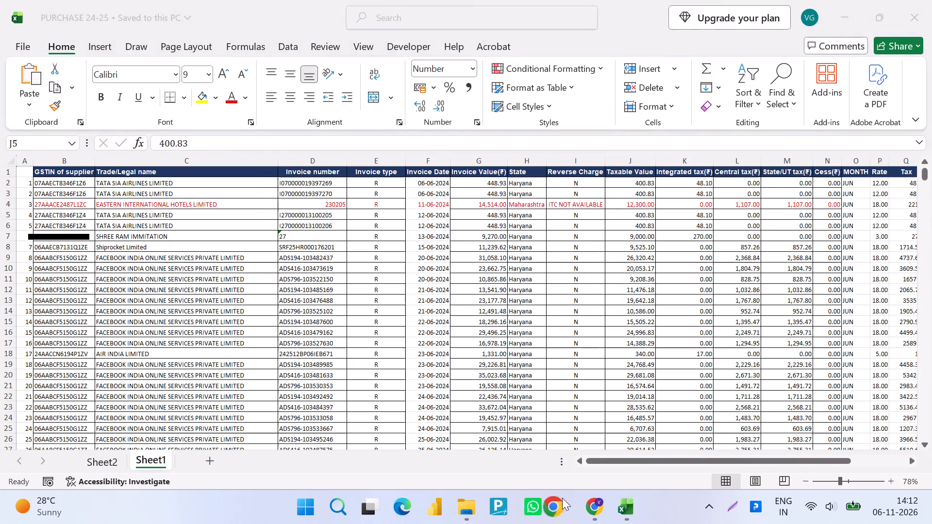